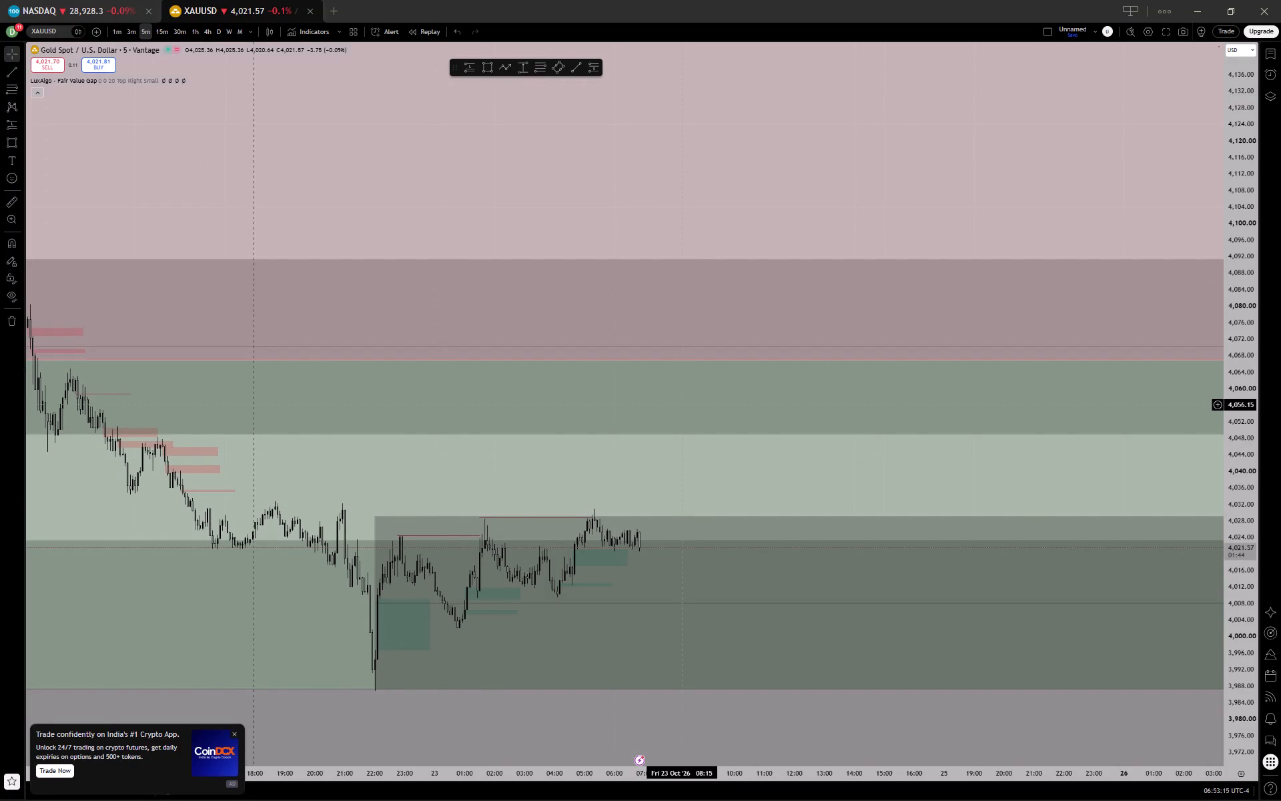
View the XAUUSD chart on the 1-minute and 15-minute timeframes, examining the latest price action on the 15-minute one.
left_click(121, 31)
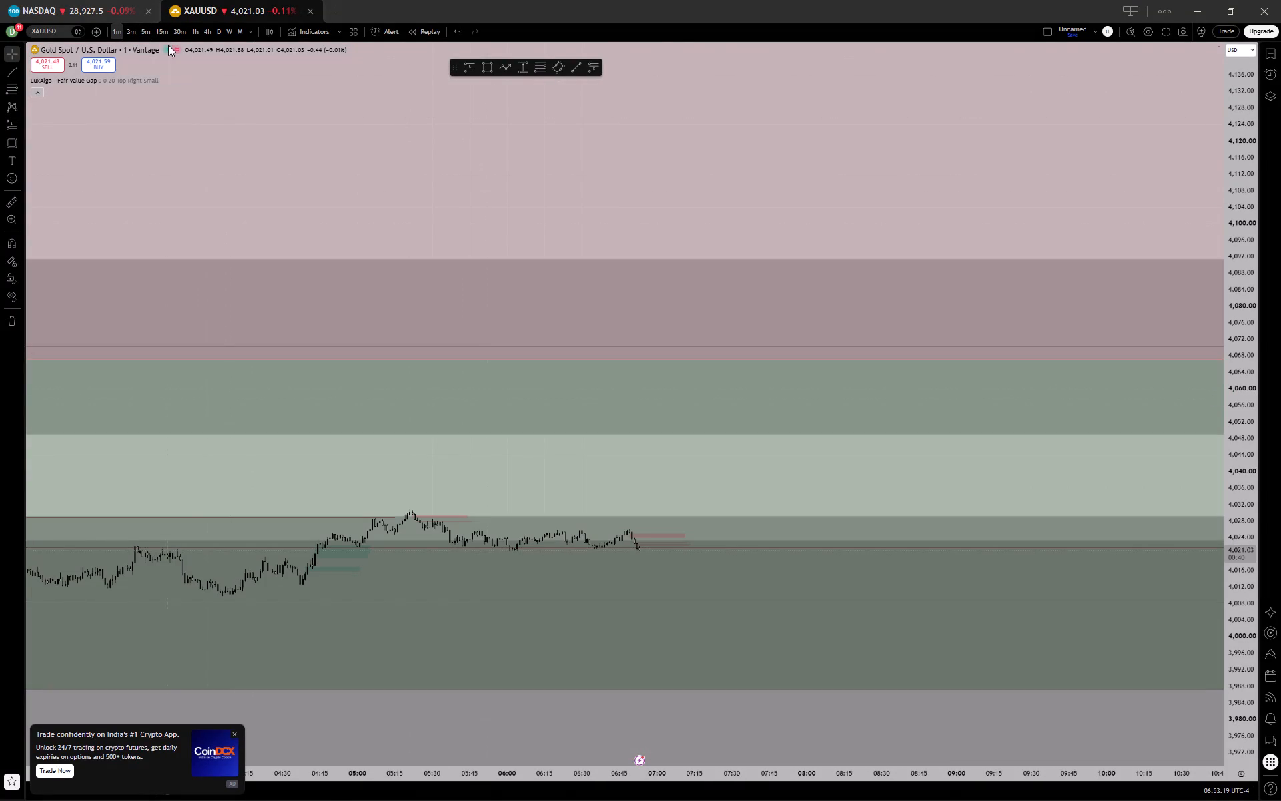
left_click(163, 35)
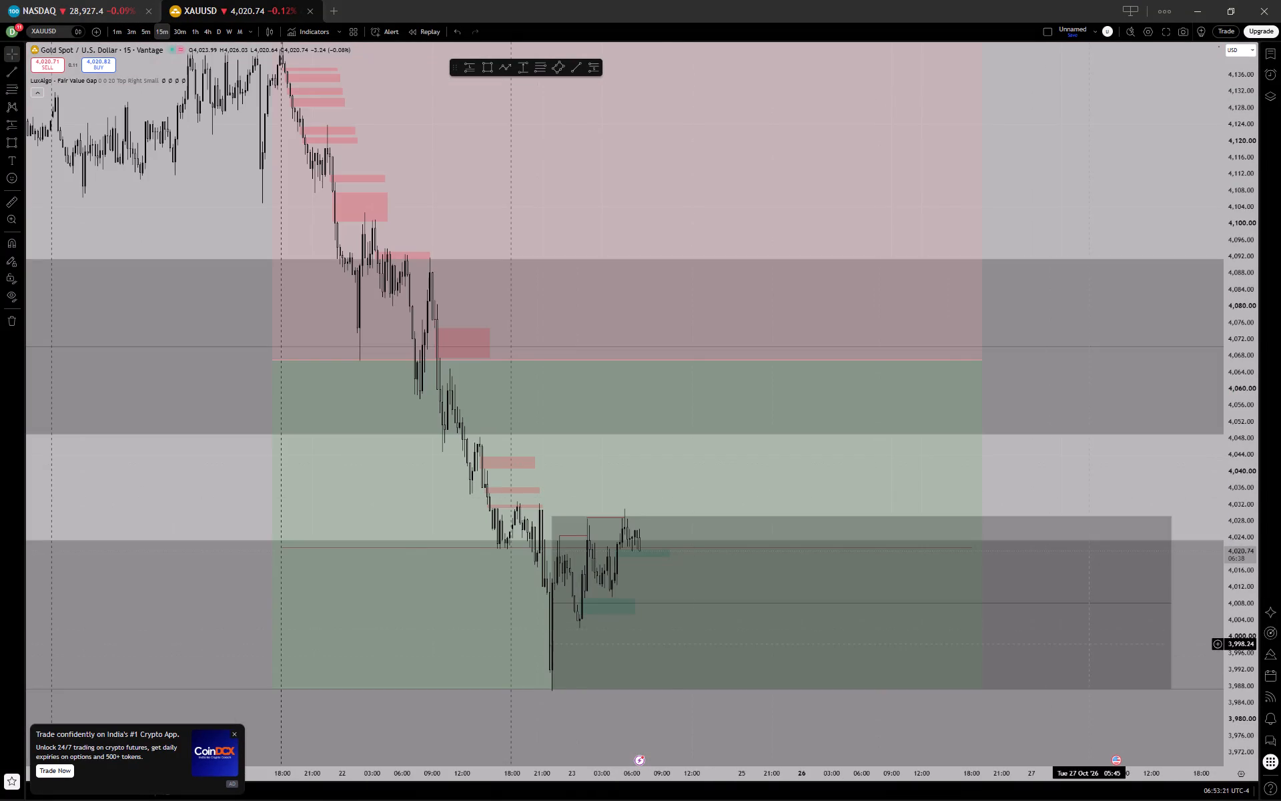
left_click_drag(1248, 651, 1138, 386)
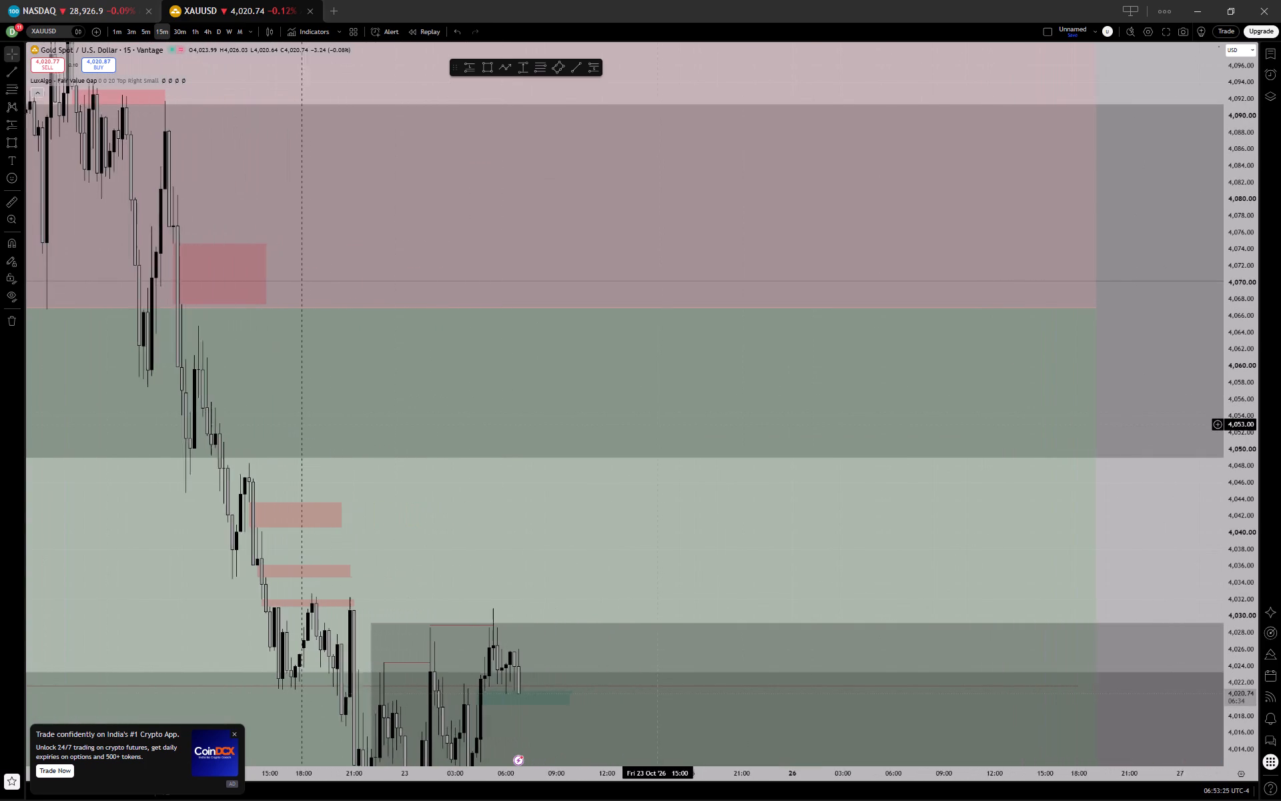
left_click_drag(678, 512, 689, 244)
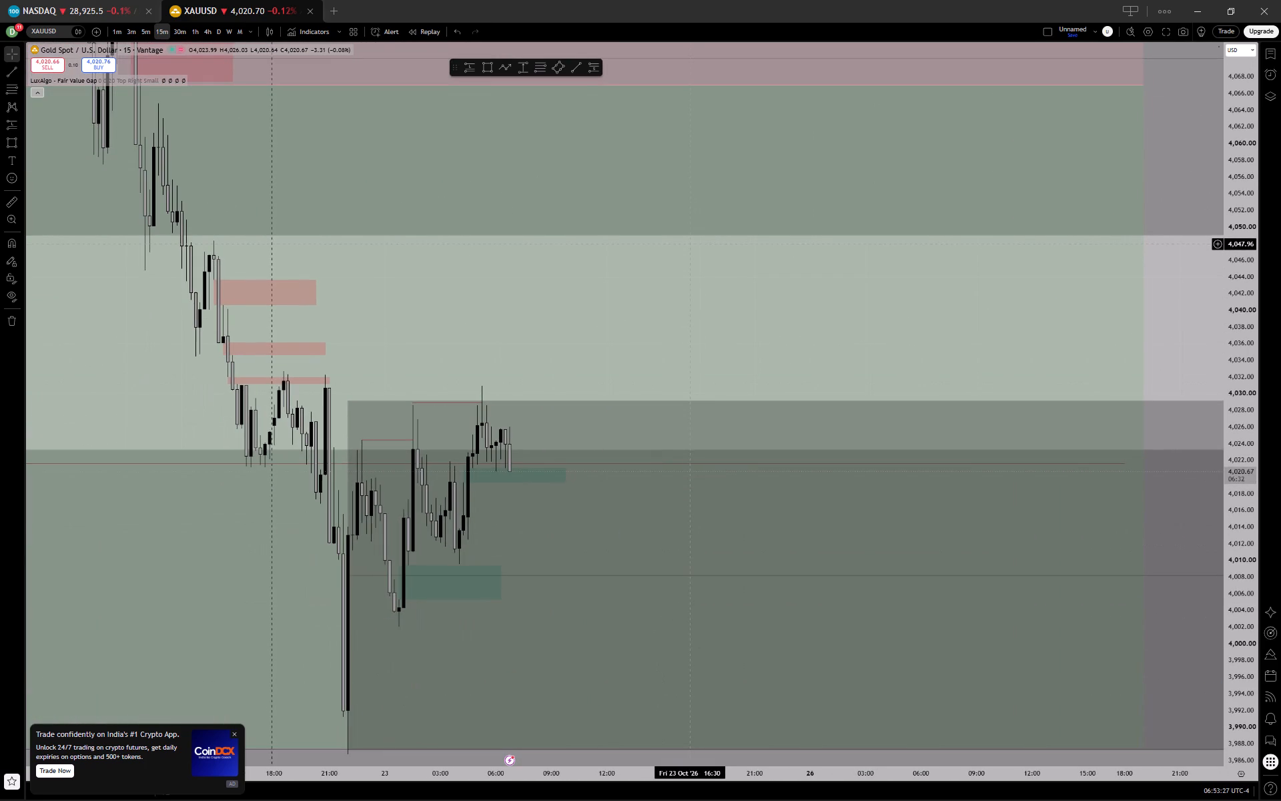
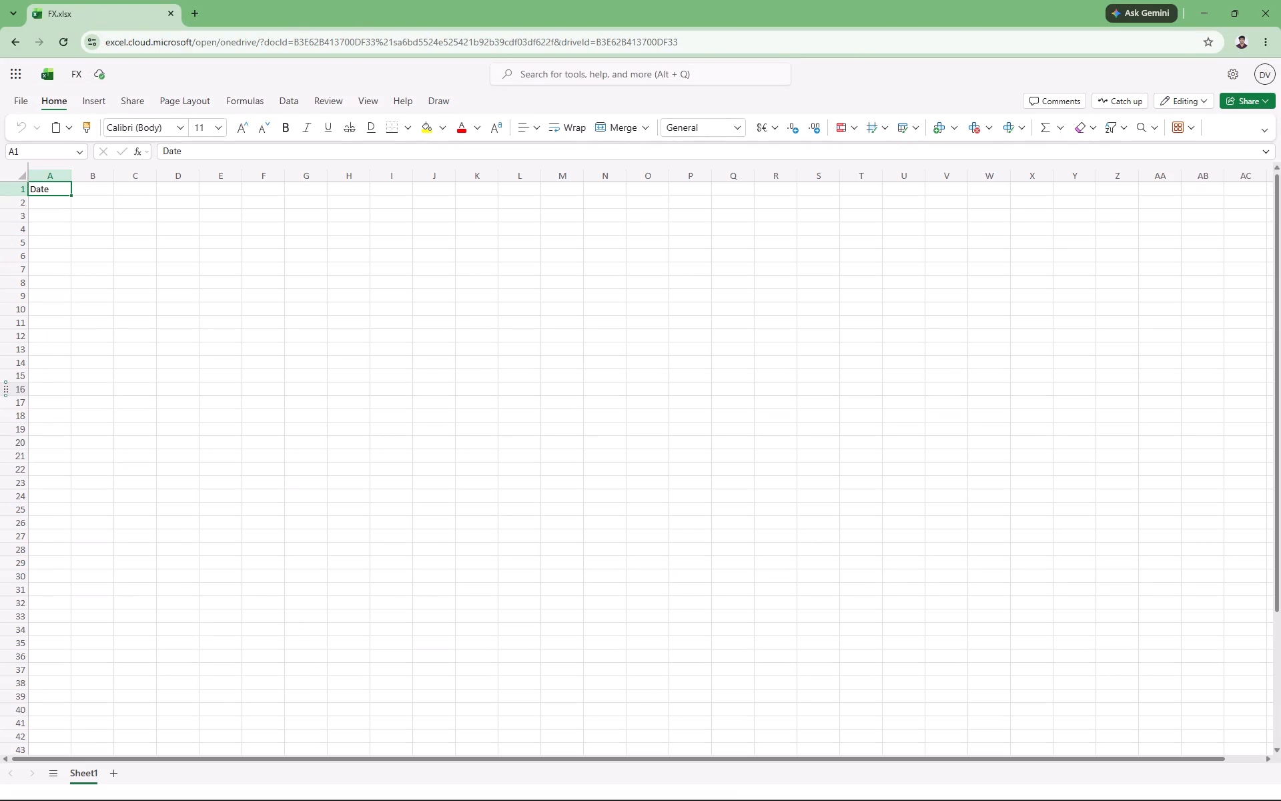
Search the web in a new browser tab for "shortcut to enter date in excel".
left_click(191, 8)
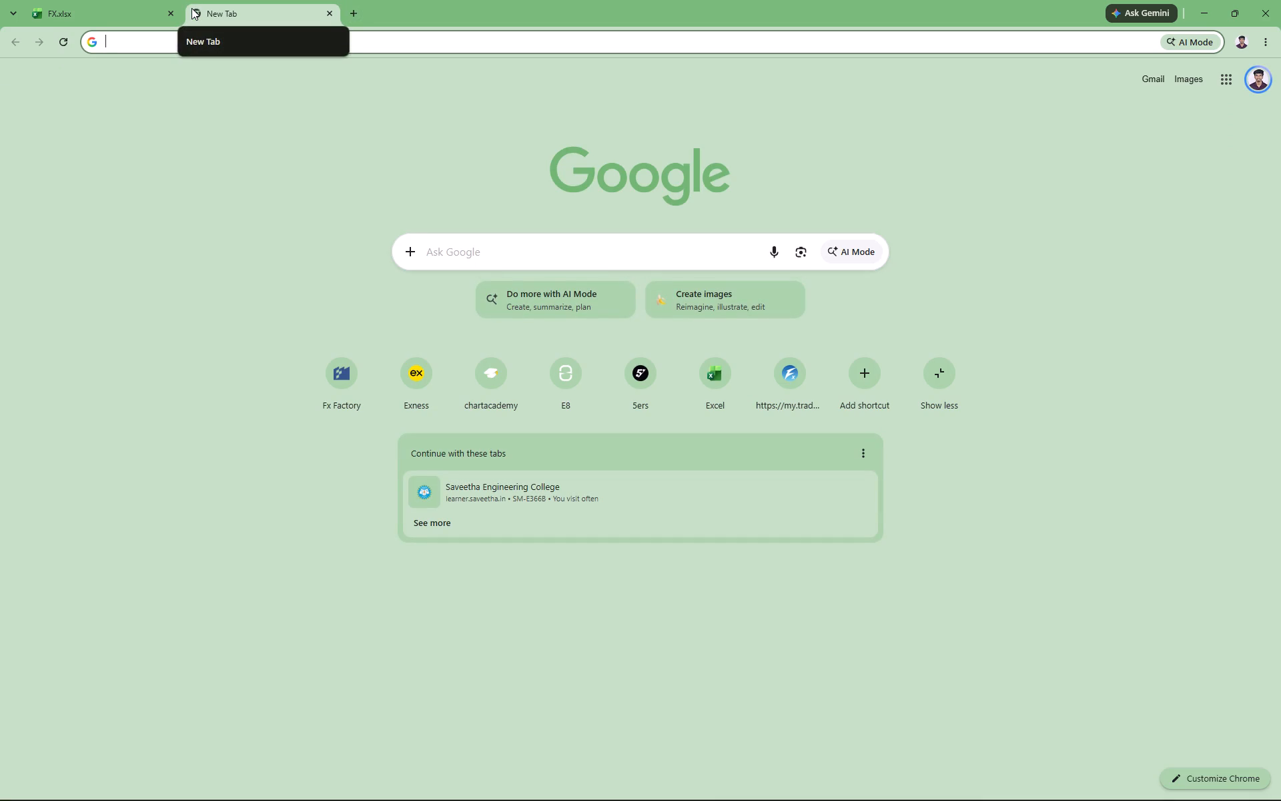
type("sho")
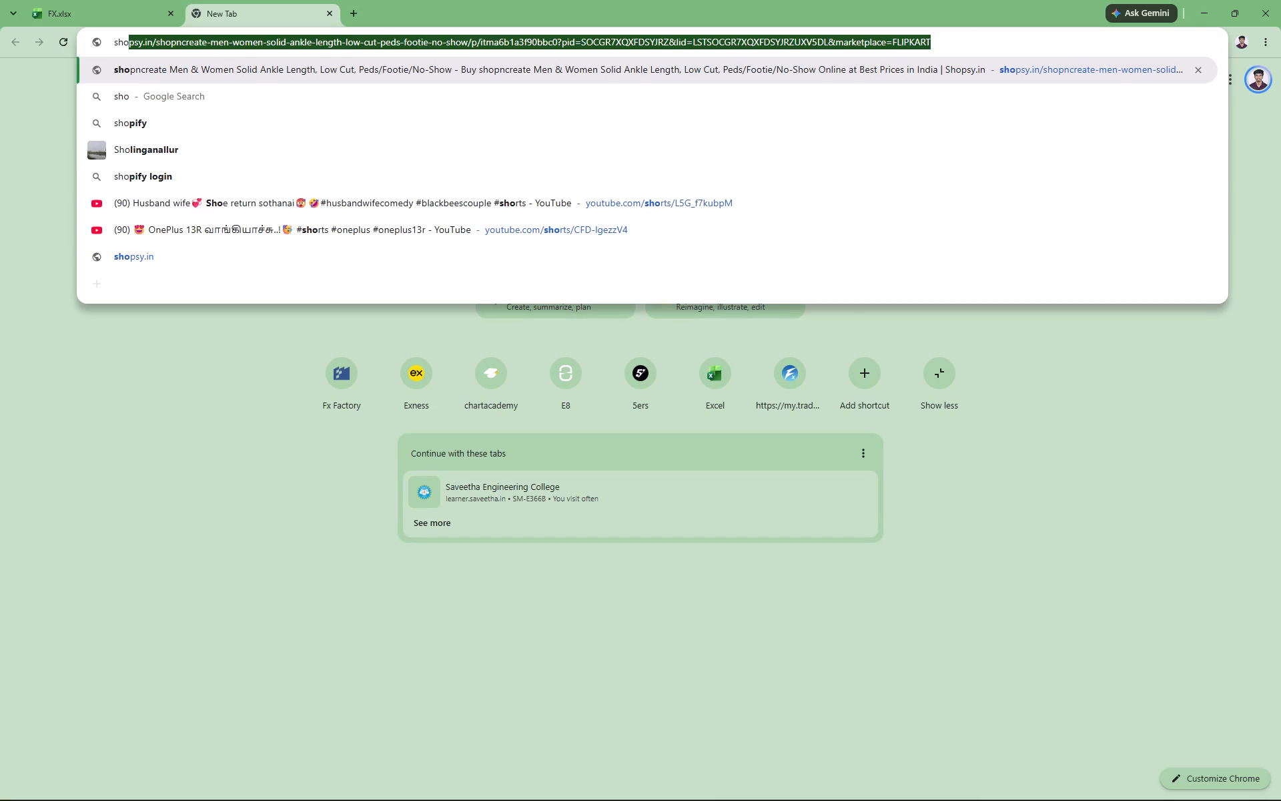
key("r")
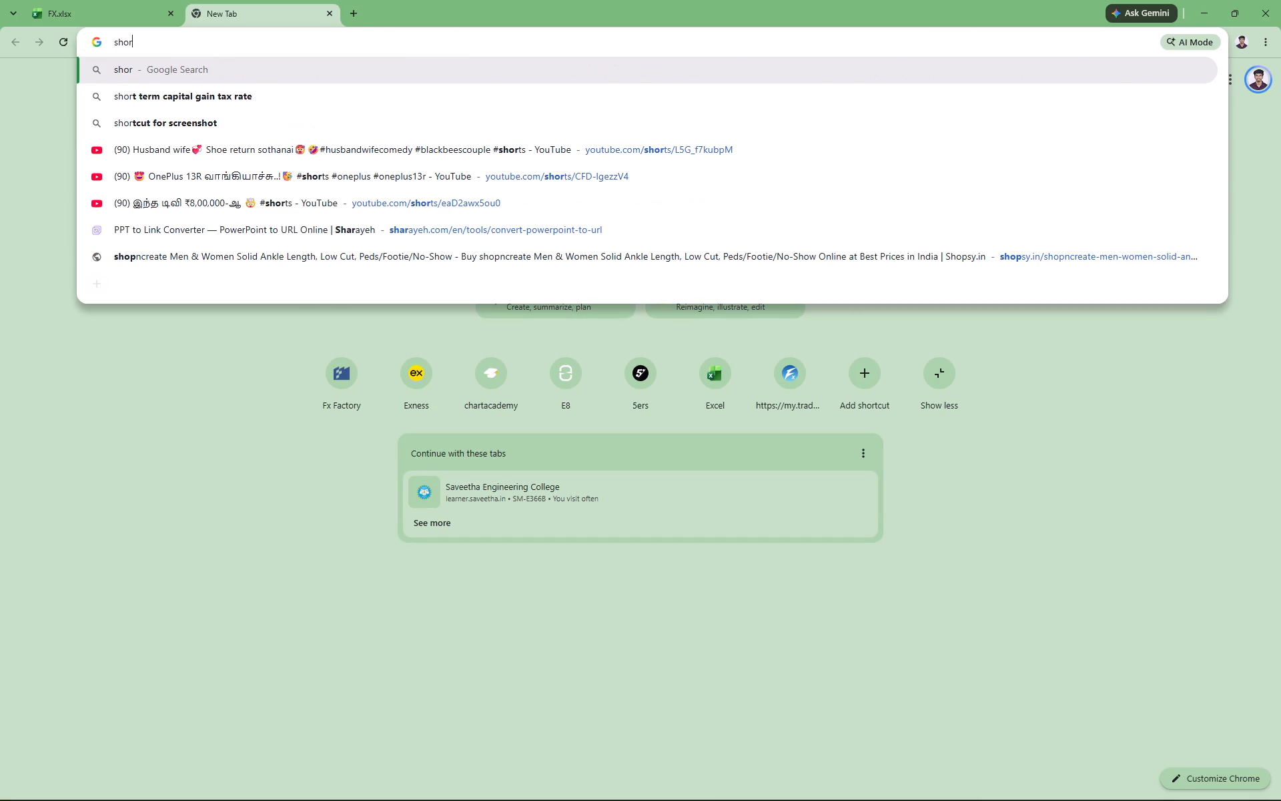
type("tcut")
key("space")
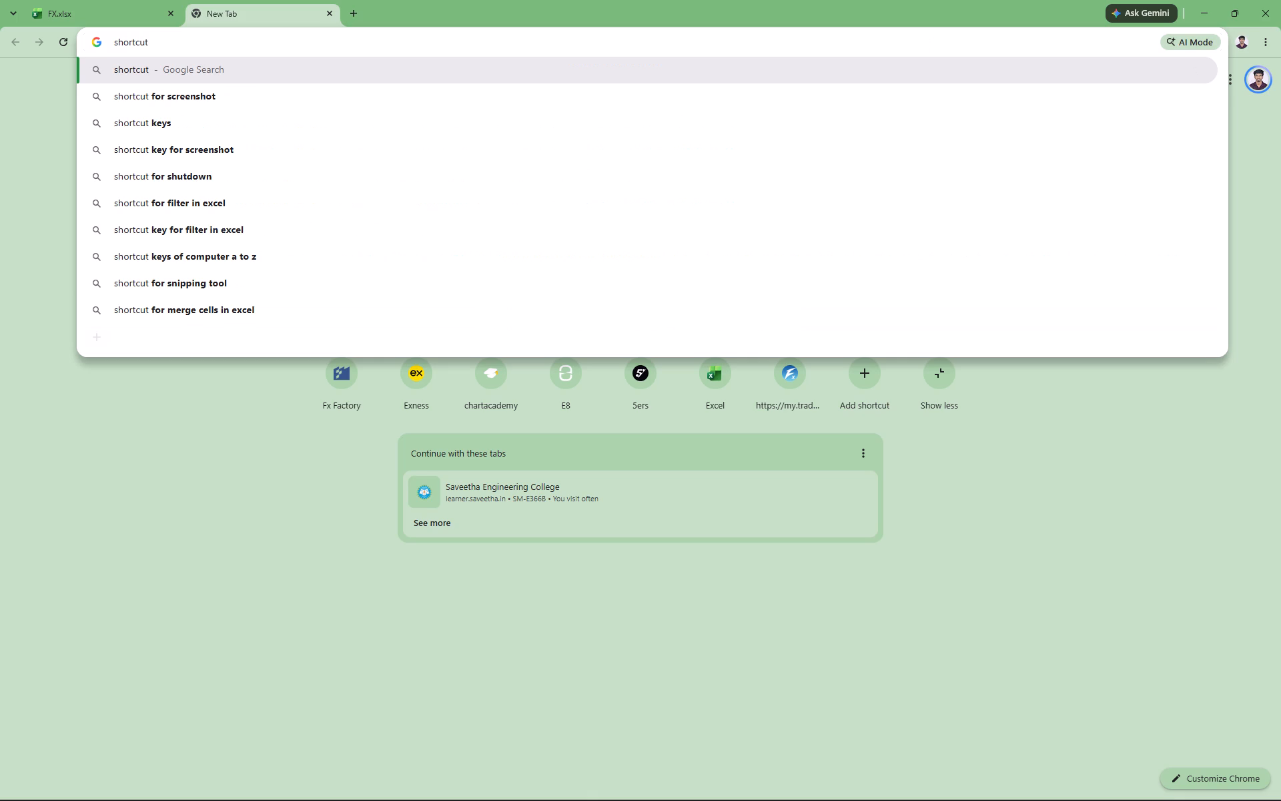
type("to enter date in")
key("space")
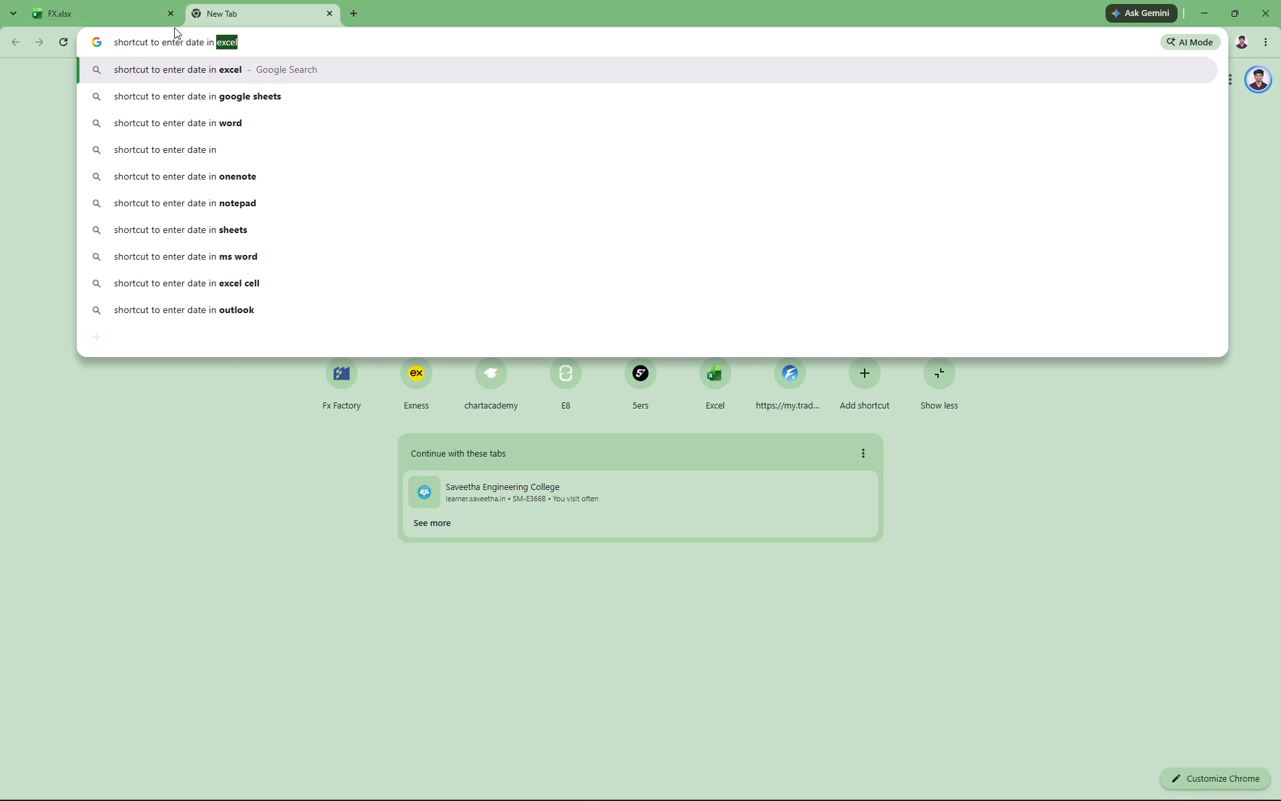
key("Return")
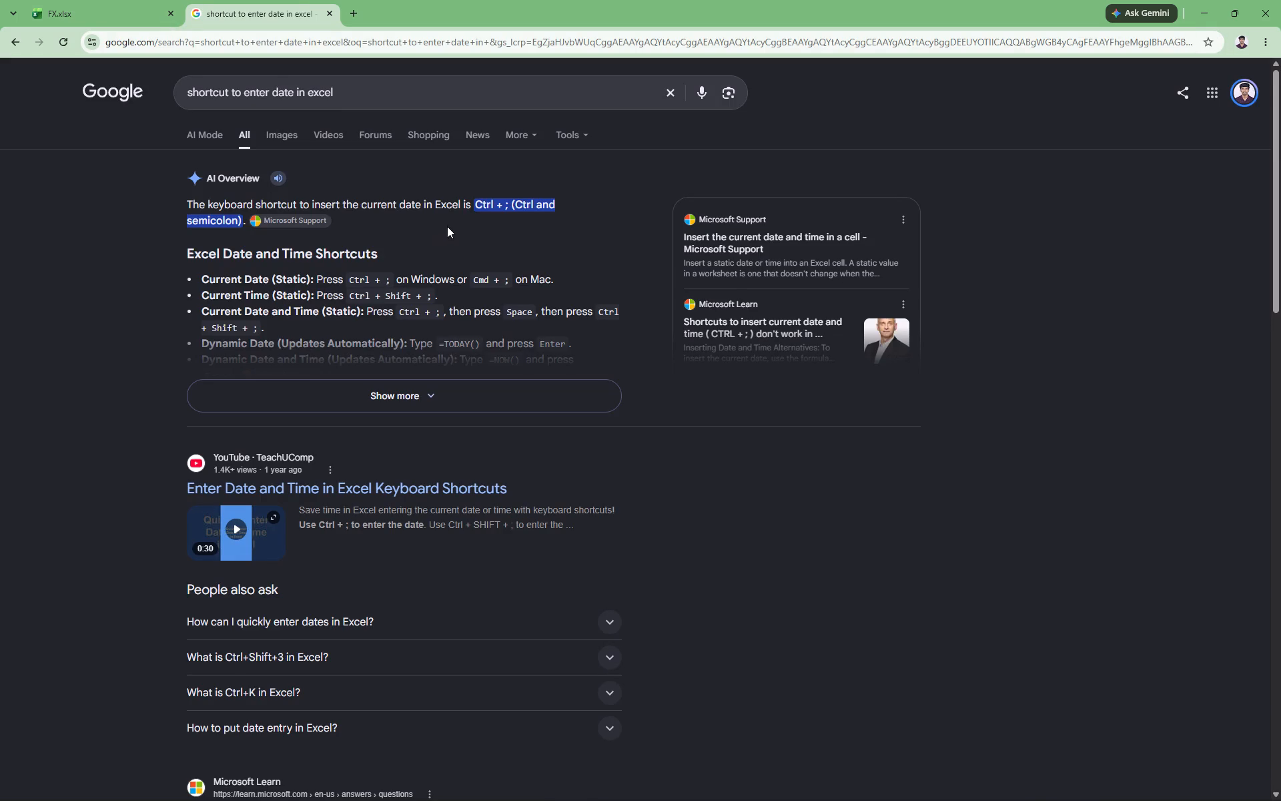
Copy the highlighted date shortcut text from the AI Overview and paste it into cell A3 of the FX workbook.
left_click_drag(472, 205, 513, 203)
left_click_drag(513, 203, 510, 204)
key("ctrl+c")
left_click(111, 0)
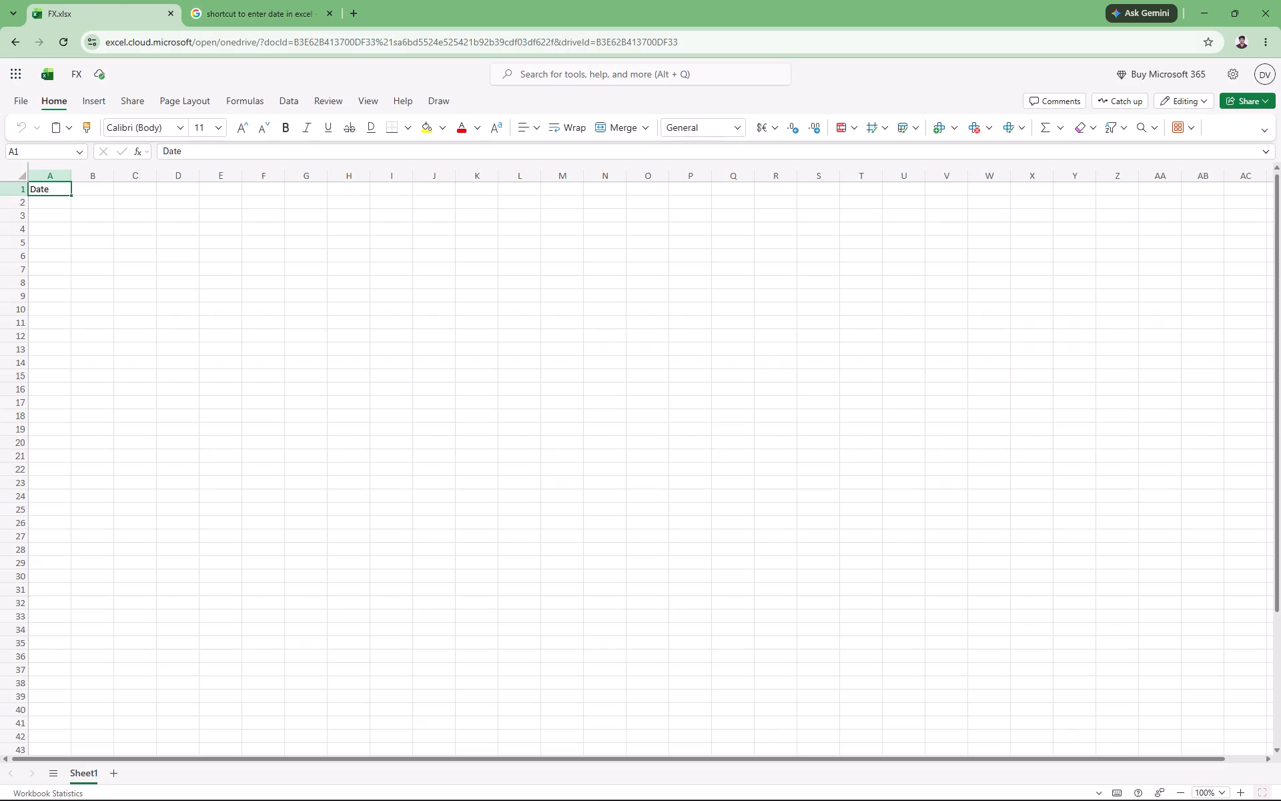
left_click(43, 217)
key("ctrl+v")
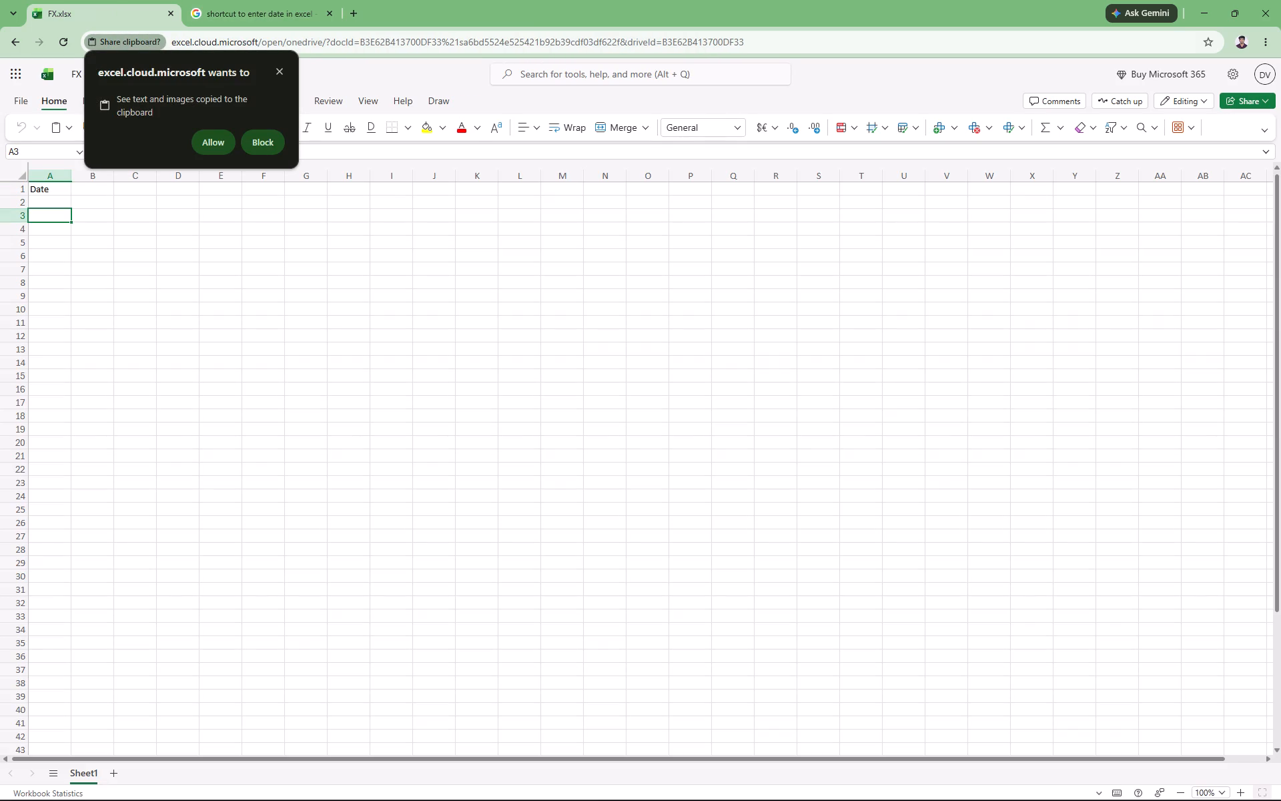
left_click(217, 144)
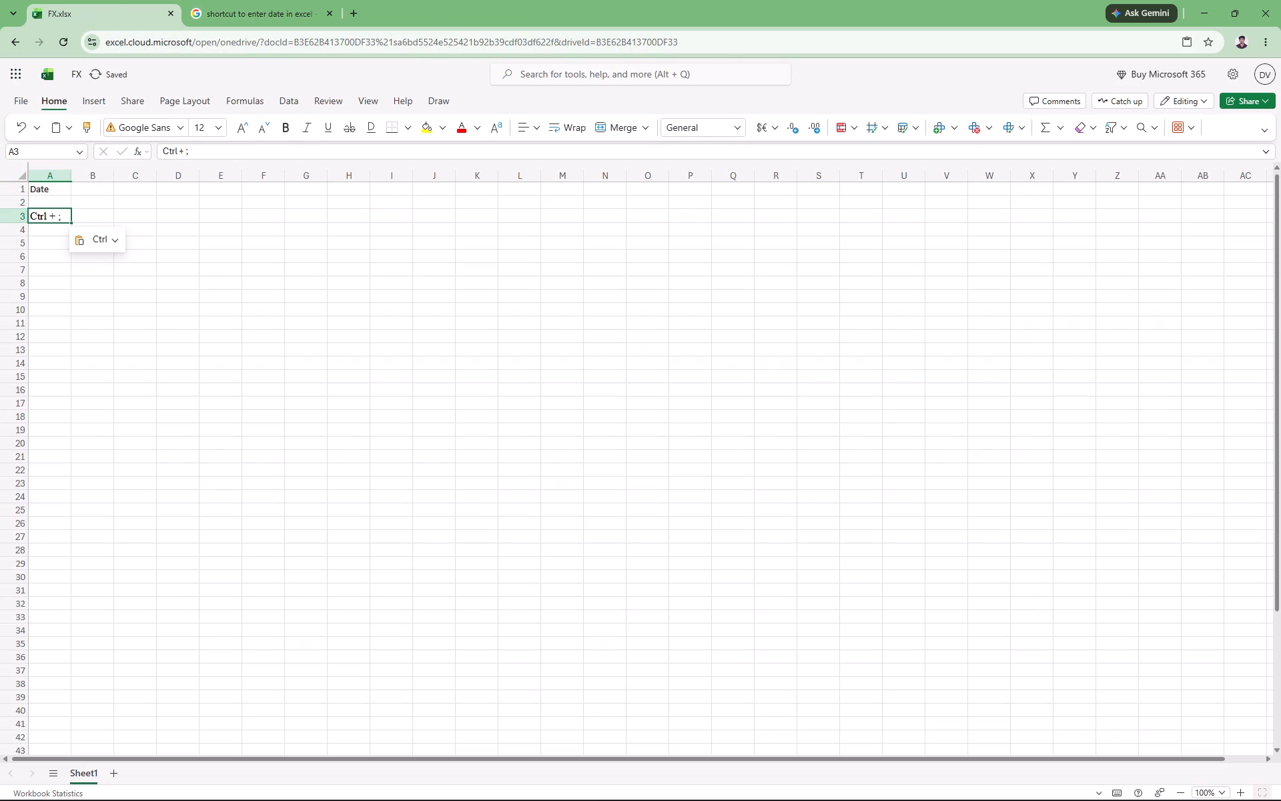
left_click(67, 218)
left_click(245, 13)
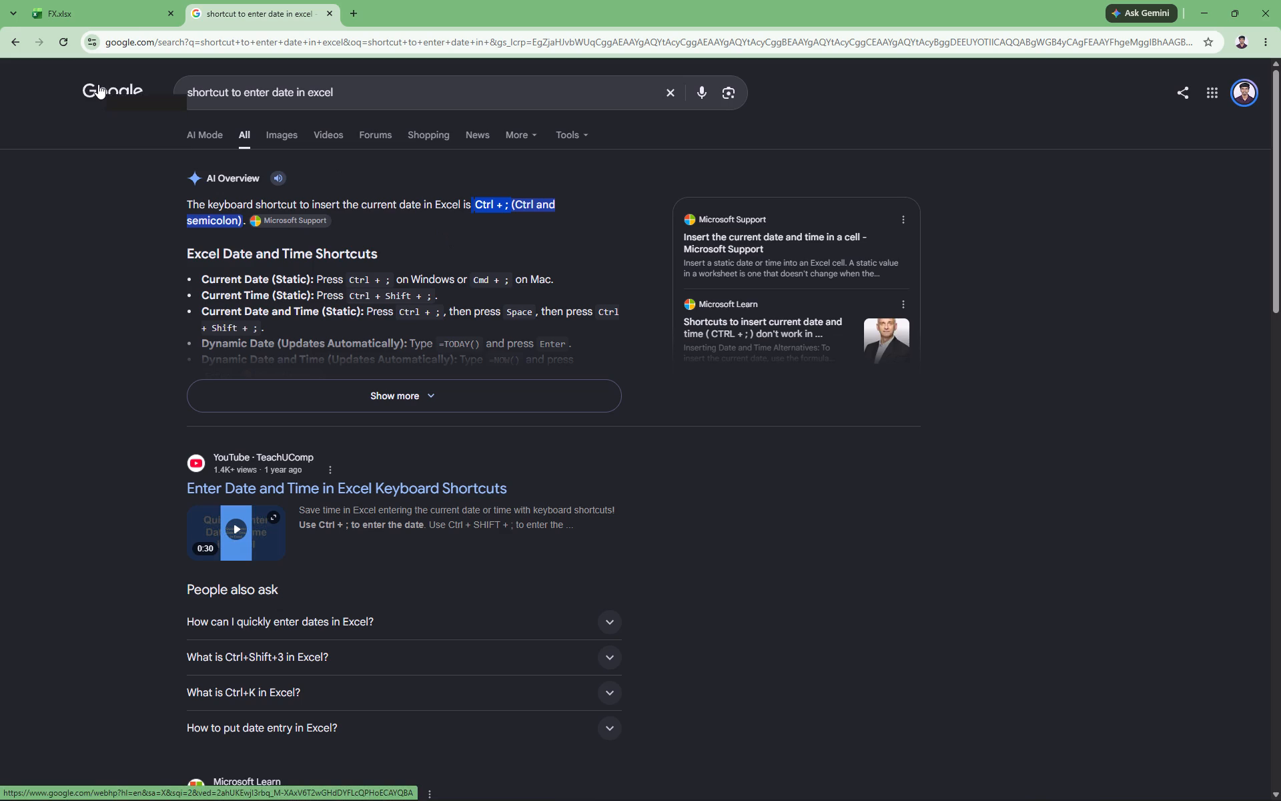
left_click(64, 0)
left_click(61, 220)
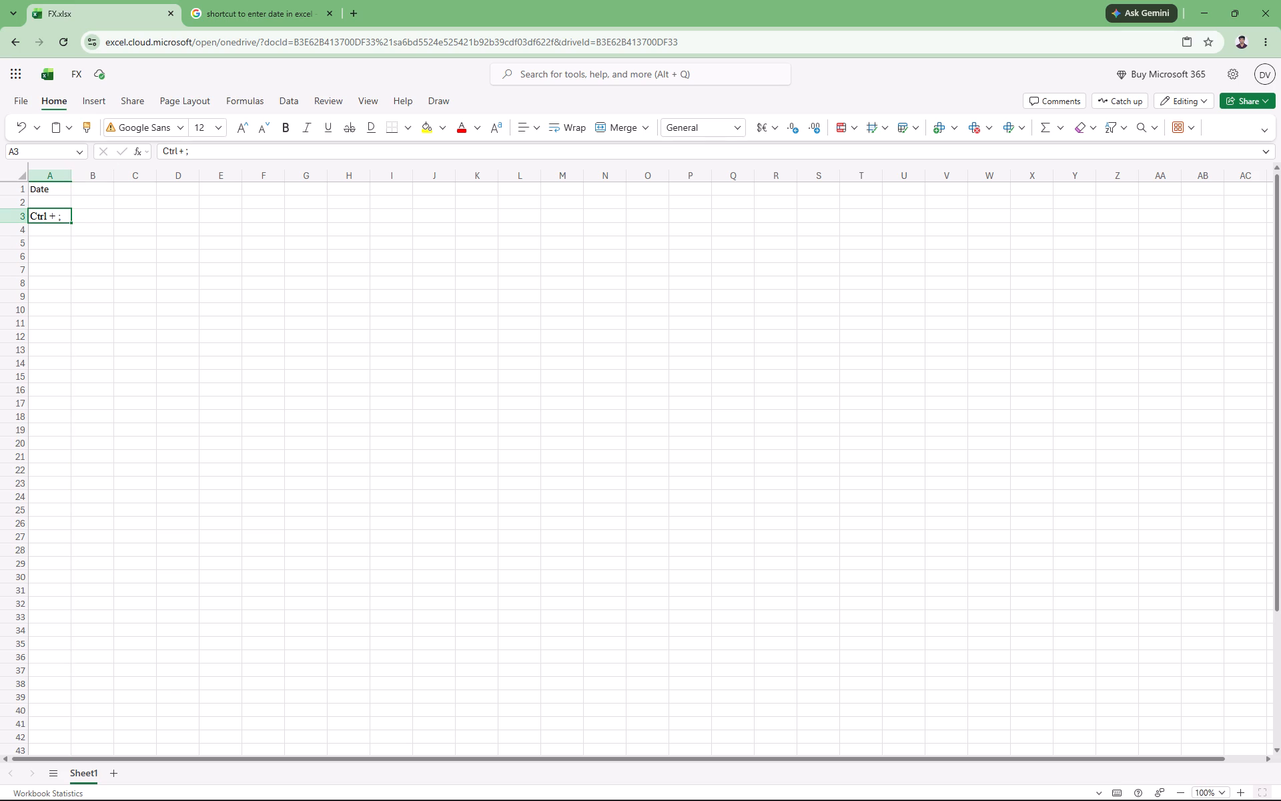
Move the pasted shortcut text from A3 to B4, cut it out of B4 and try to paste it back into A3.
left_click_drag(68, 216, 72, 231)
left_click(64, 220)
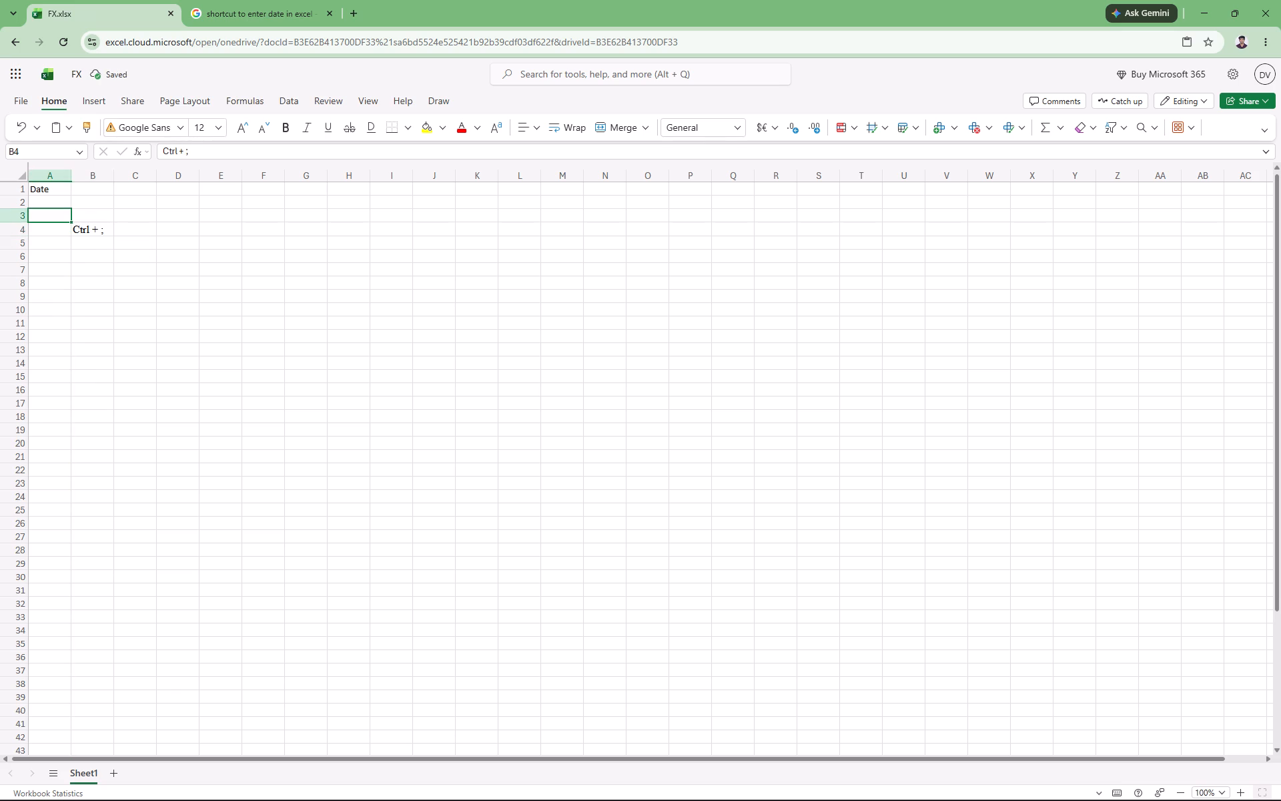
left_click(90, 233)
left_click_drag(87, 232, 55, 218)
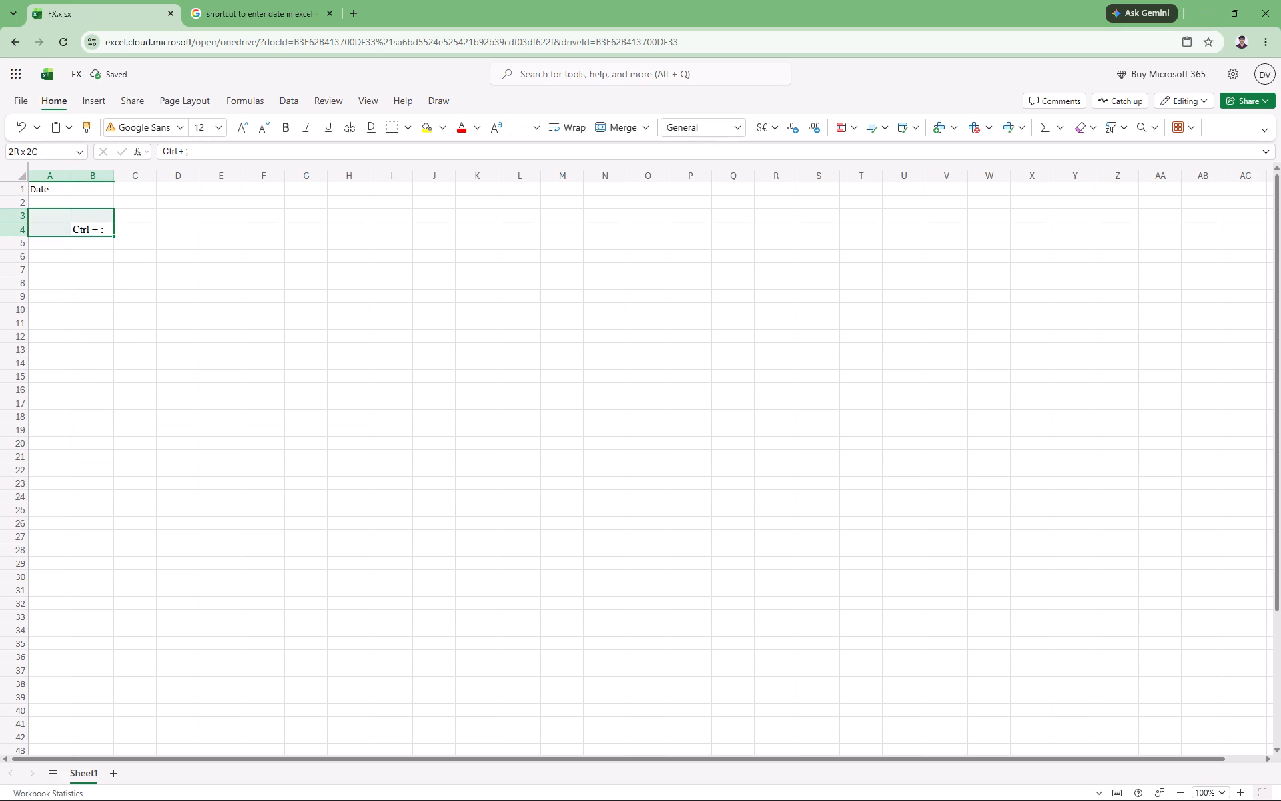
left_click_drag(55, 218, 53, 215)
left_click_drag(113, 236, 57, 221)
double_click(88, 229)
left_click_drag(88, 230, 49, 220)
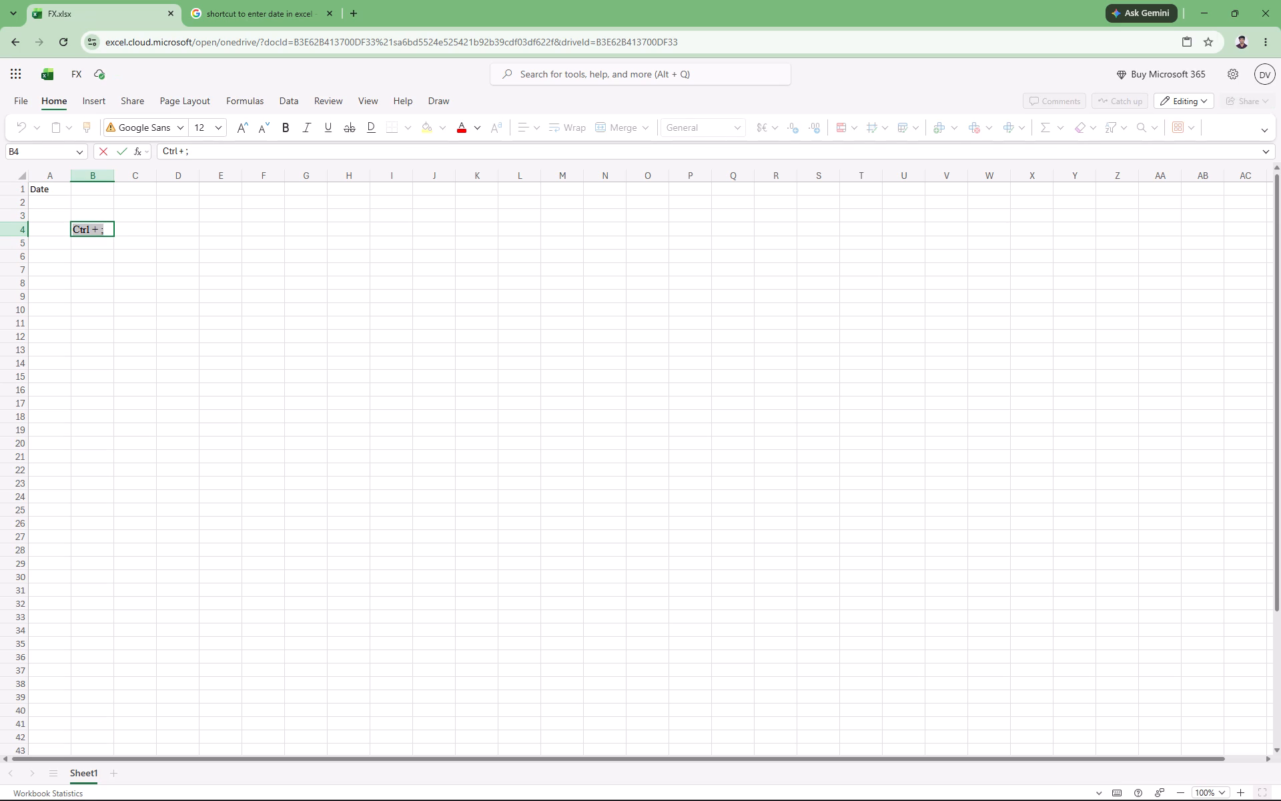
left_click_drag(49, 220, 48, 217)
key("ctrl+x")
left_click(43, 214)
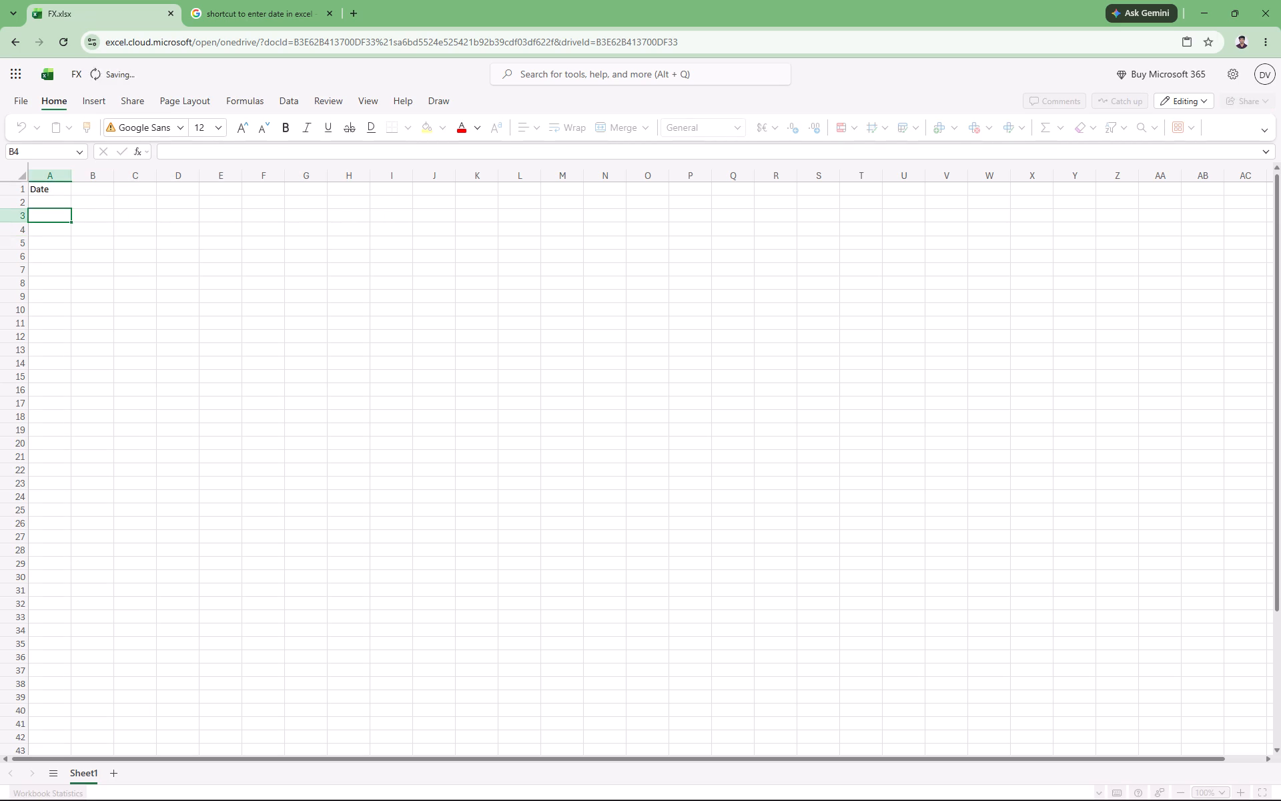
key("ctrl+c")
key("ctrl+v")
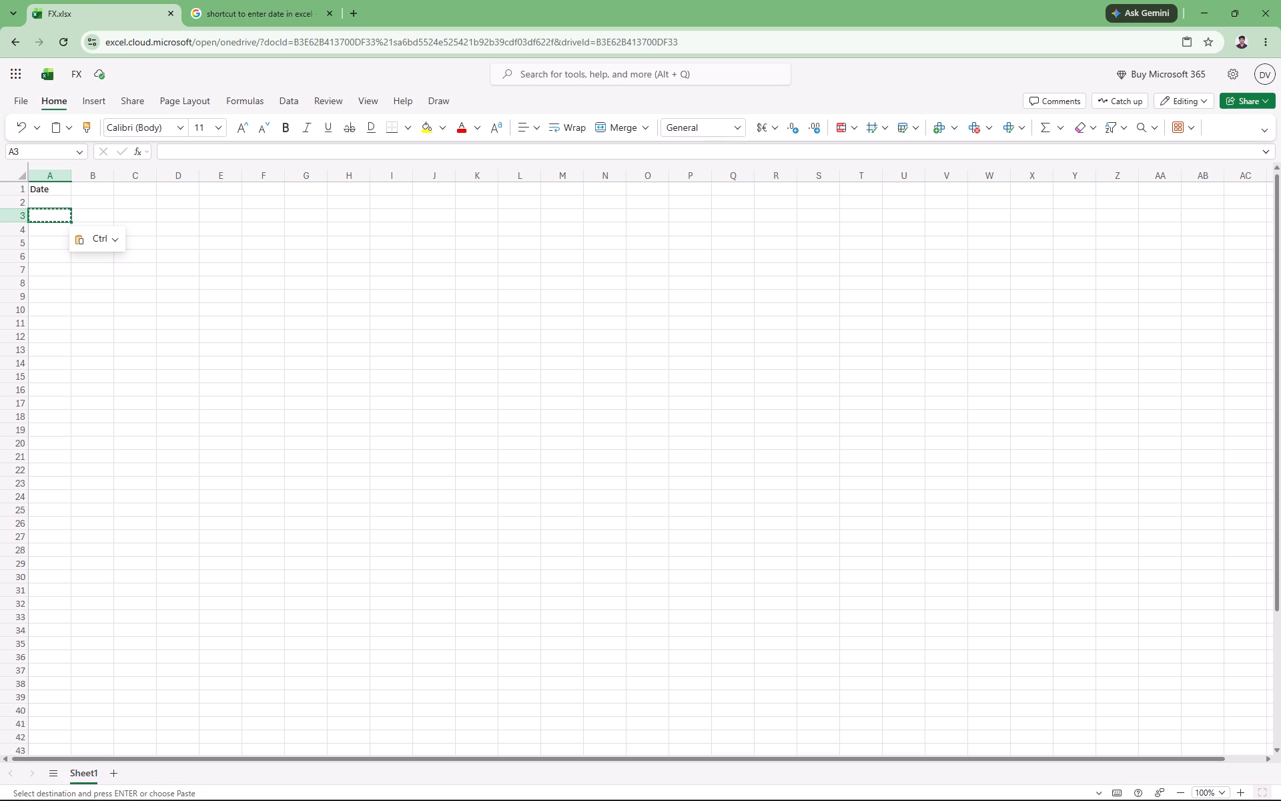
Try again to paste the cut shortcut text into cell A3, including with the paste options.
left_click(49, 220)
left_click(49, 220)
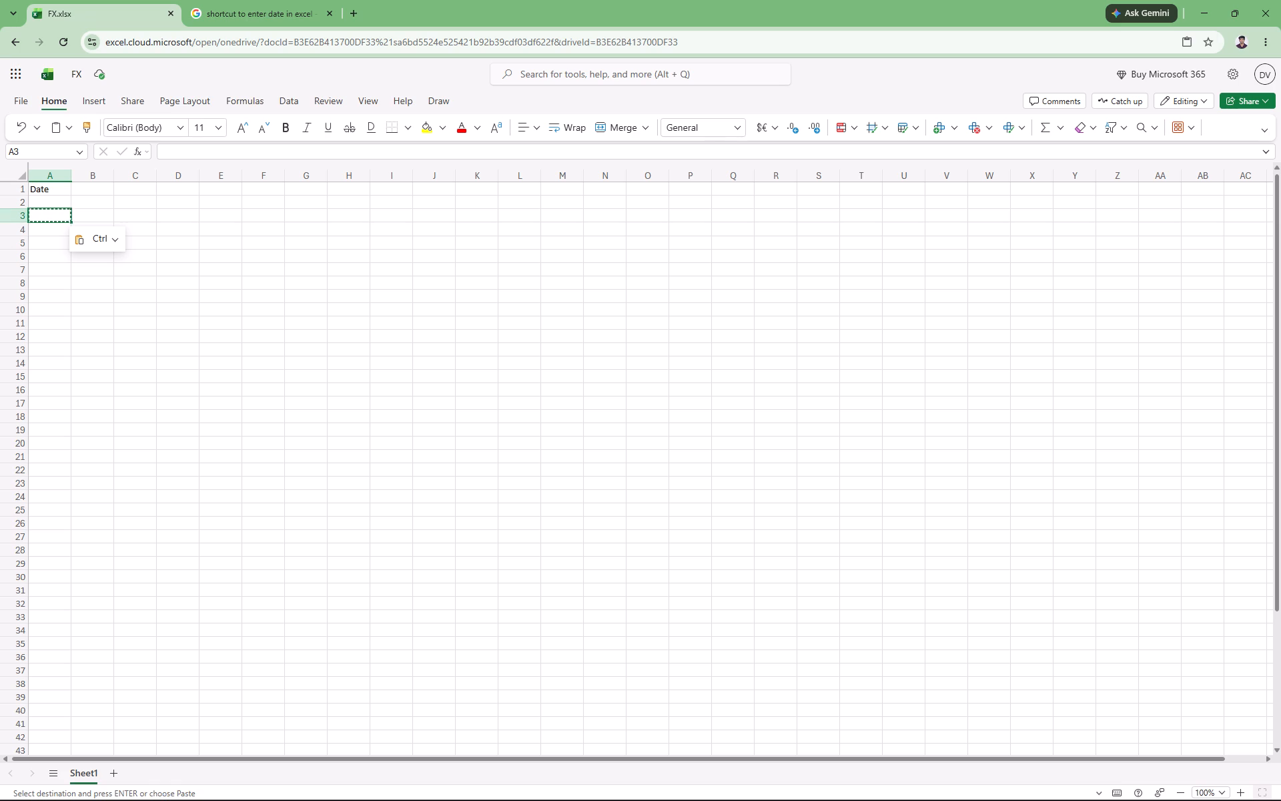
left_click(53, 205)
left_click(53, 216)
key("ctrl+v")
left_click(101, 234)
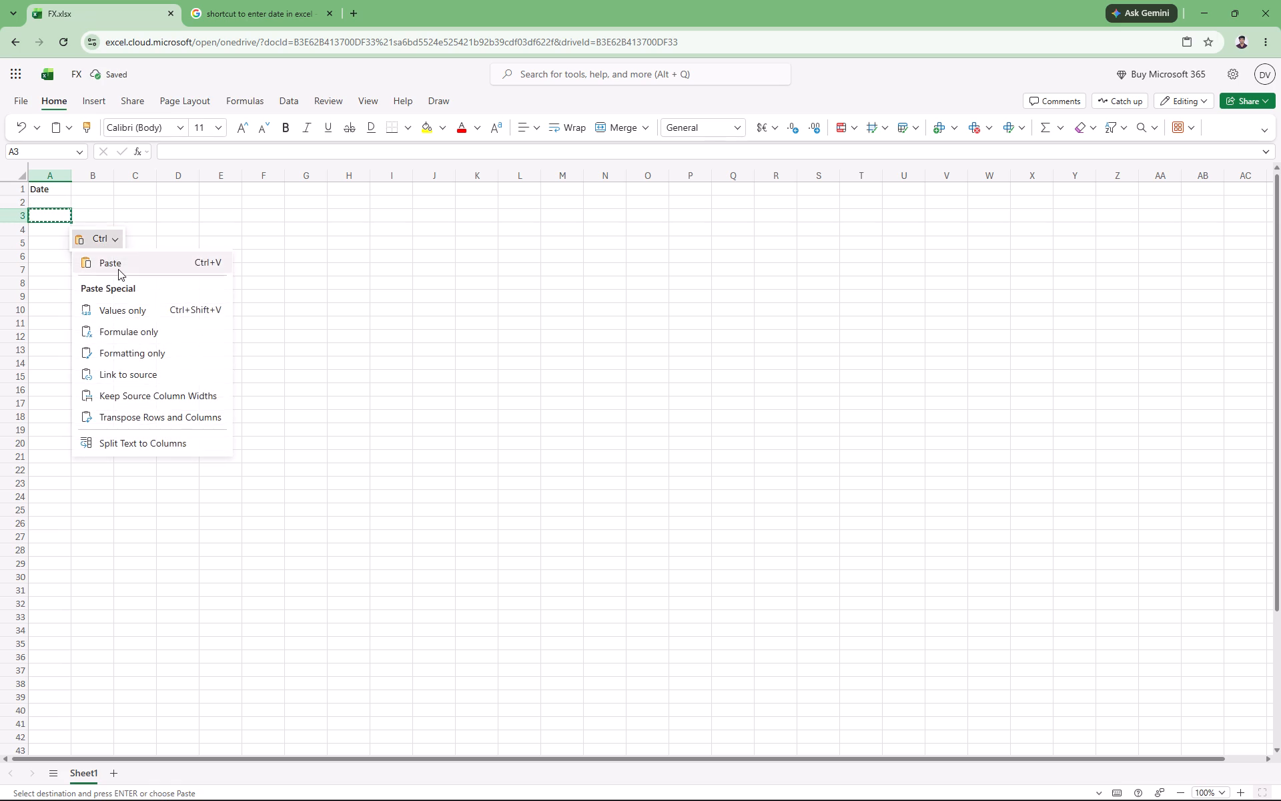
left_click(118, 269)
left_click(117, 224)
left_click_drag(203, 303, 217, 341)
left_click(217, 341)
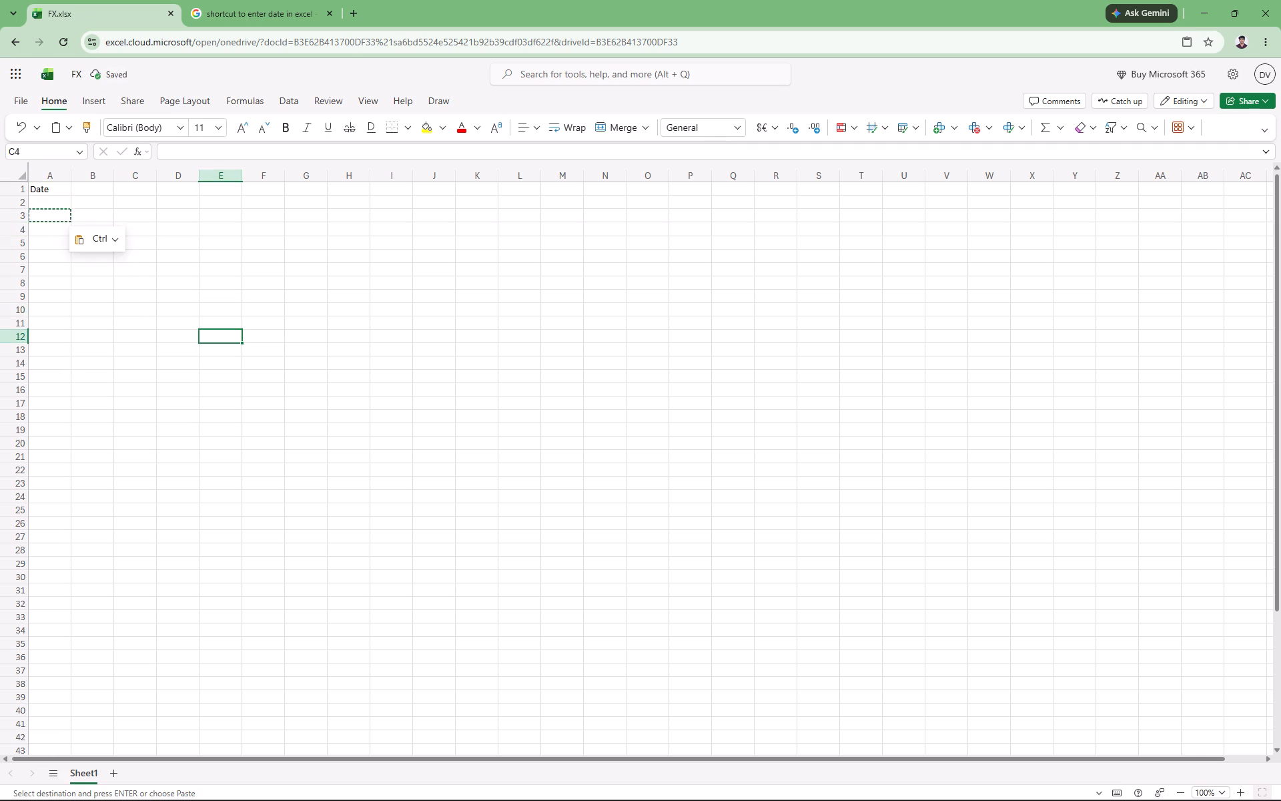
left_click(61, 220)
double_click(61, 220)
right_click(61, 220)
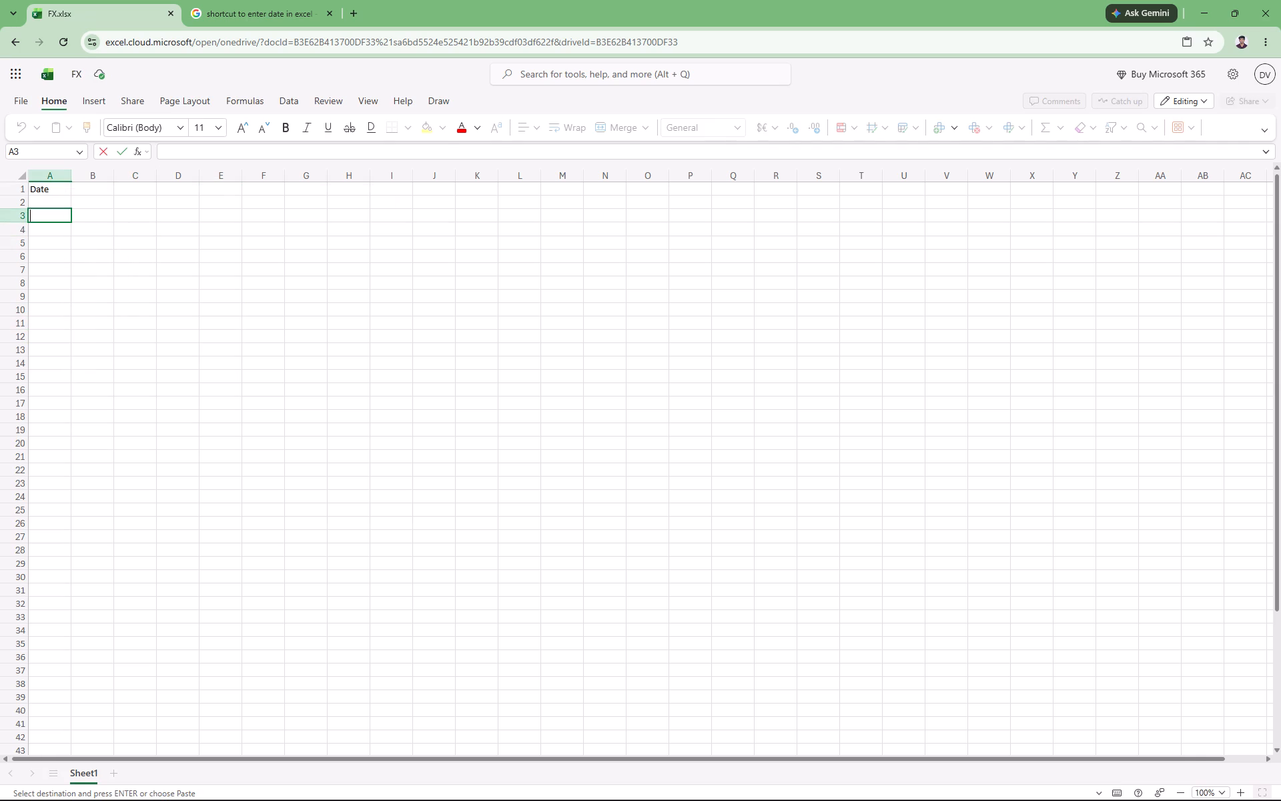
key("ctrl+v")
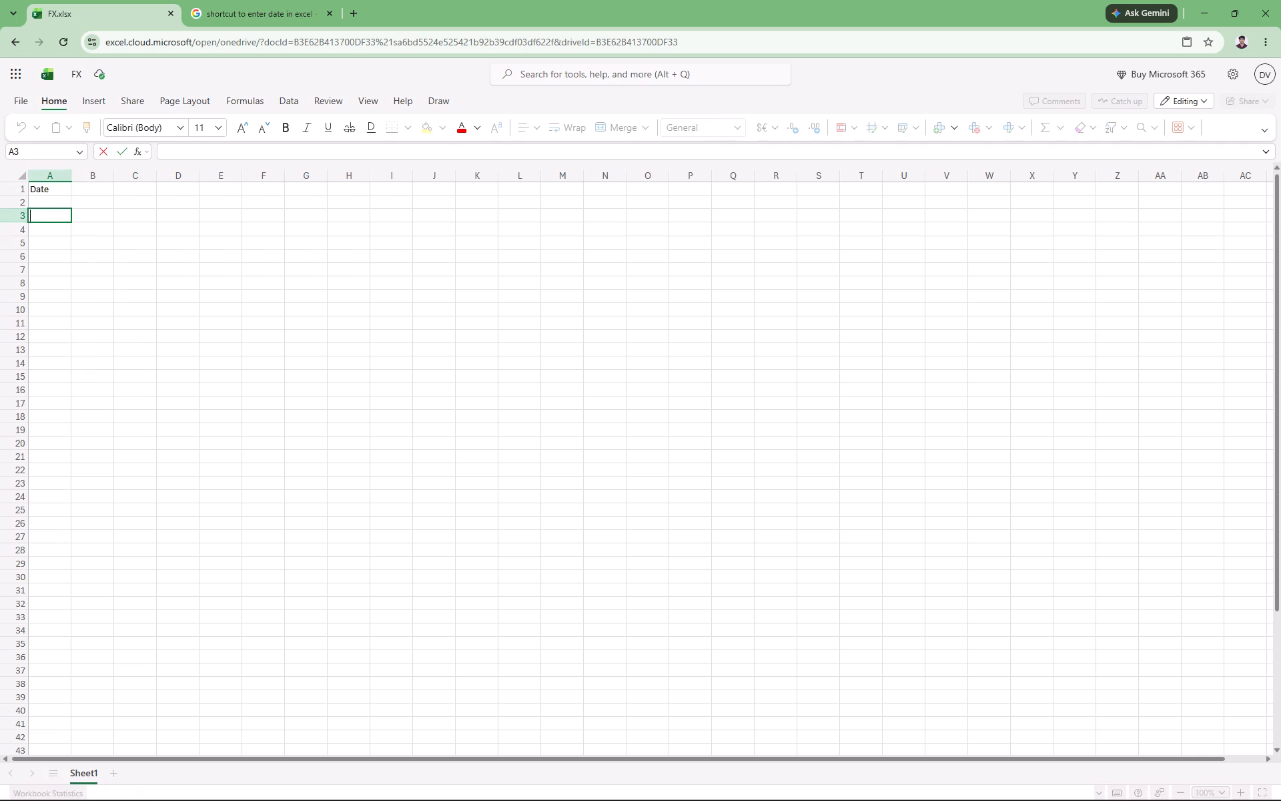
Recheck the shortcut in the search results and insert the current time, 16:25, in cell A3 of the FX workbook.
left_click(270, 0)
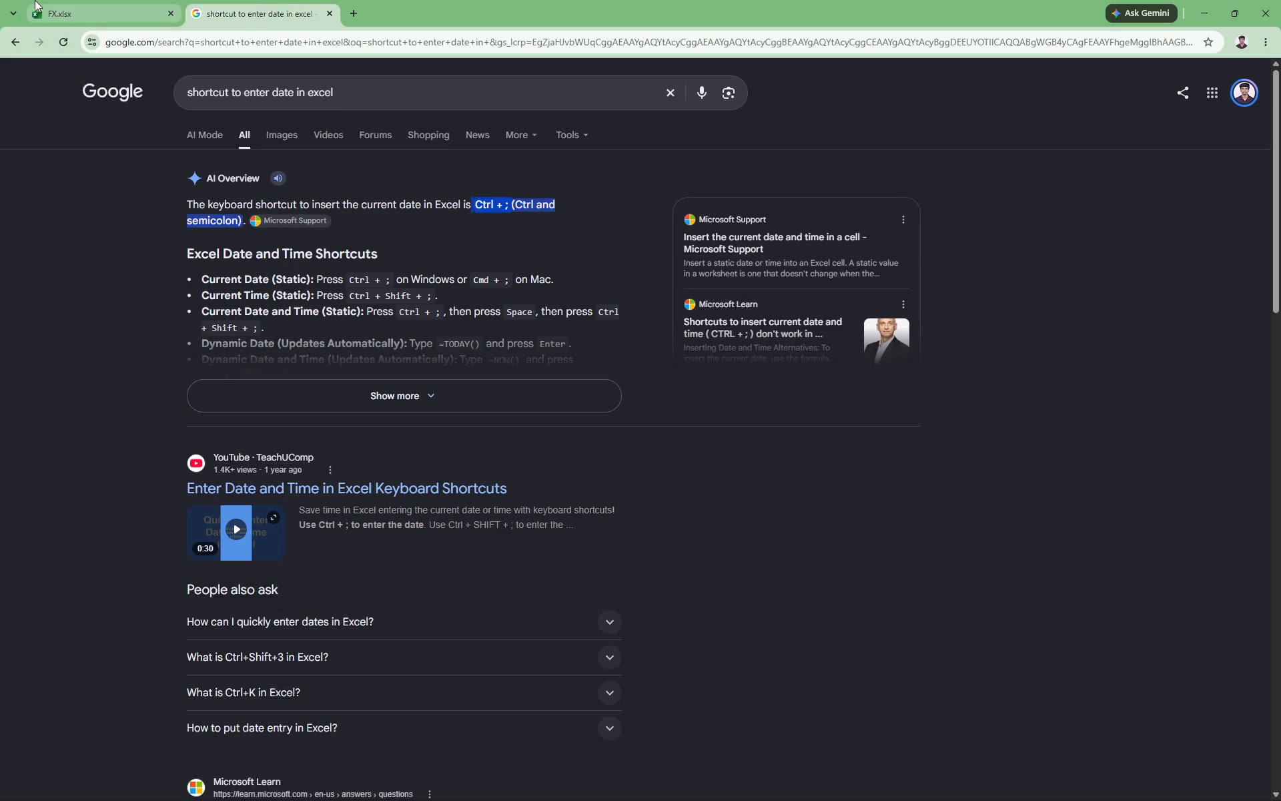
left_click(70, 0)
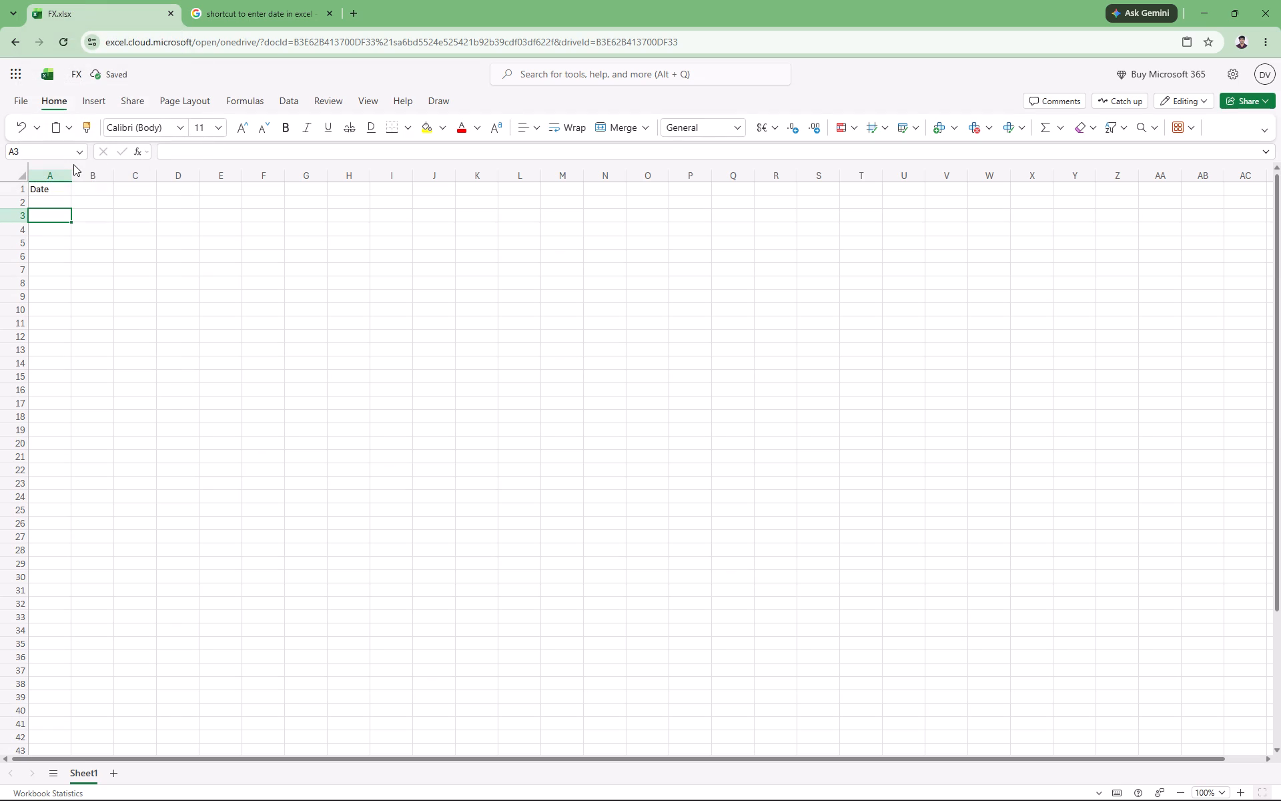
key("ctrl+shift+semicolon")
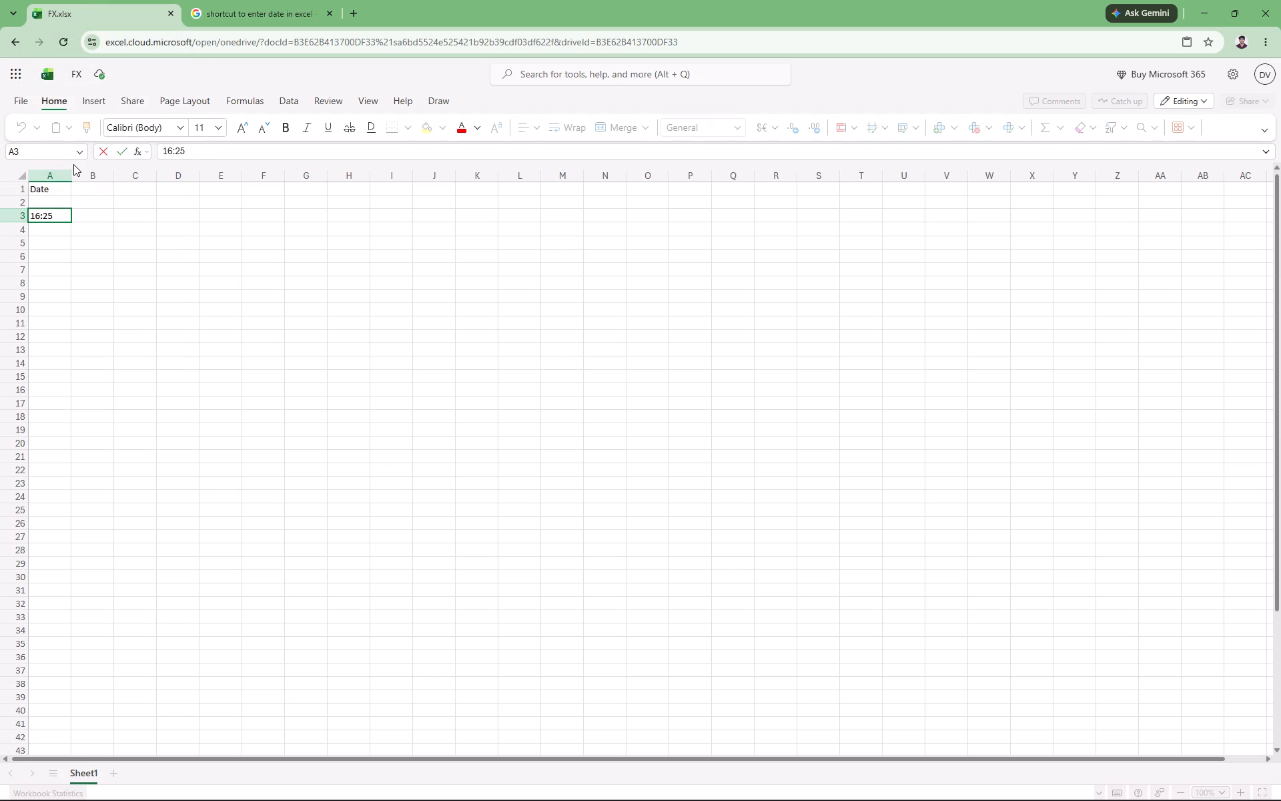
Check the date shortcut in the search results again and replace the time in cell A3 with the current date, 23/10/2026.
left_click(231, 0)
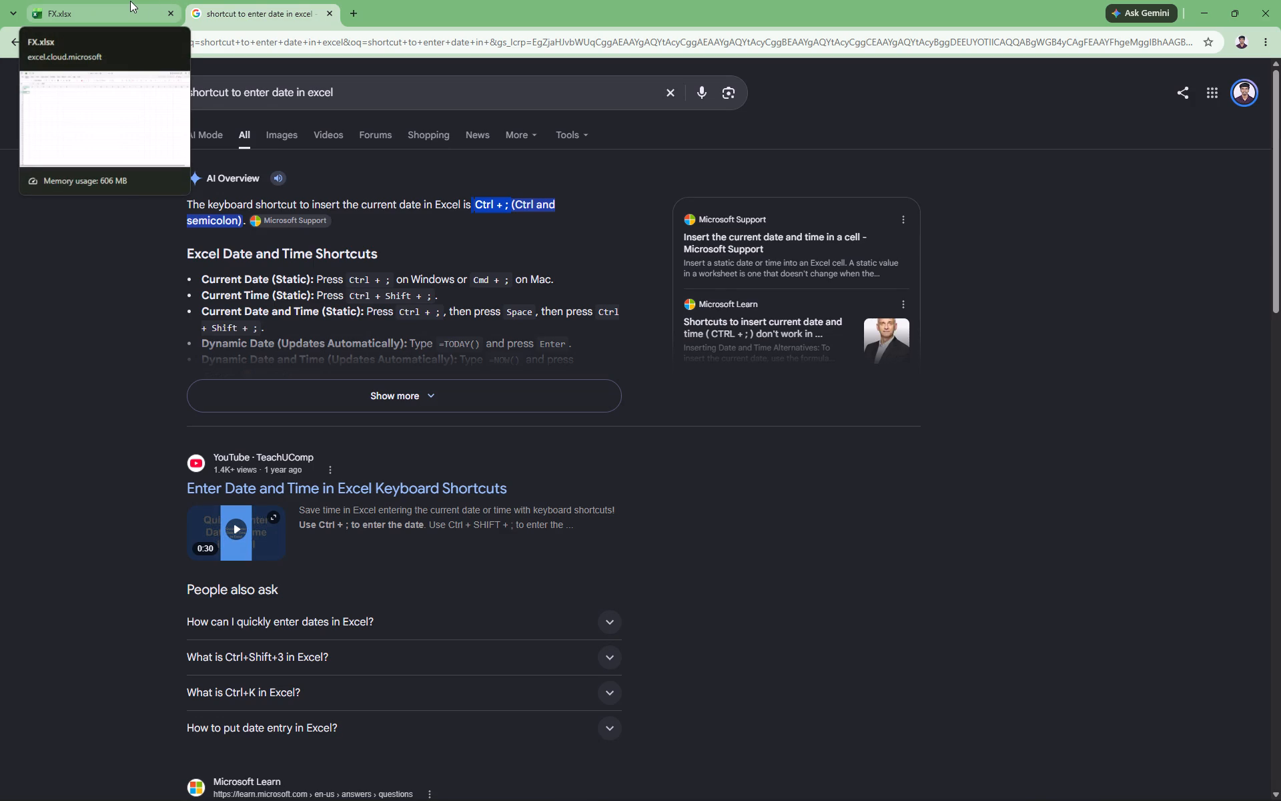
left_click(130, 1)
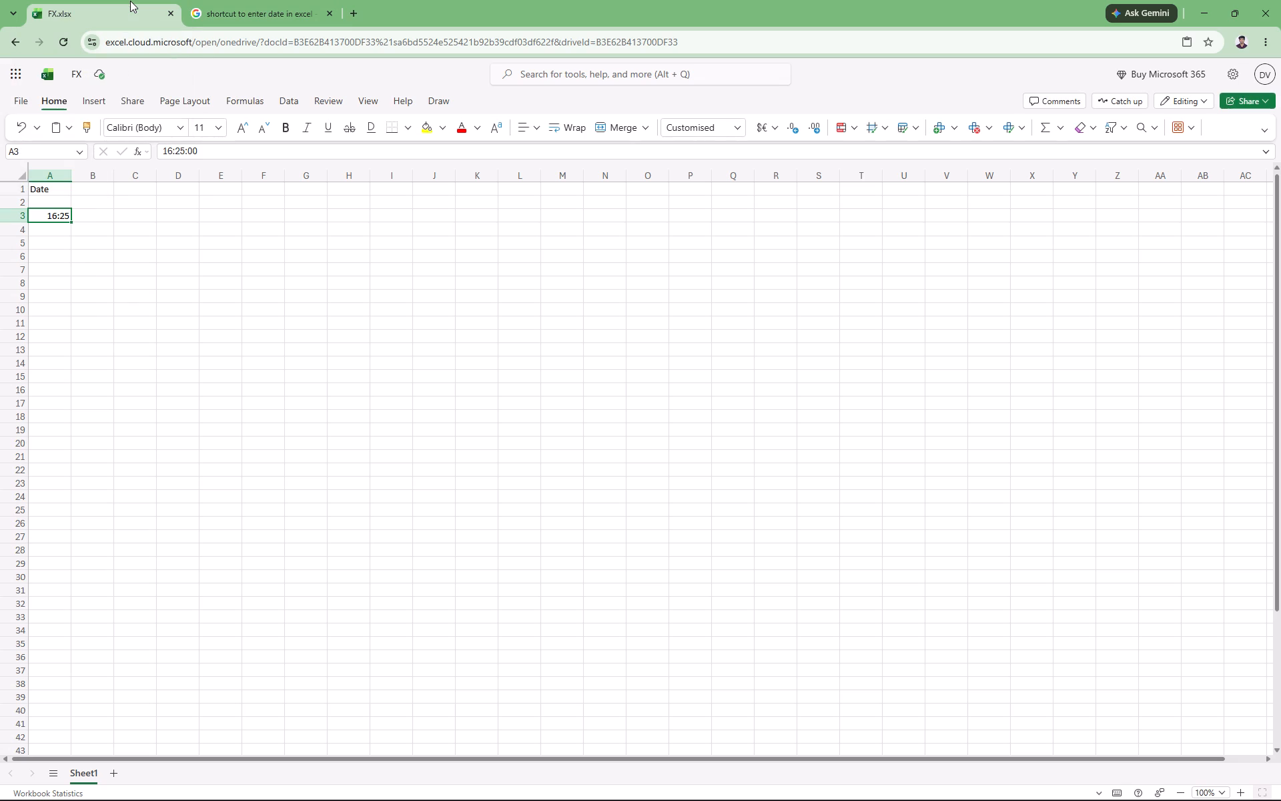
key("BackSpace")
key("ctrl+semicolon")
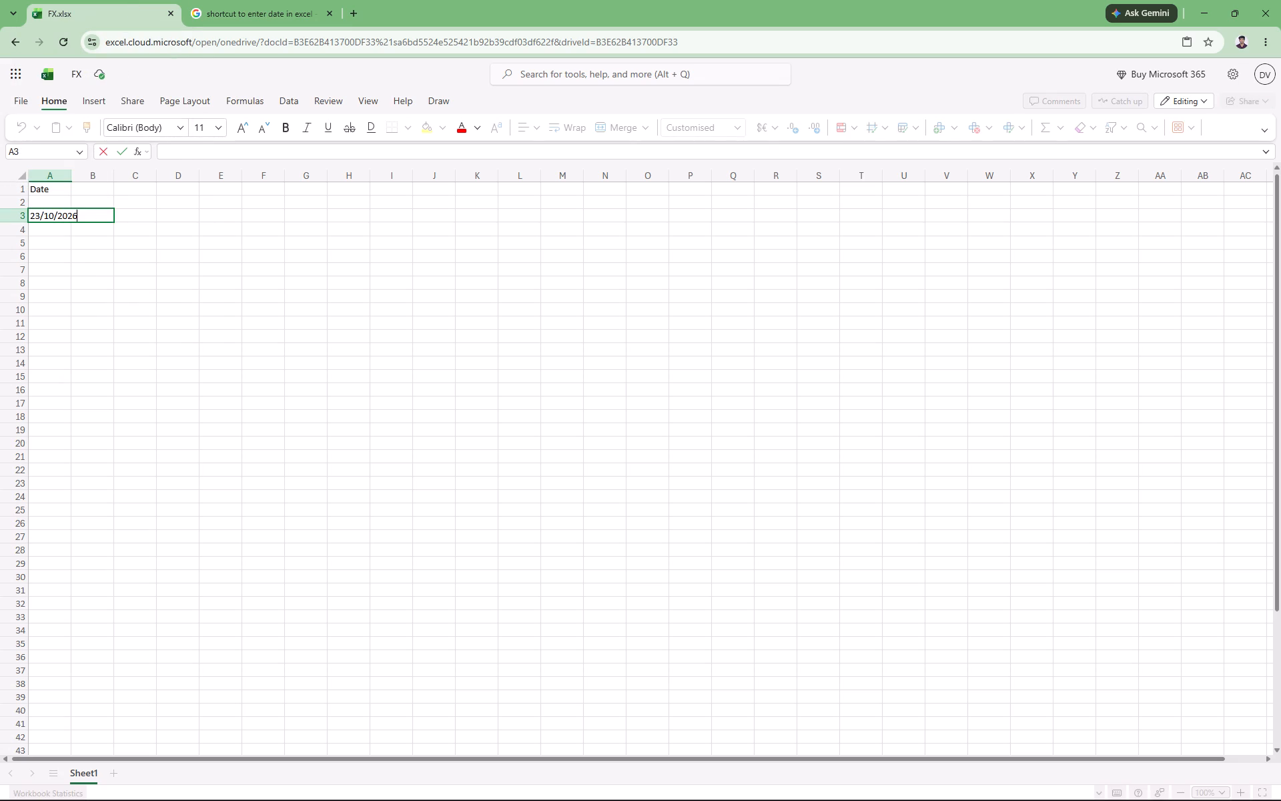
left_click(300, 303)
left_click(61, 231)
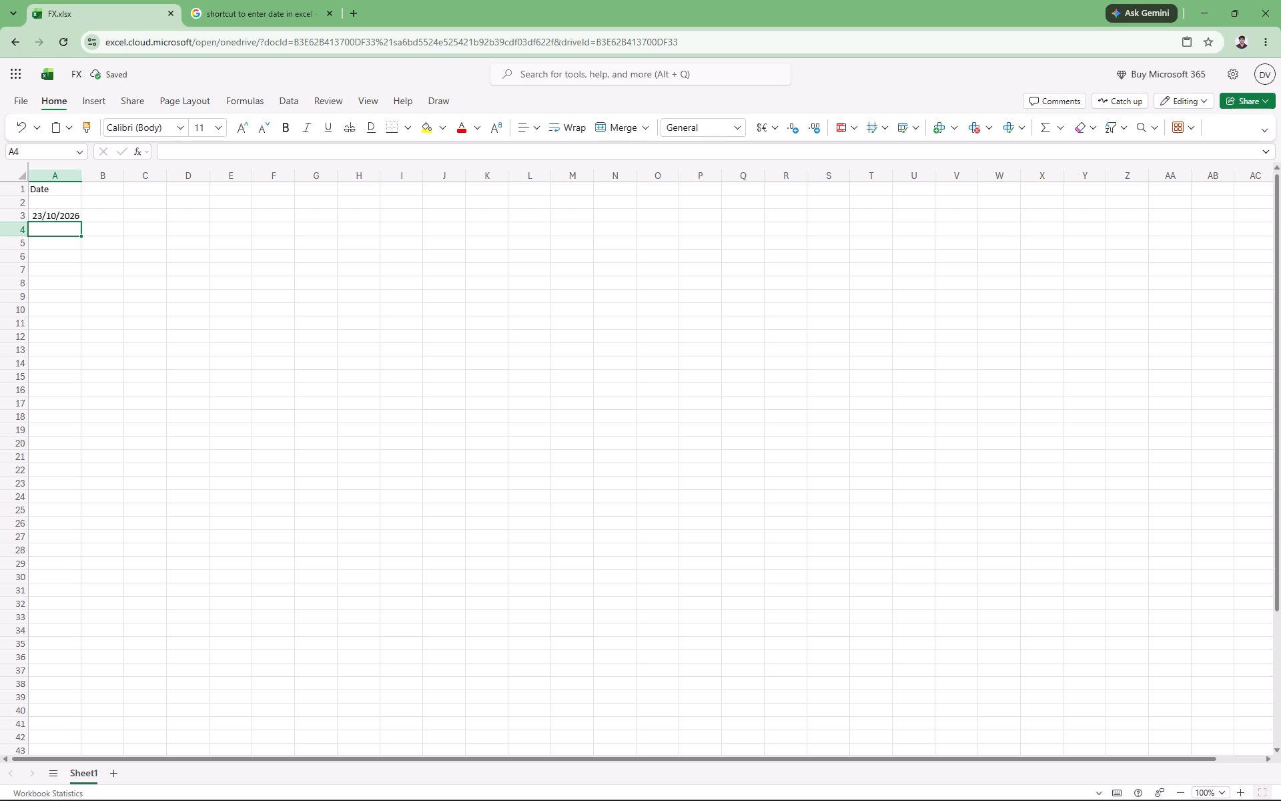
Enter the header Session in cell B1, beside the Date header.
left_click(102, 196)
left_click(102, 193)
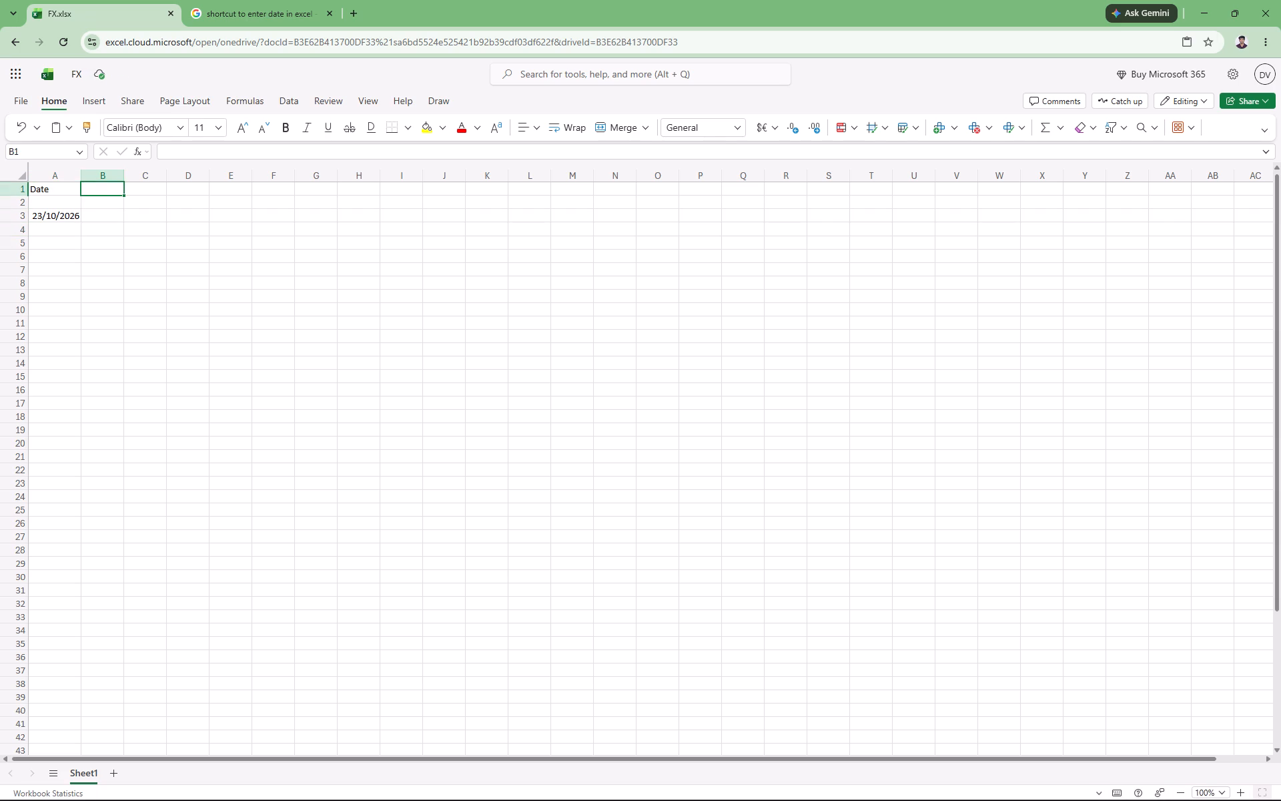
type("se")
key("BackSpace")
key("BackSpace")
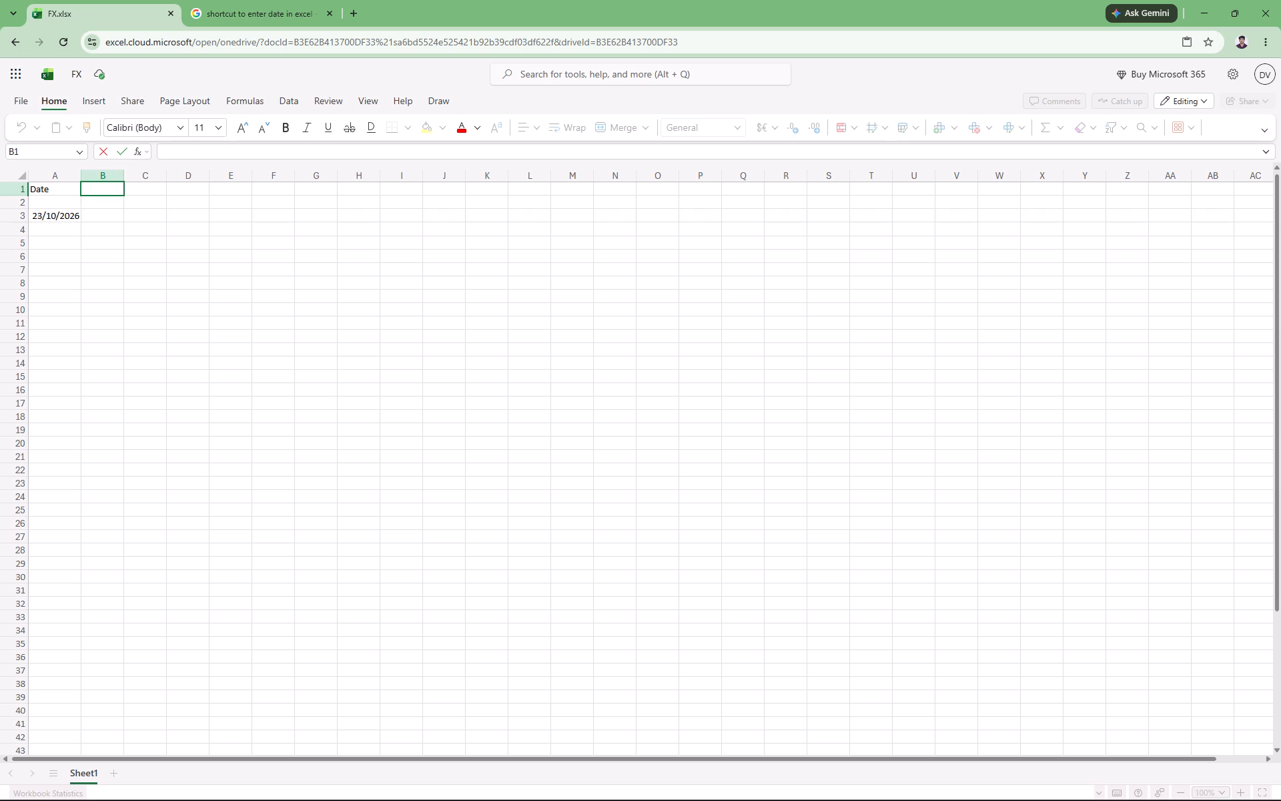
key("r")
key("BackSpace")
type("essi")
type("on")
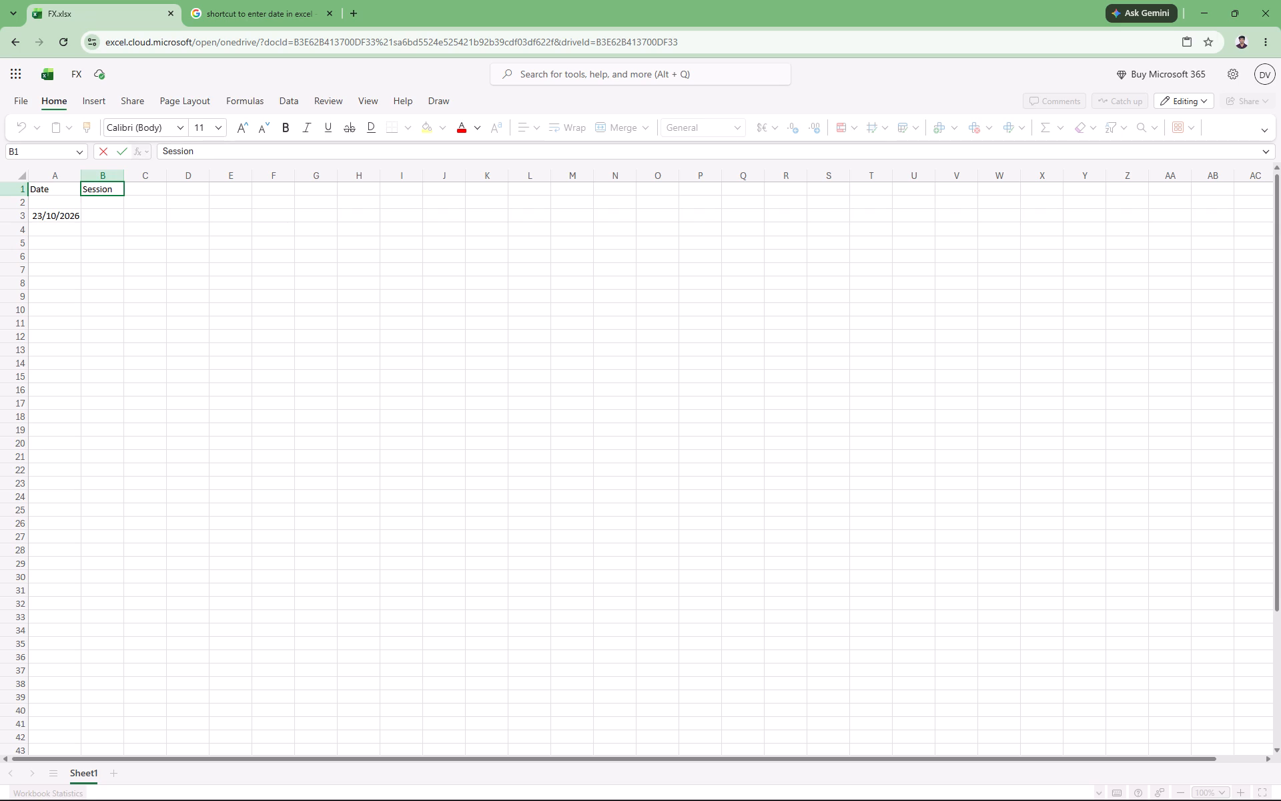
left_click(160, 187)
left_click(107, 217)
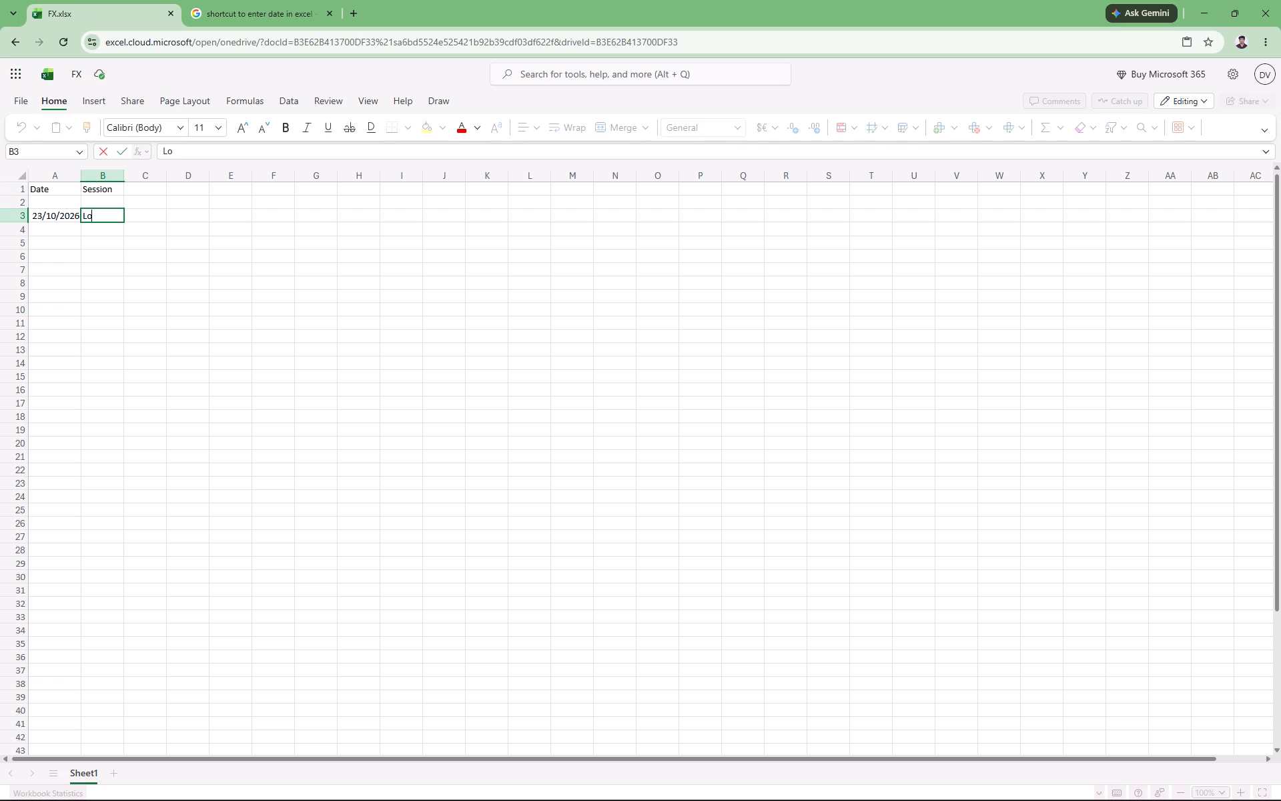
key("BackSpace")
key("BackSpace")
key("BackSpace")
Replace the Session header in cell B1 with Balance.
left_click(112, 194)
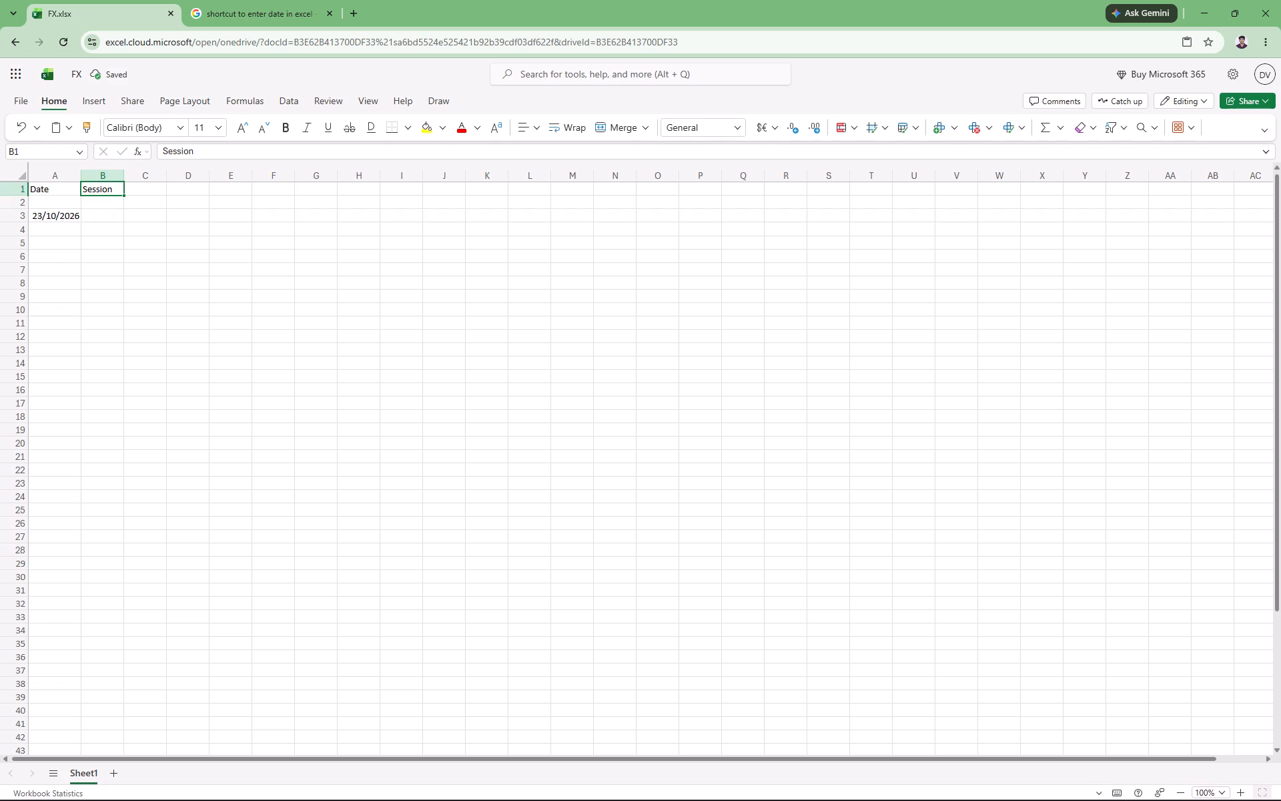
left_click(113, 192)
double_click(113, 192)
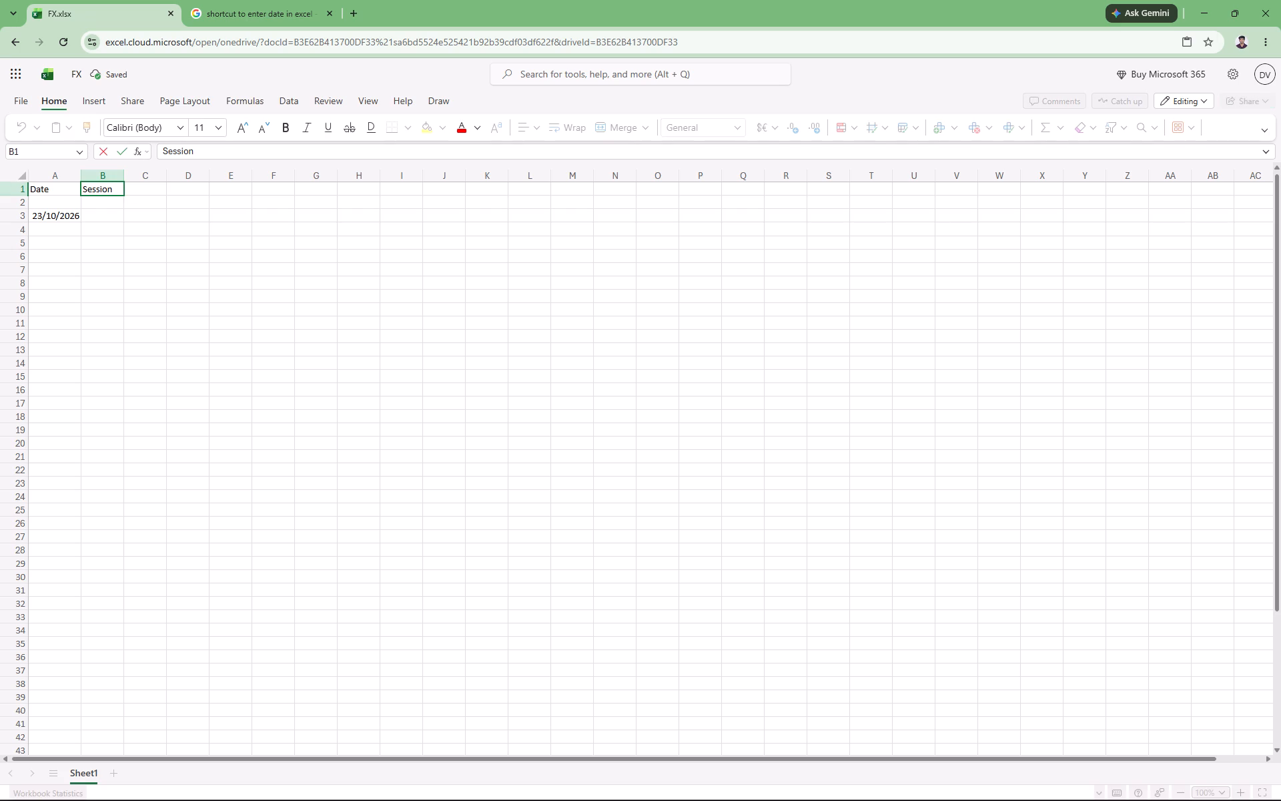
key("BackSpace")
key("BackSpace")
key("BackSpace")
key("BackSpace")
key("BackSpace")
key("BackSpace")
key("BackSpace")
type("alance")
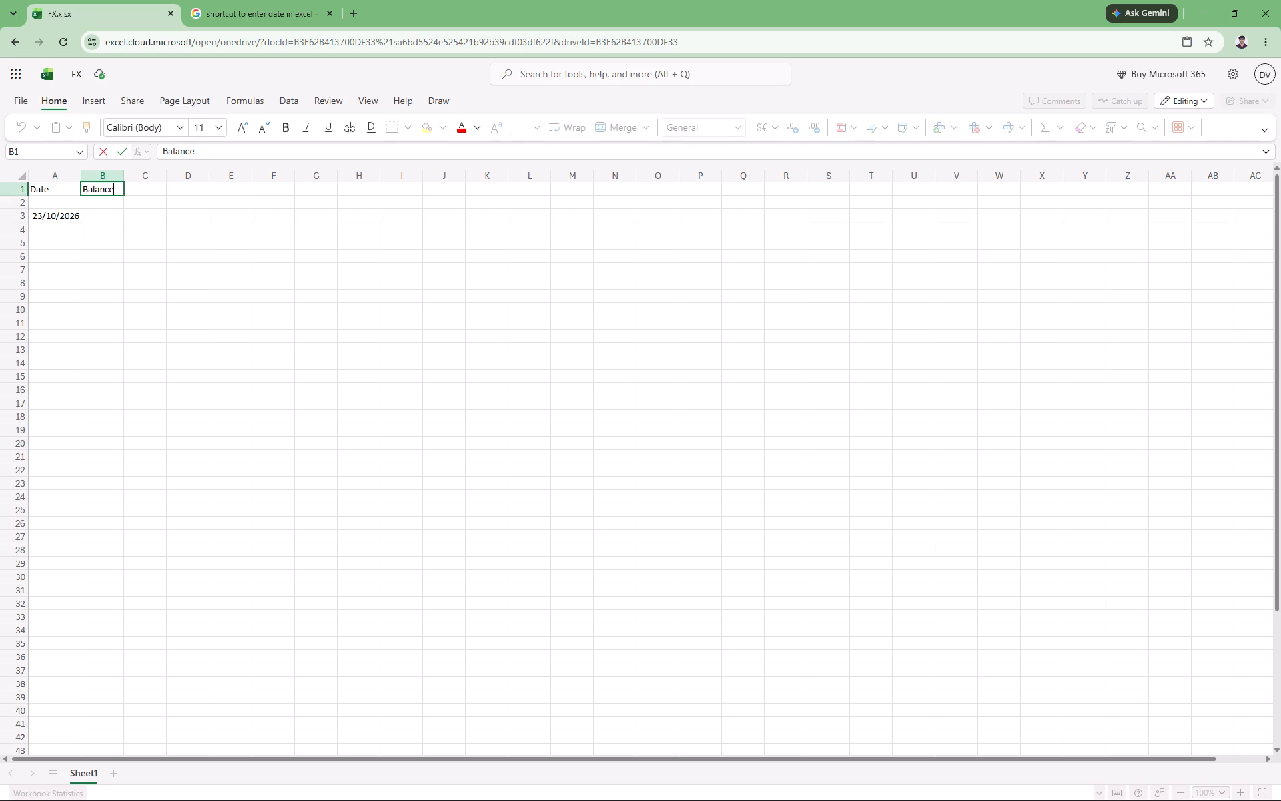
left_click(143, 190)
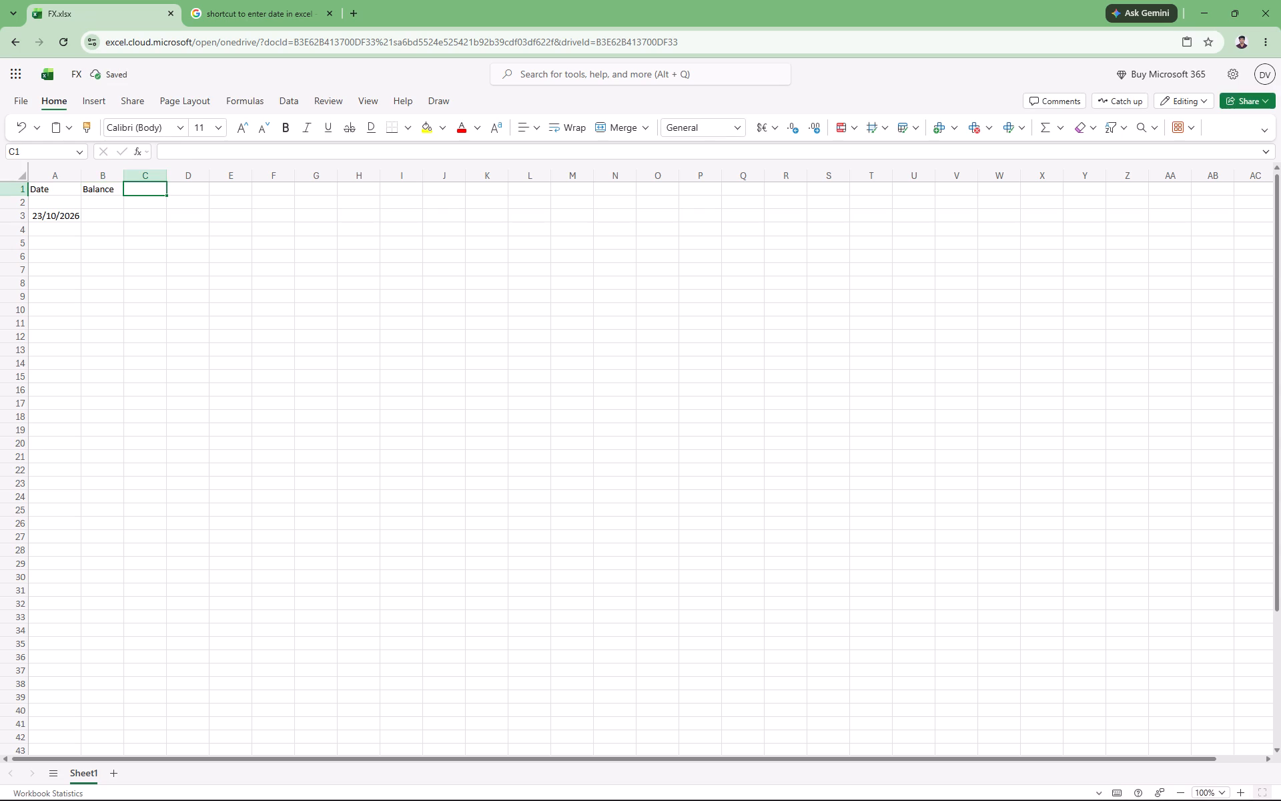
Enter a balance of 5000 in cell B3 on the 23/10/2026 row.
left_click(115, 218)
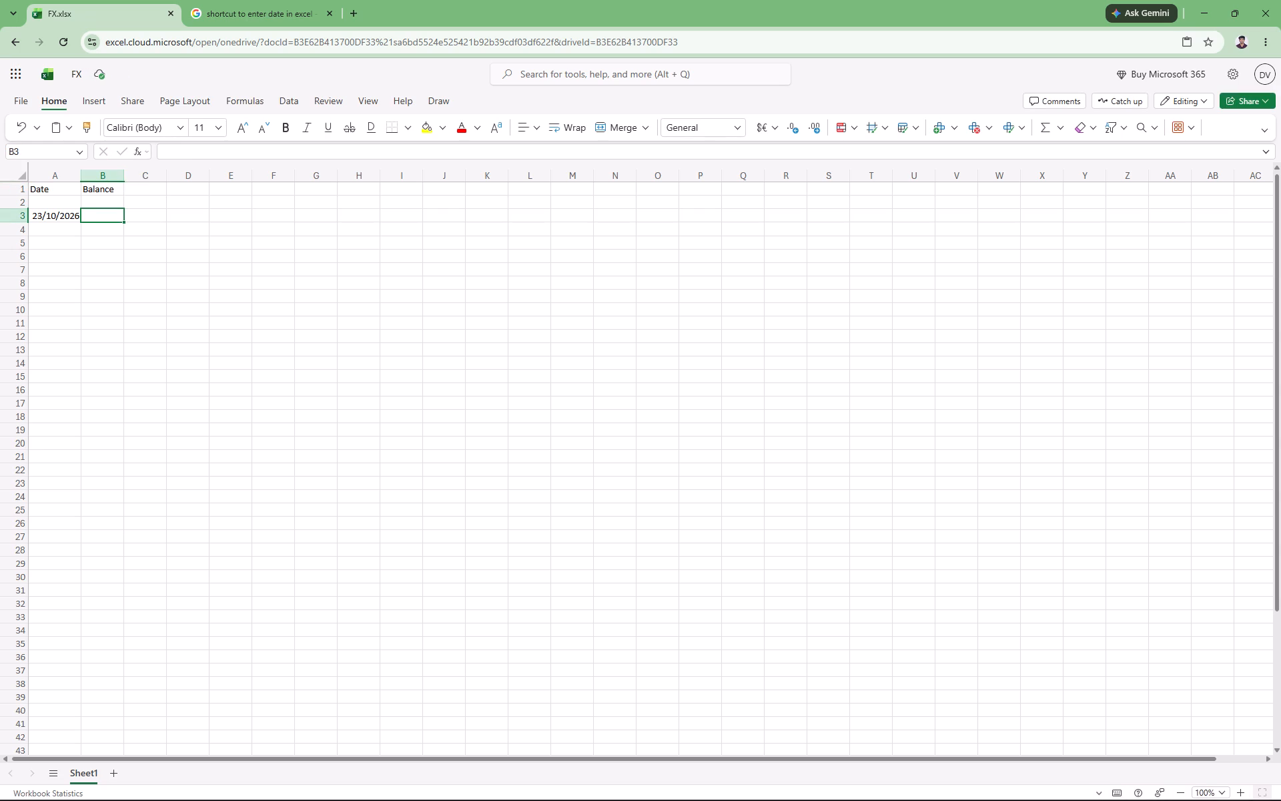
key("5")
type("000")
left_click(142, 193)
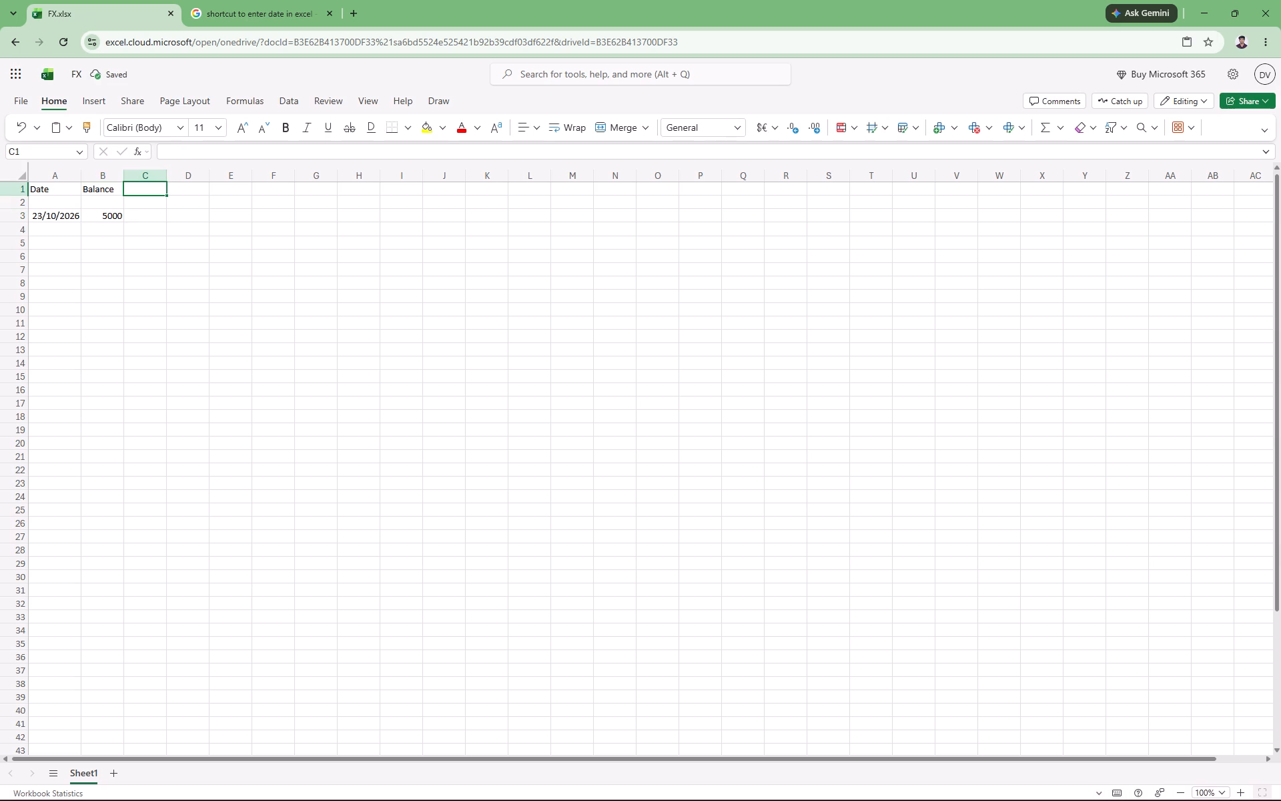
left_click(120, 222)
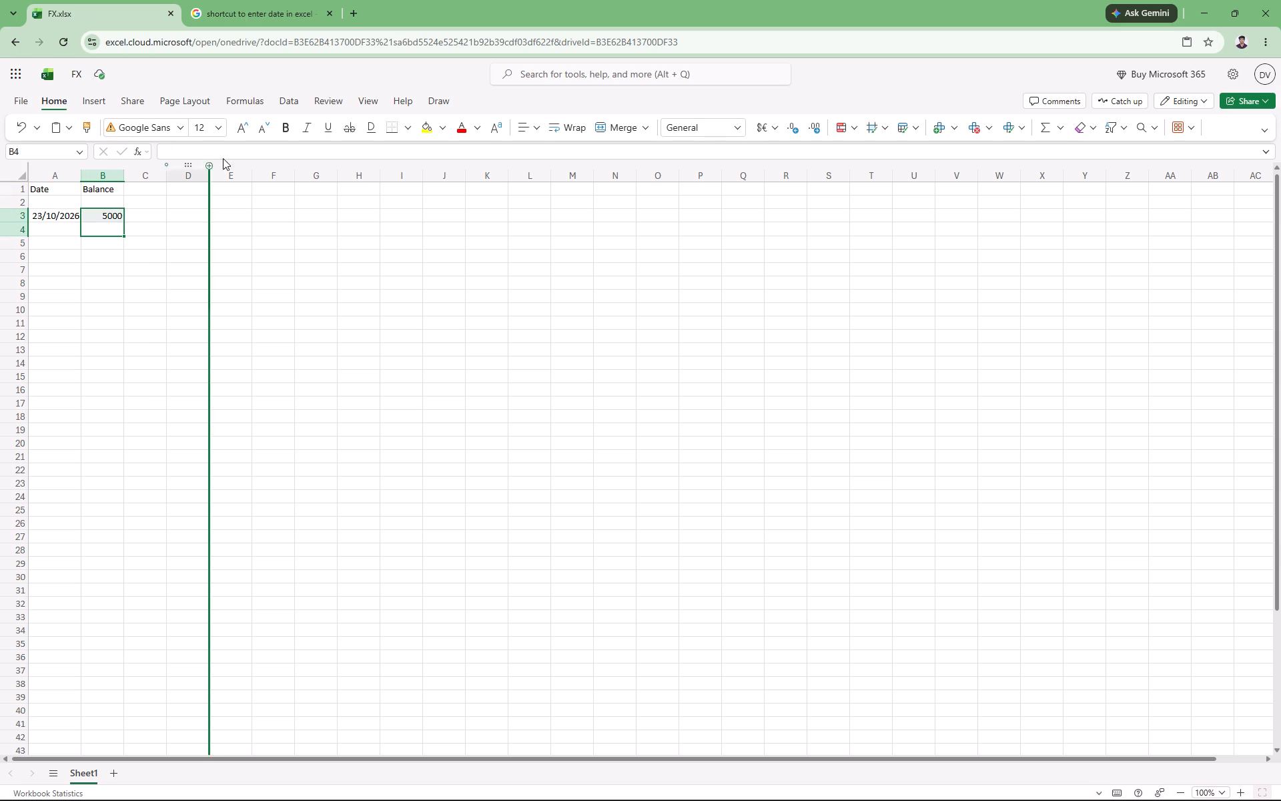
Add the header Session in cell C1, after the Balance header.
left_click(155, 190)
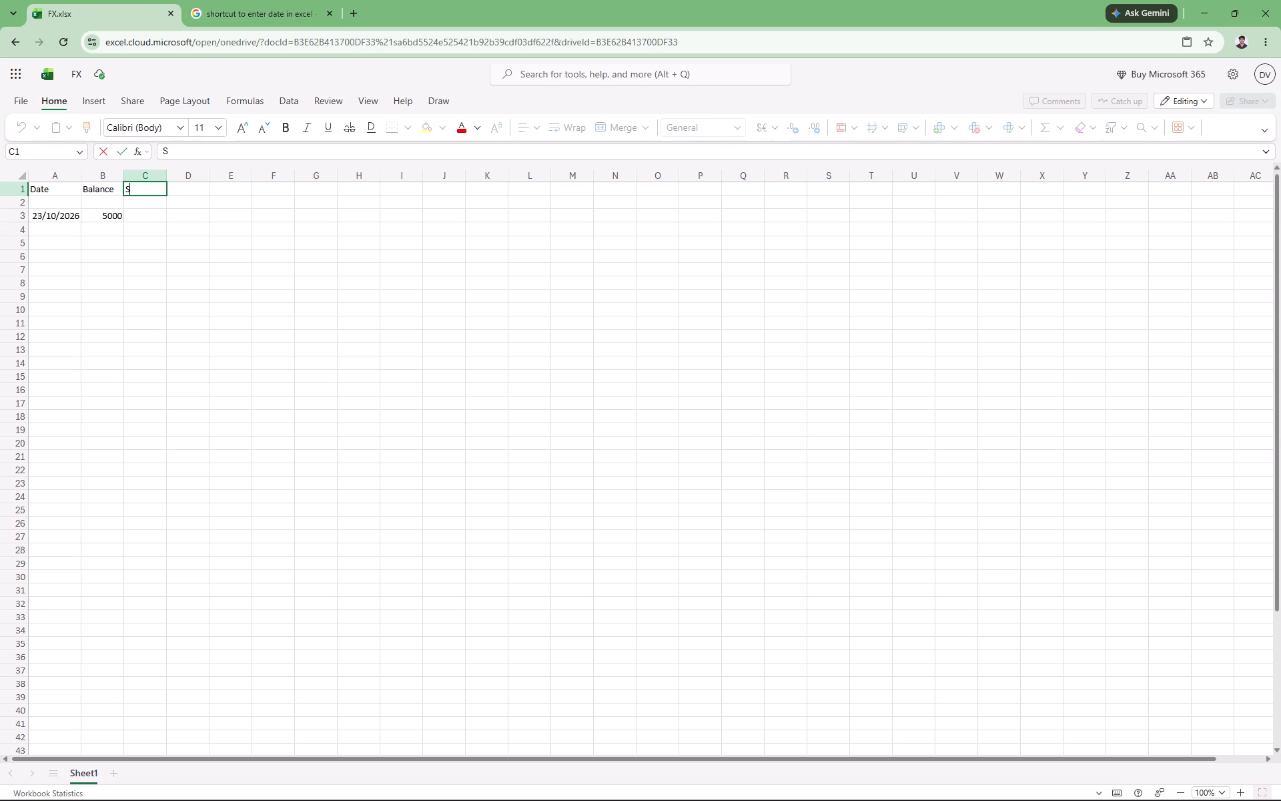
type("ession")
key("space")
left_click(198, 192)
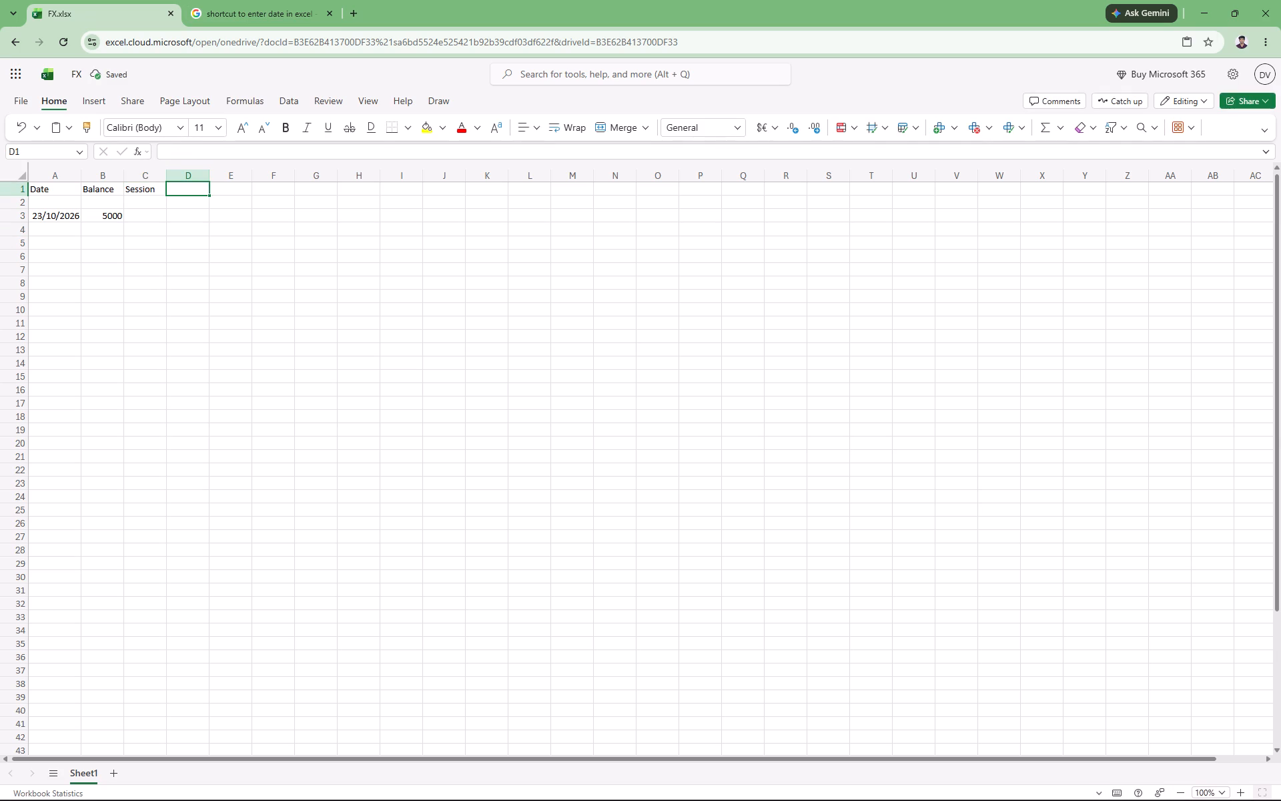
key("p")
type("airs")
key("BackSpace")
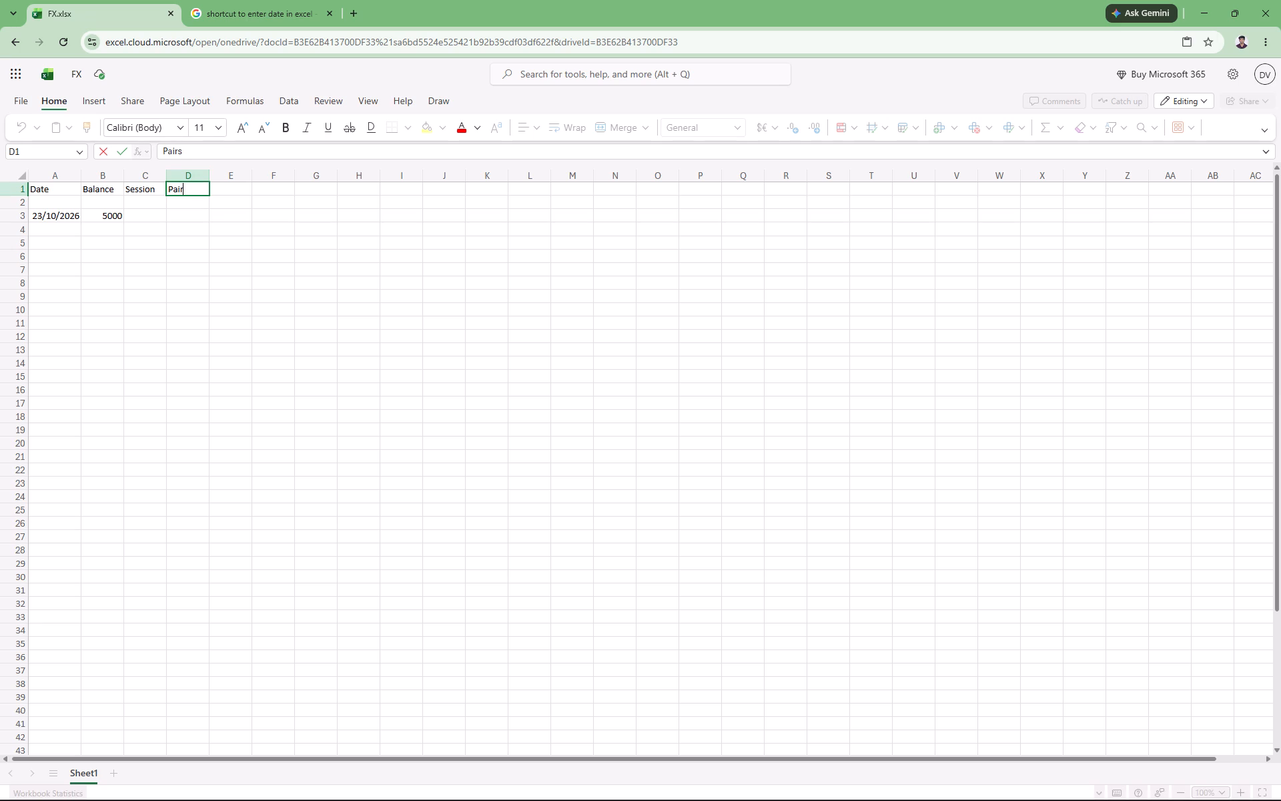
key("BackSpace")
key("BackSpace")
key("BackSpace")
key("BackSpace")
Enter the header Stratergy in cell D1, after the Session header.
type("ta")
key("BackSpace")
type("ratergy")
left_click(242, 188)
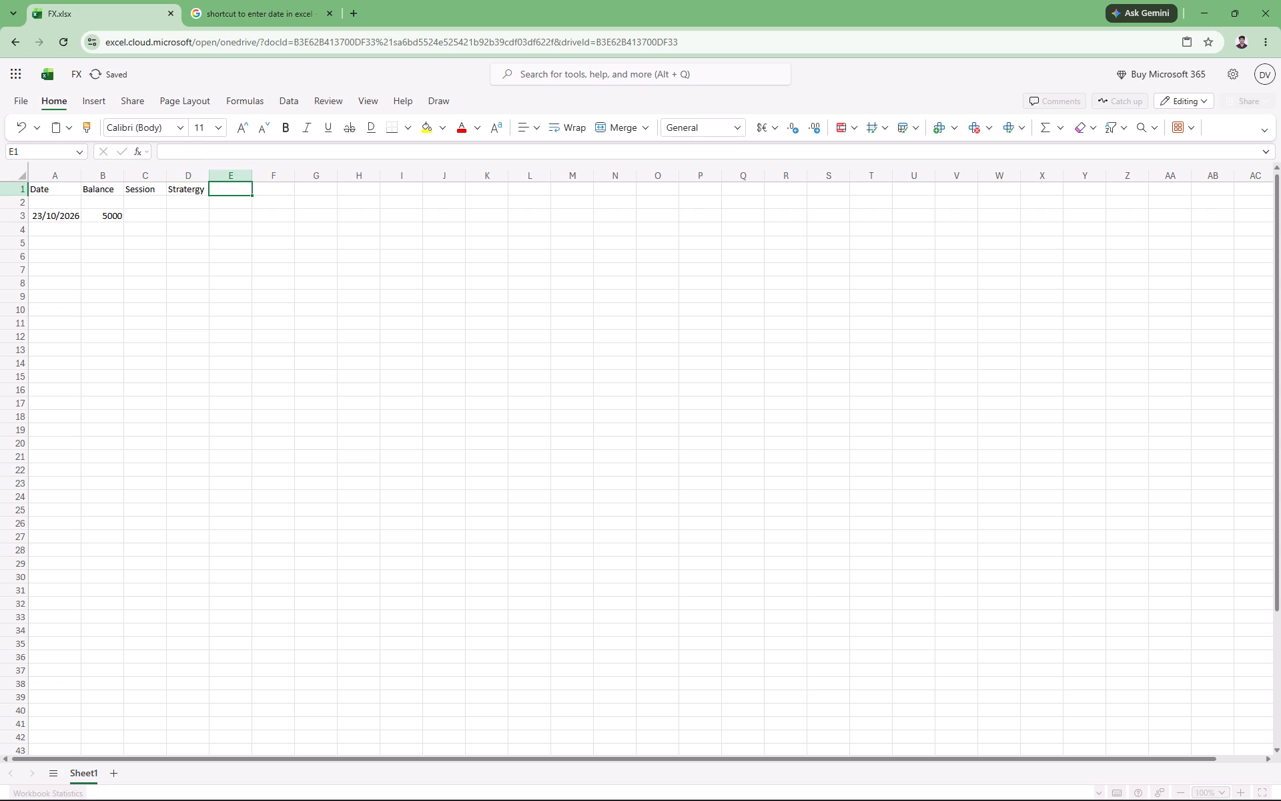
Add the headers Pairs in cell E1 and Lot Size in cell F1.
key("p")
type("airs")
key("space")
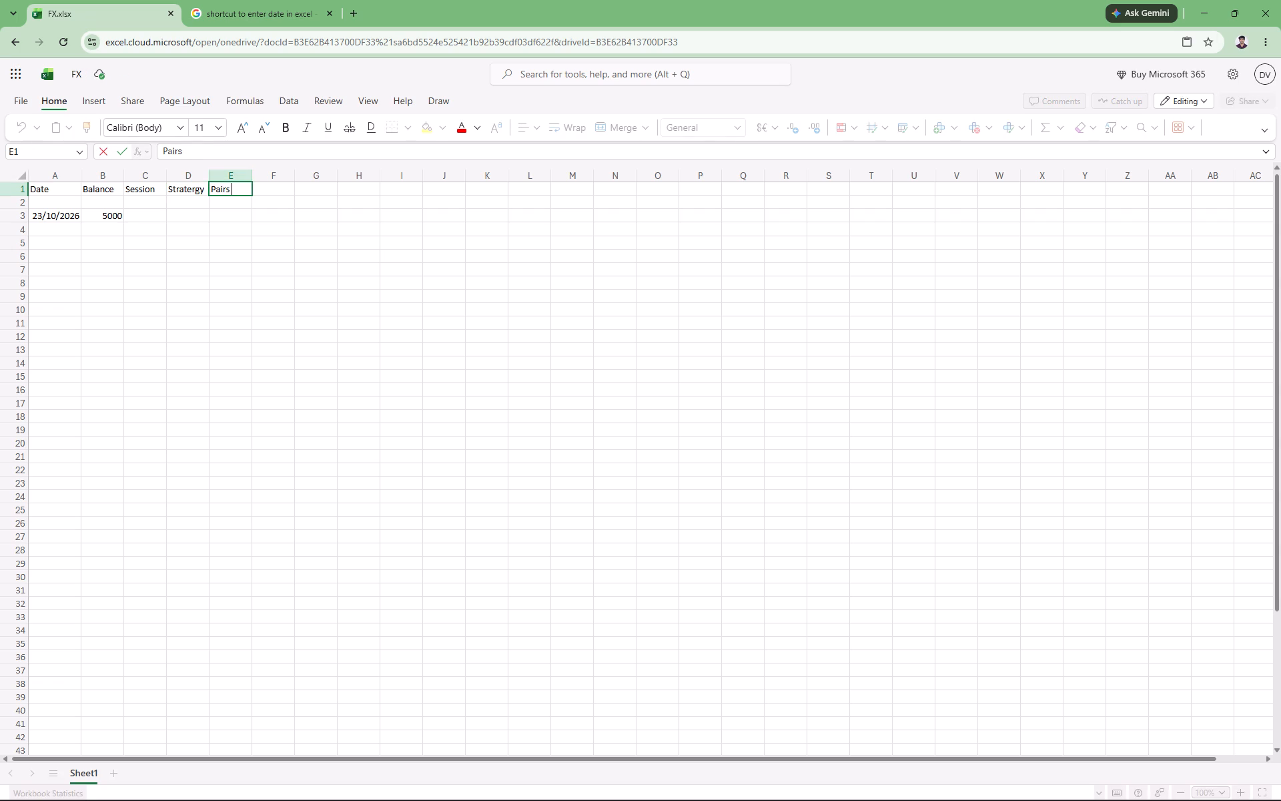
left_click(274, 188)
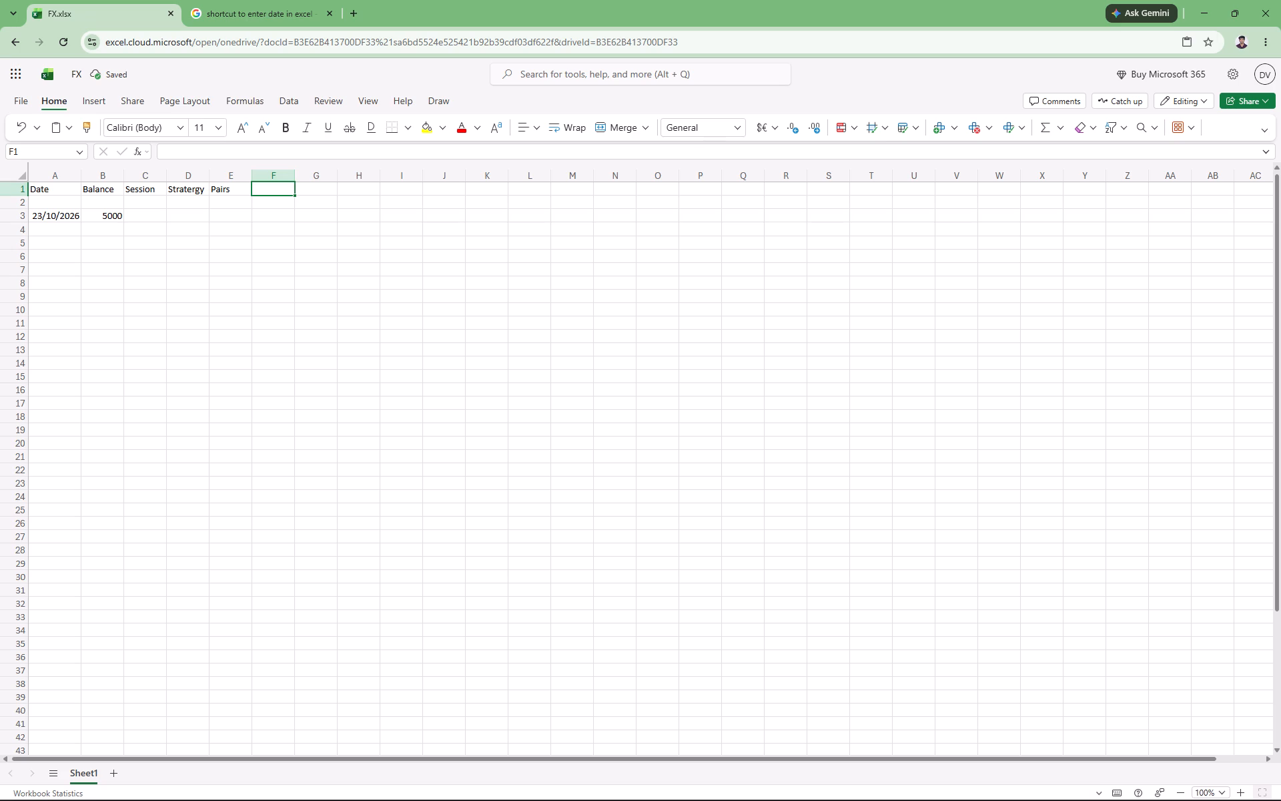
key("l")
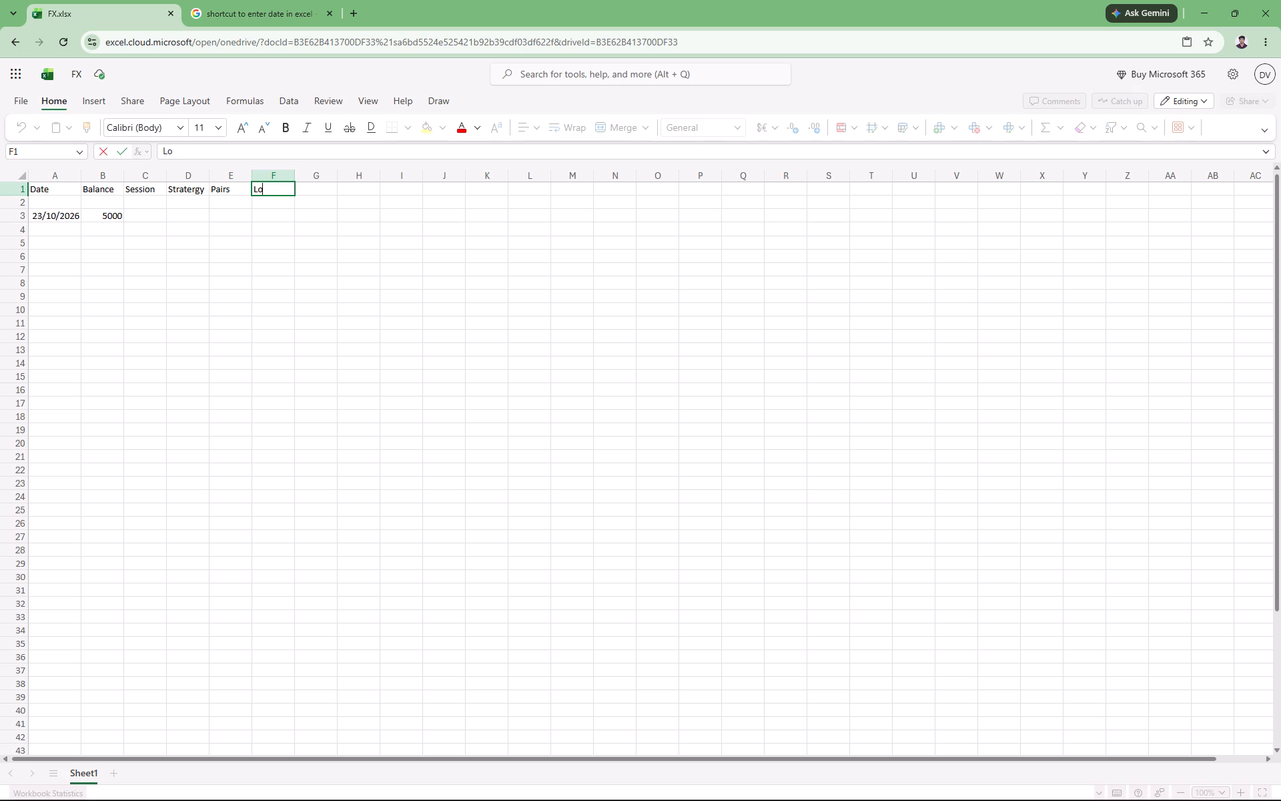
key("BackSpace")
type("ize")
key("space")
left_click(325, 184)
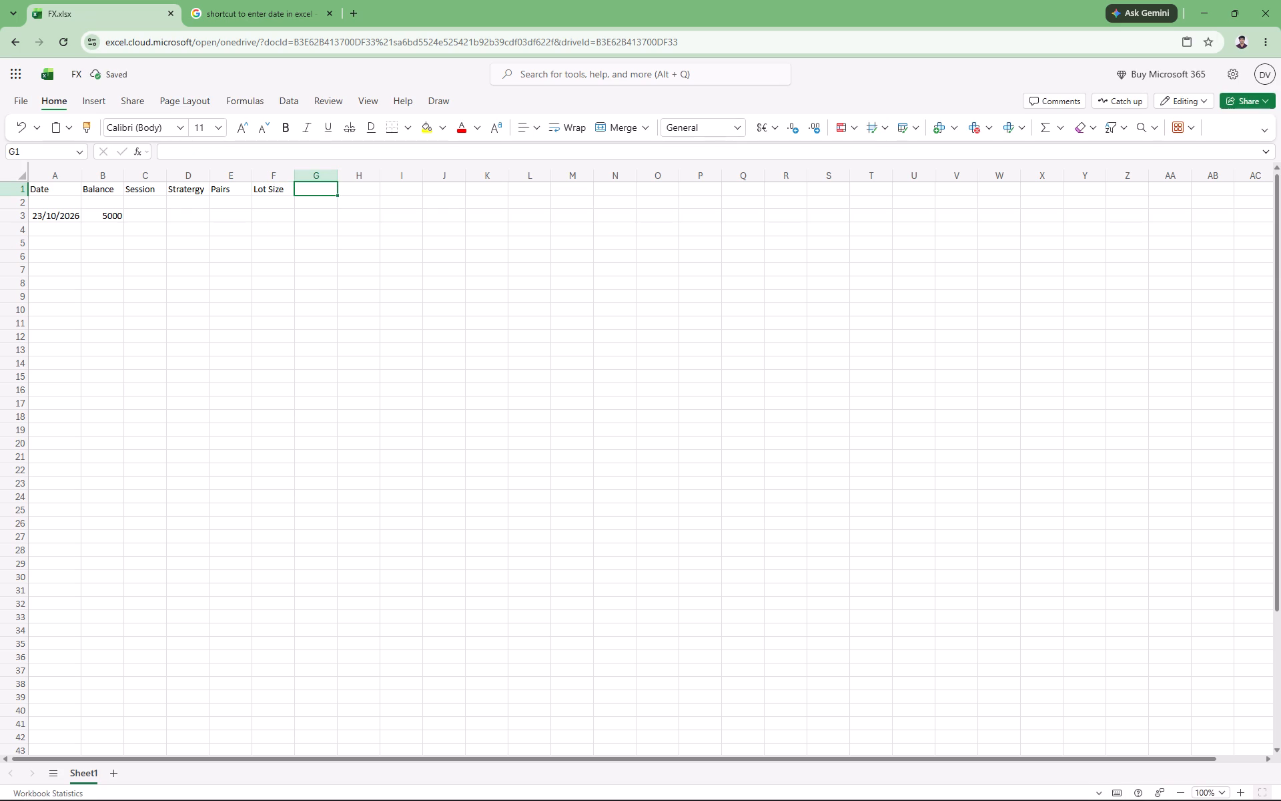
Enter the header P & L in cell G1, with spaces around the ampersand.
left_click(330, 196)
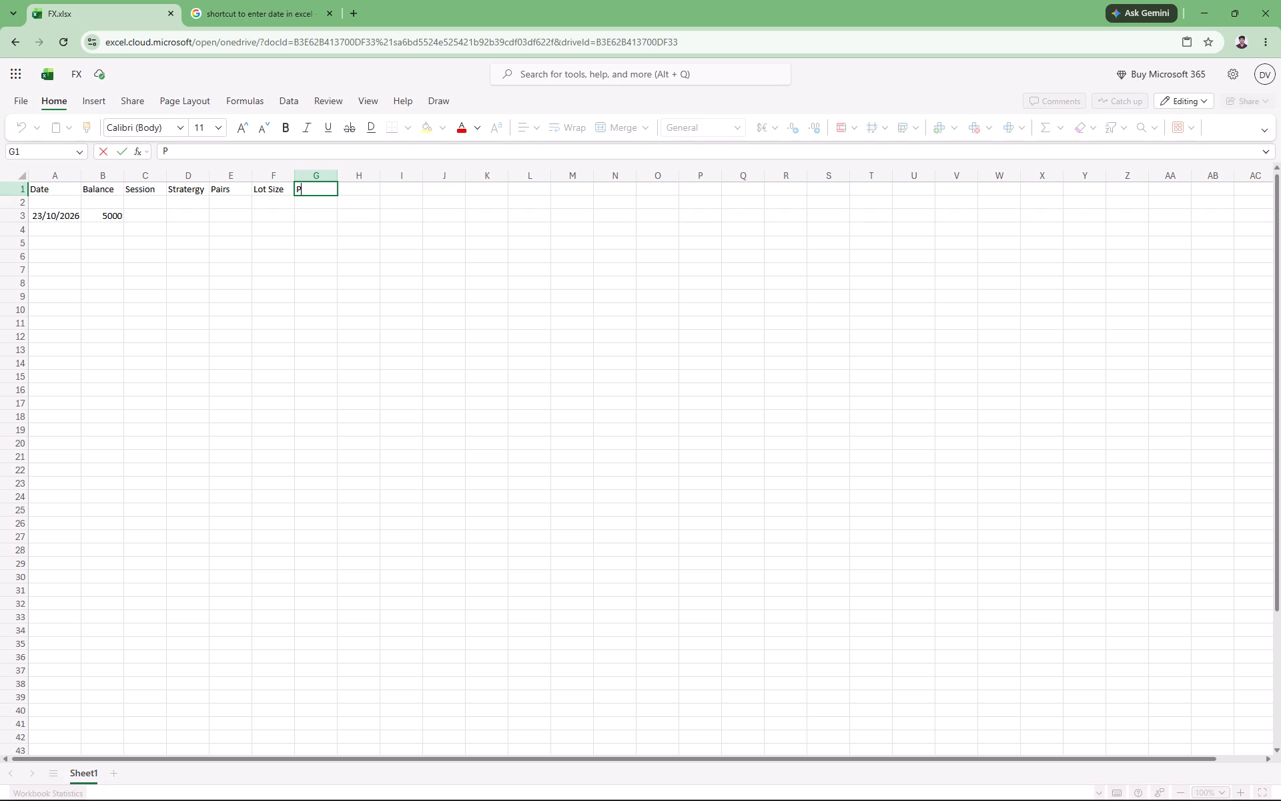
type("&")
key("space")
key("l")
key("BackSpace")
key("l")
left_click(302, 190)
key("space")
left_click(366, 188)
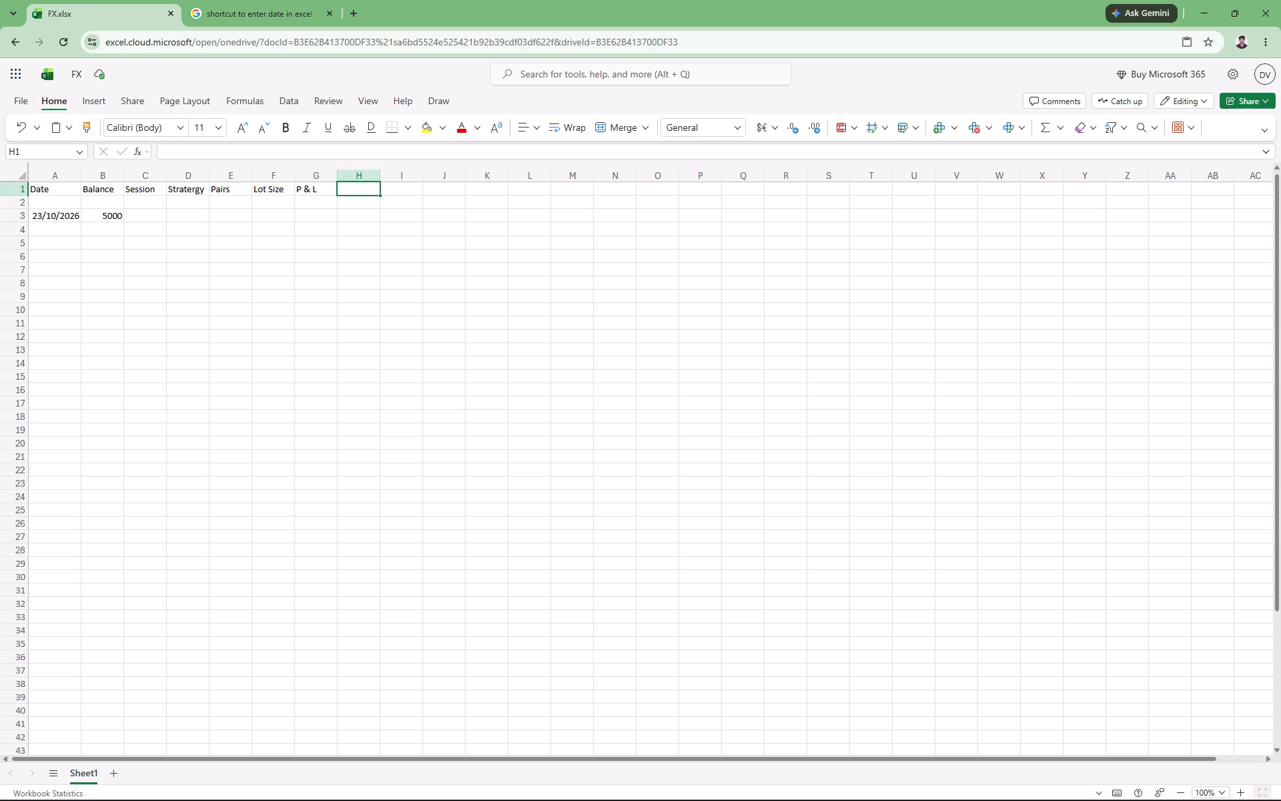
Replace the header in cell G1 with Buy & Sell.
left_click(300, 192)
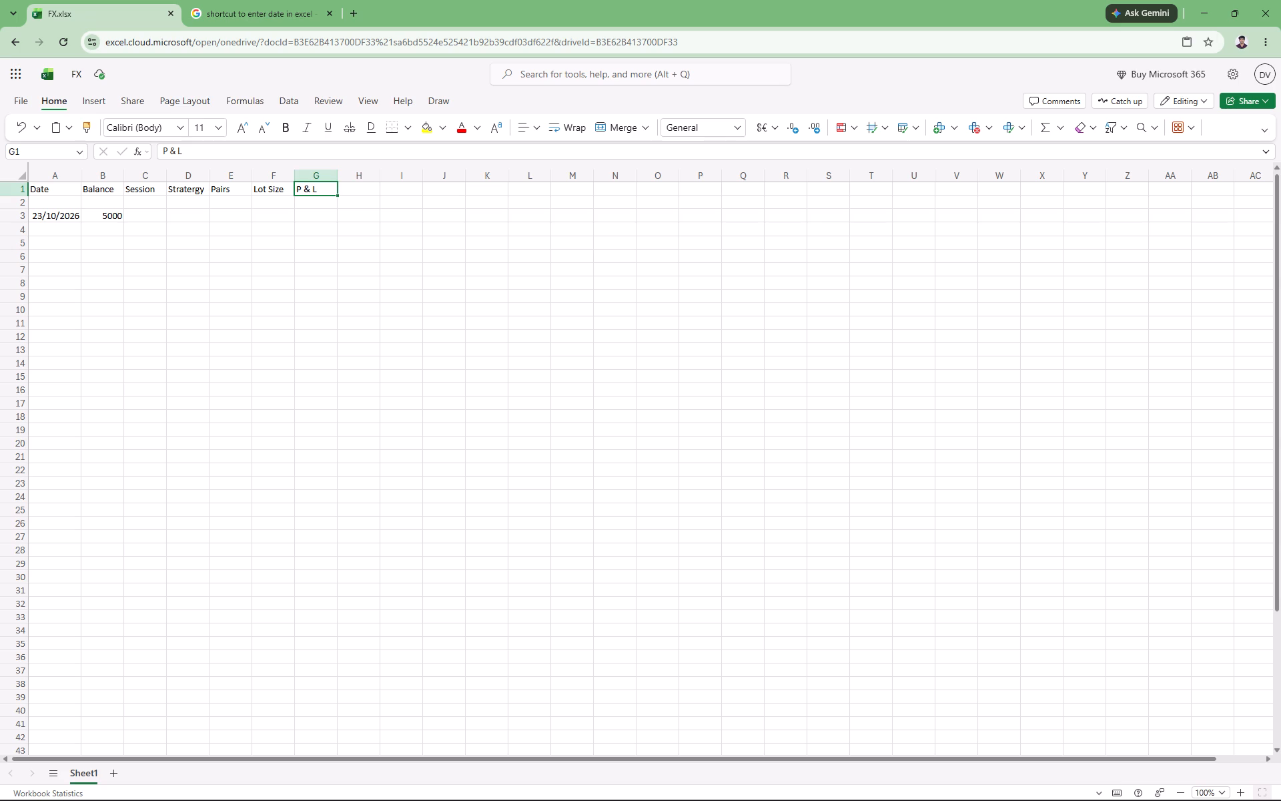
left_click(313, 192)
triple_click(320, 192)
key("BackSpace")
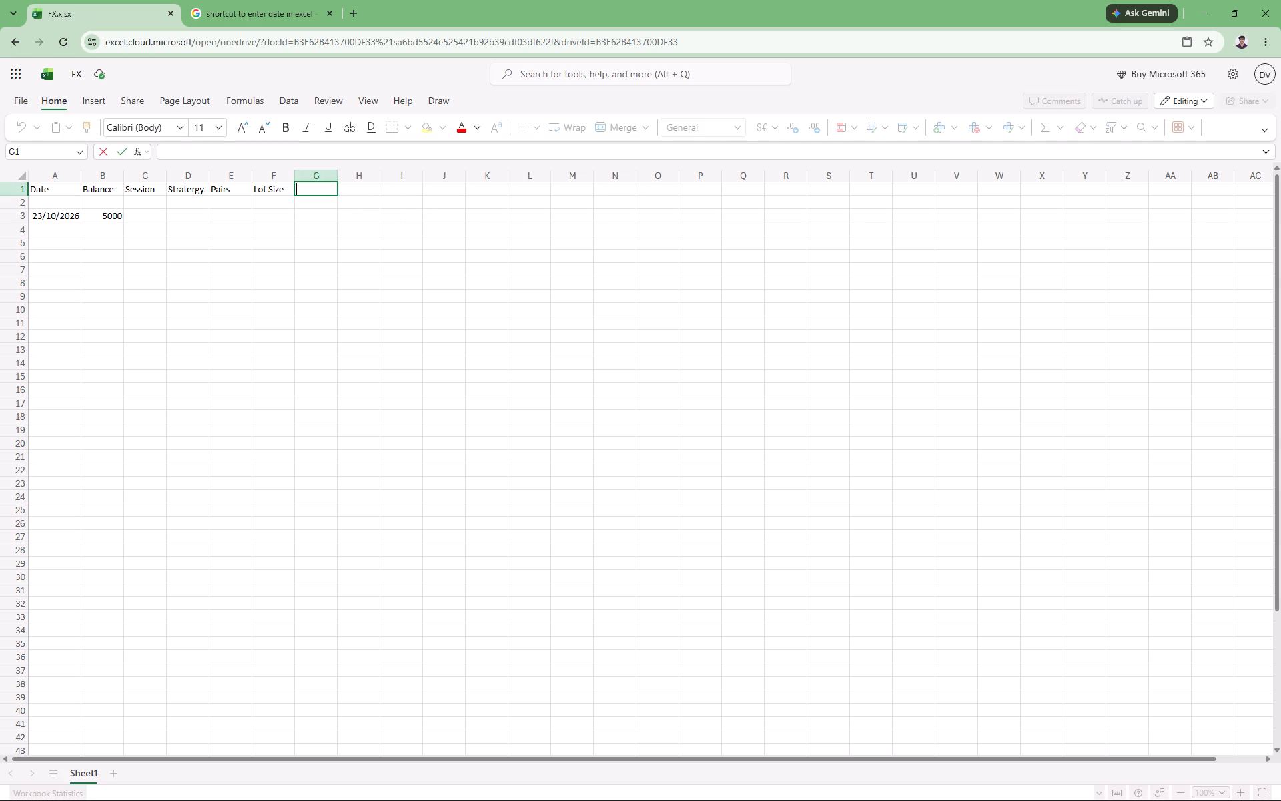
key("b")
type("uy")
key("space")
type("&")
key("space")
type("ll")
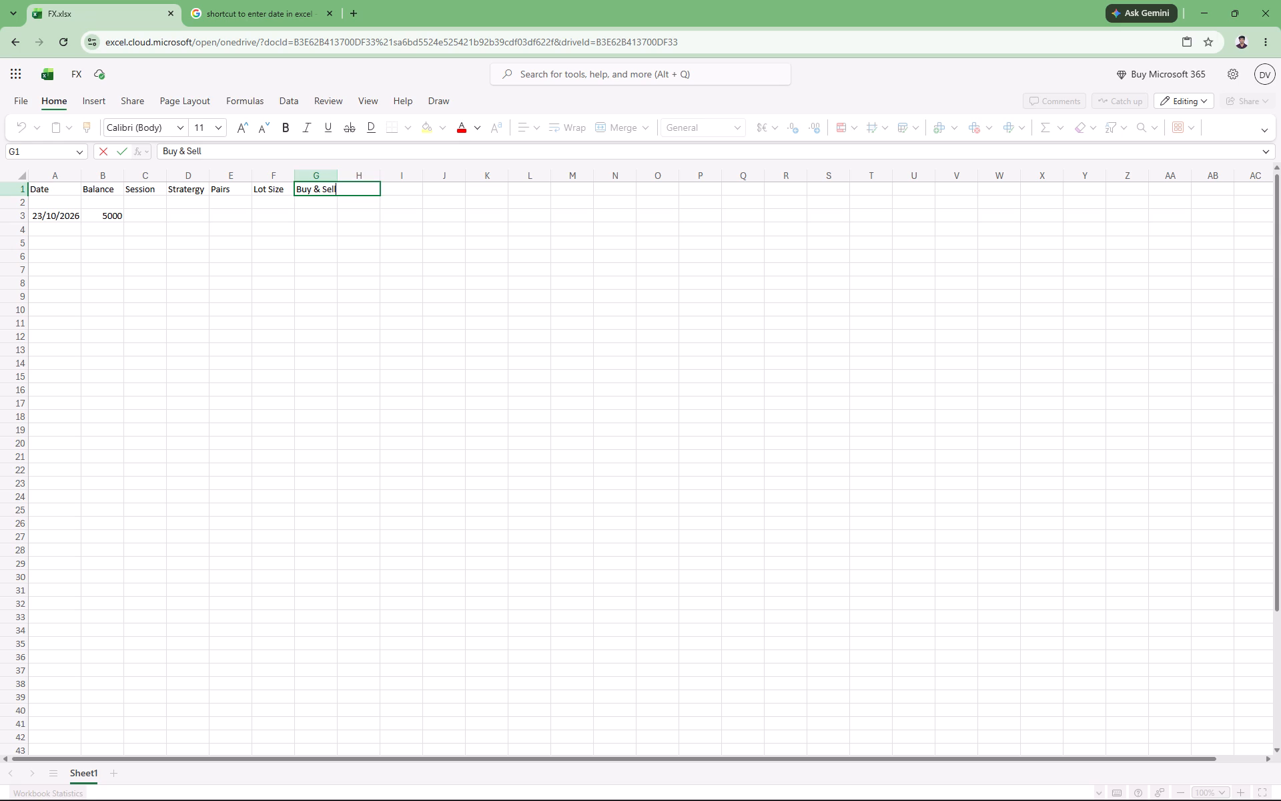
left_click(392, 188)
Enter the header P & L in cell H1, after the Buy & Sell header.
left_click(364, 192)
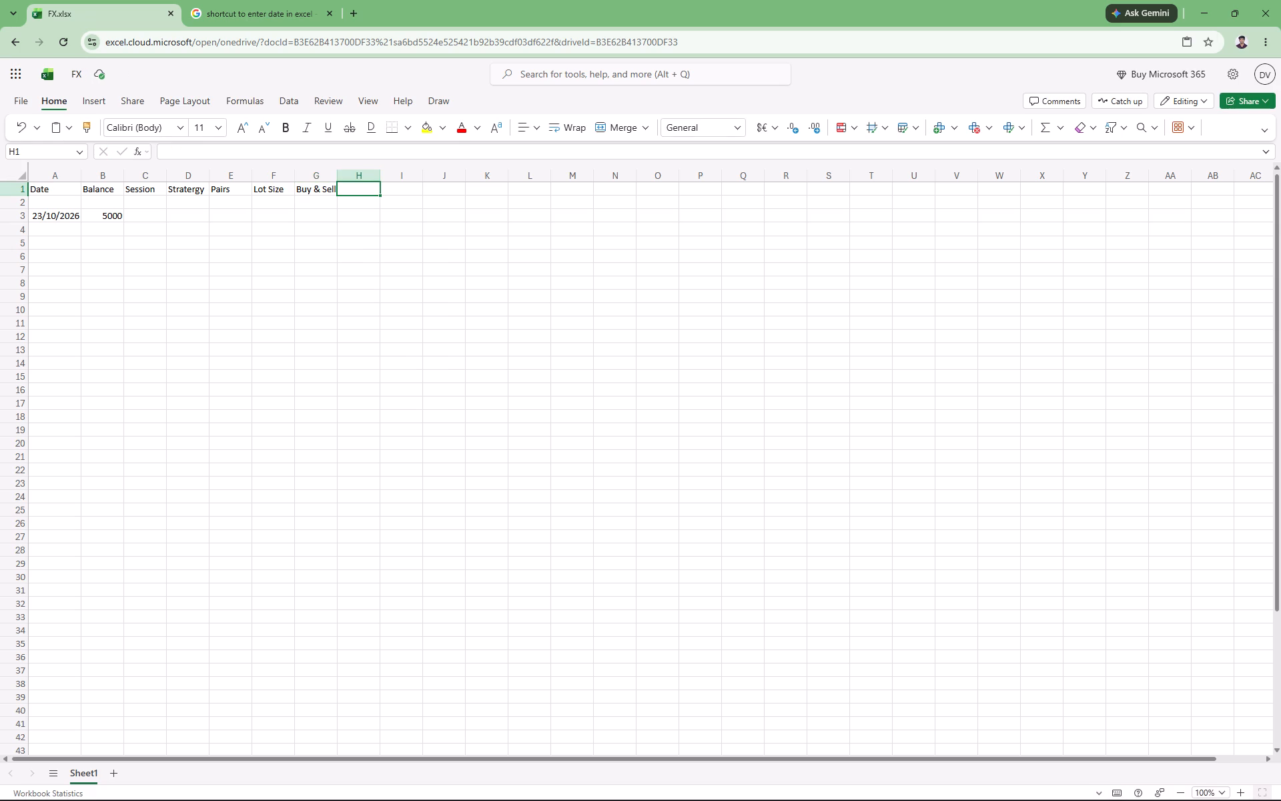
type("P")
key("space")
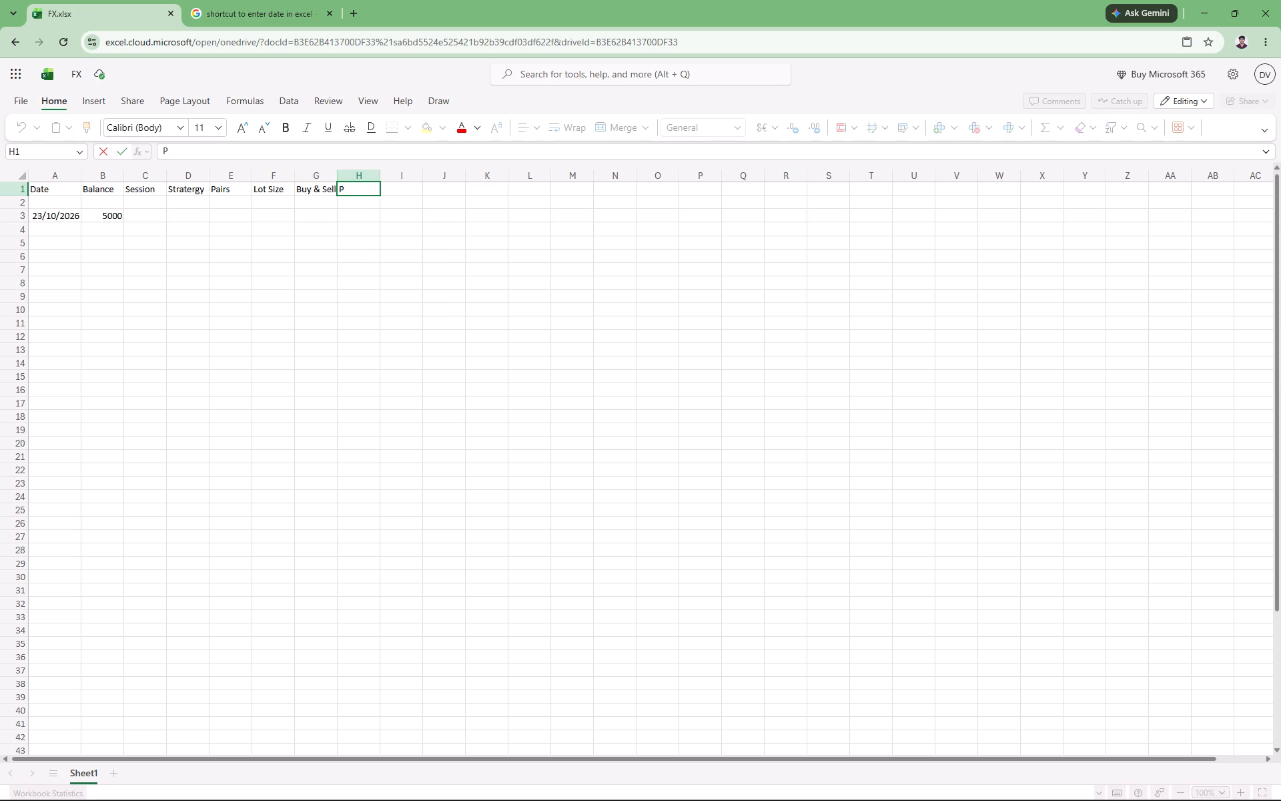
type("& L")
left_click(410, 188)
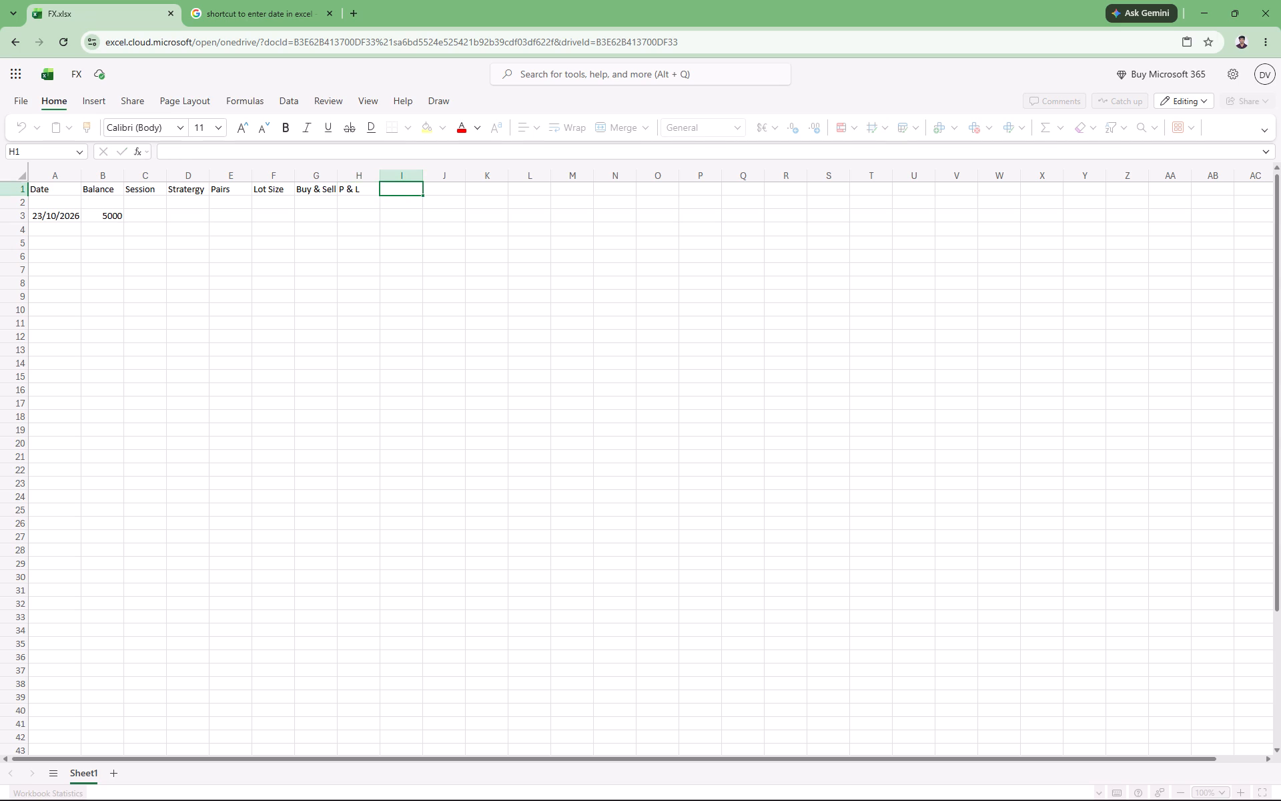
Insert three leading spaces before the P & L header text in cell H1 to separate it from Buy & Sell.
left_click(350, 191)
double_click(339, 192)
key("space")
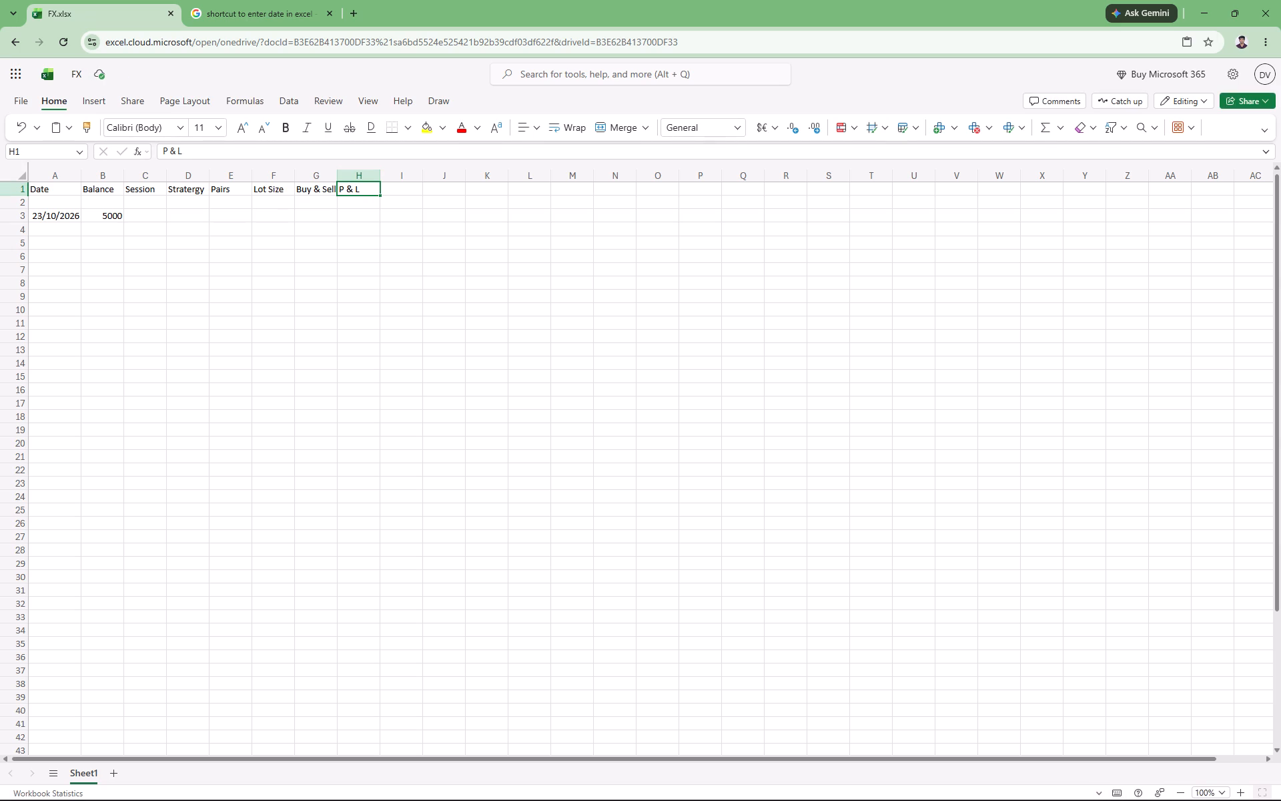
left_click(354, 188)
double_click(357, 188)
left_click(367, 189)
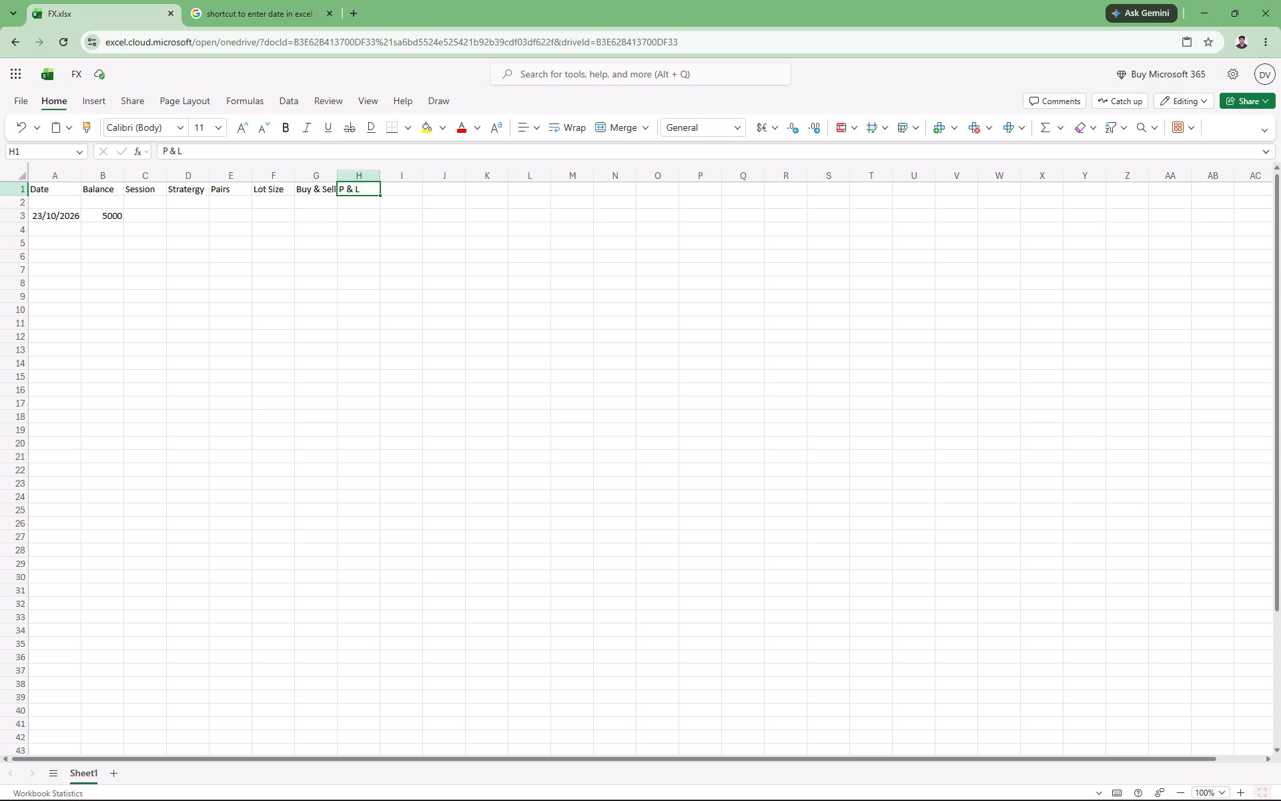
double_click(367, 189)
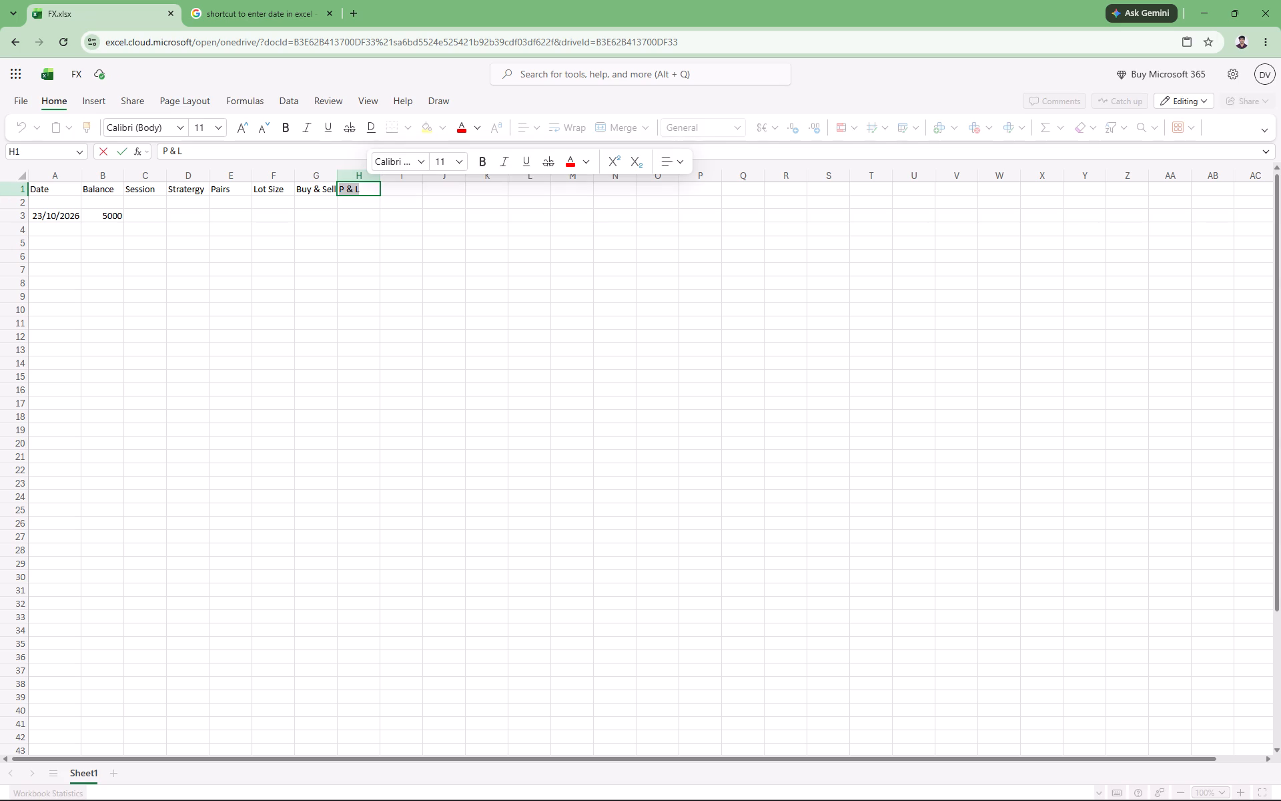
key("Left")
key("space")
key("space")
key("space")
key("space")
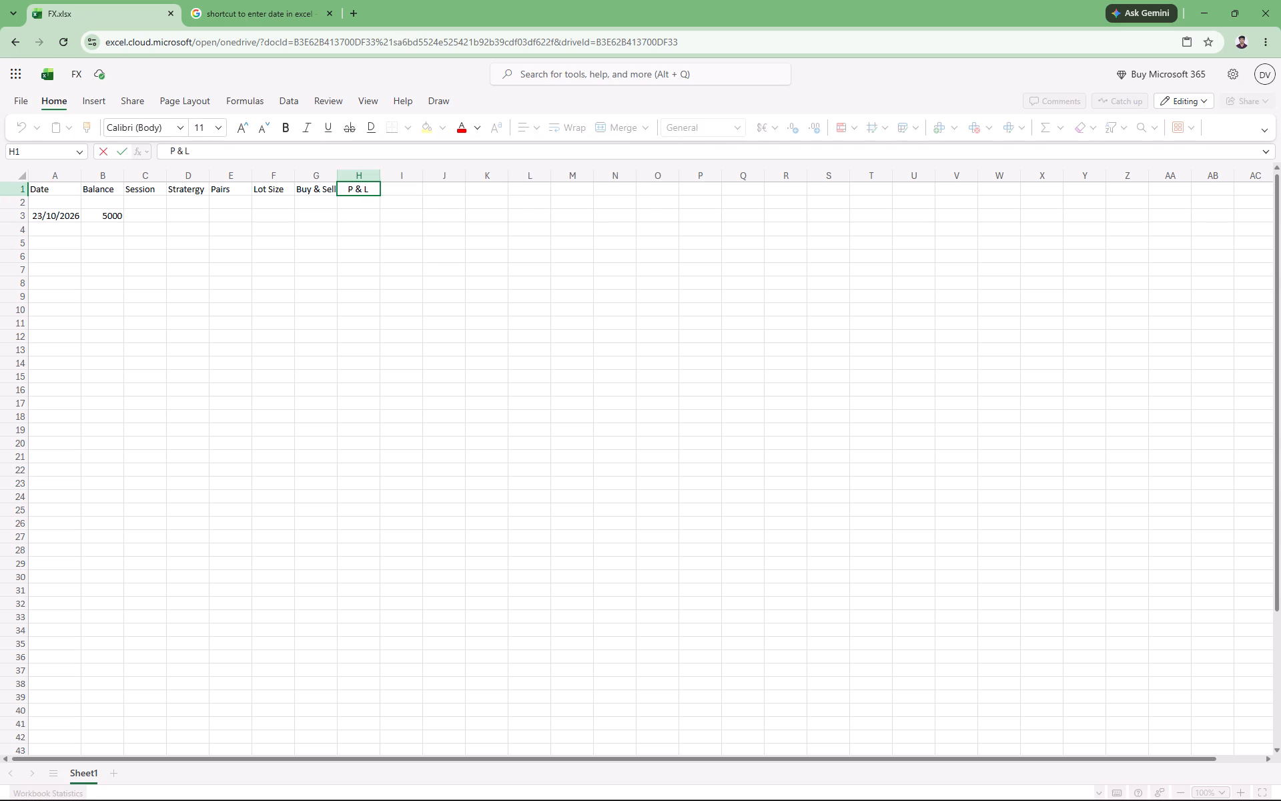
key("BackSpace")
left_click(409, 185)
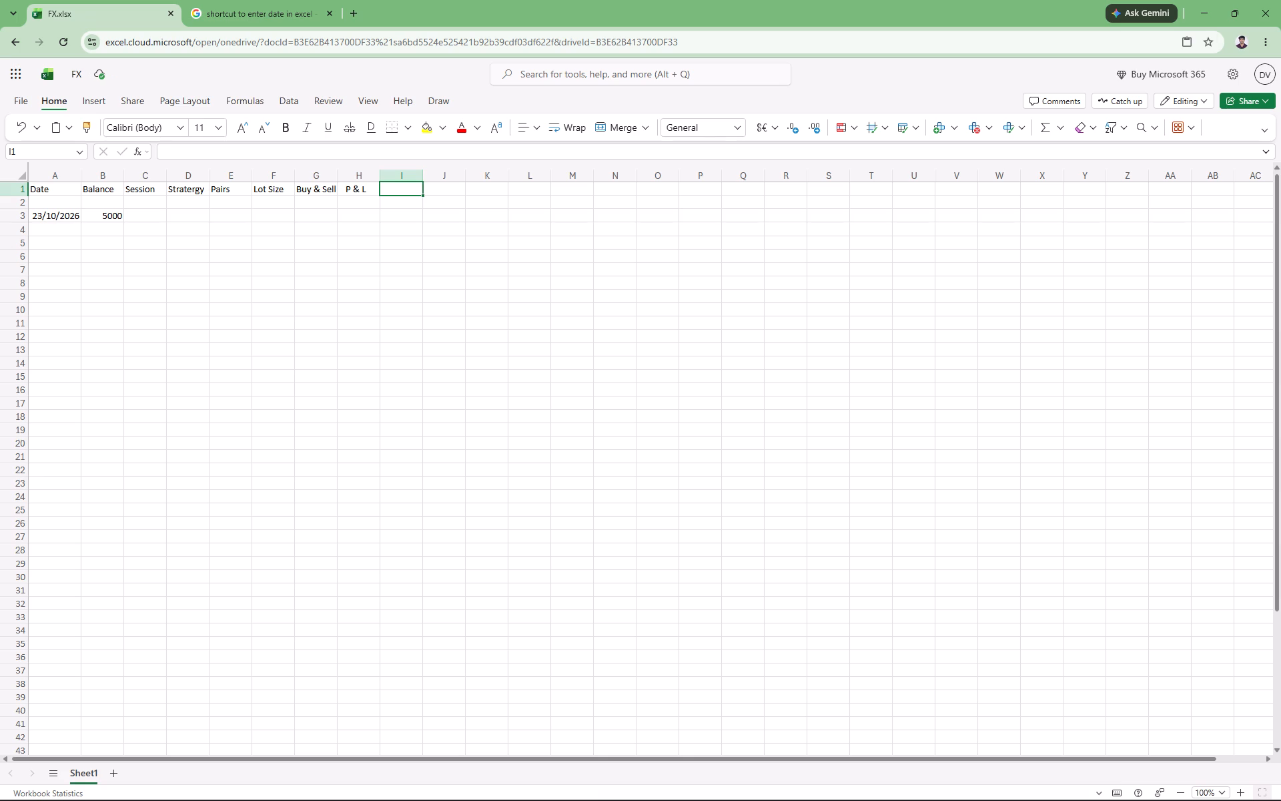
Select cell C3 under the Session header, in the row of the 23/10/2026 entry.
left_click(141, 221)
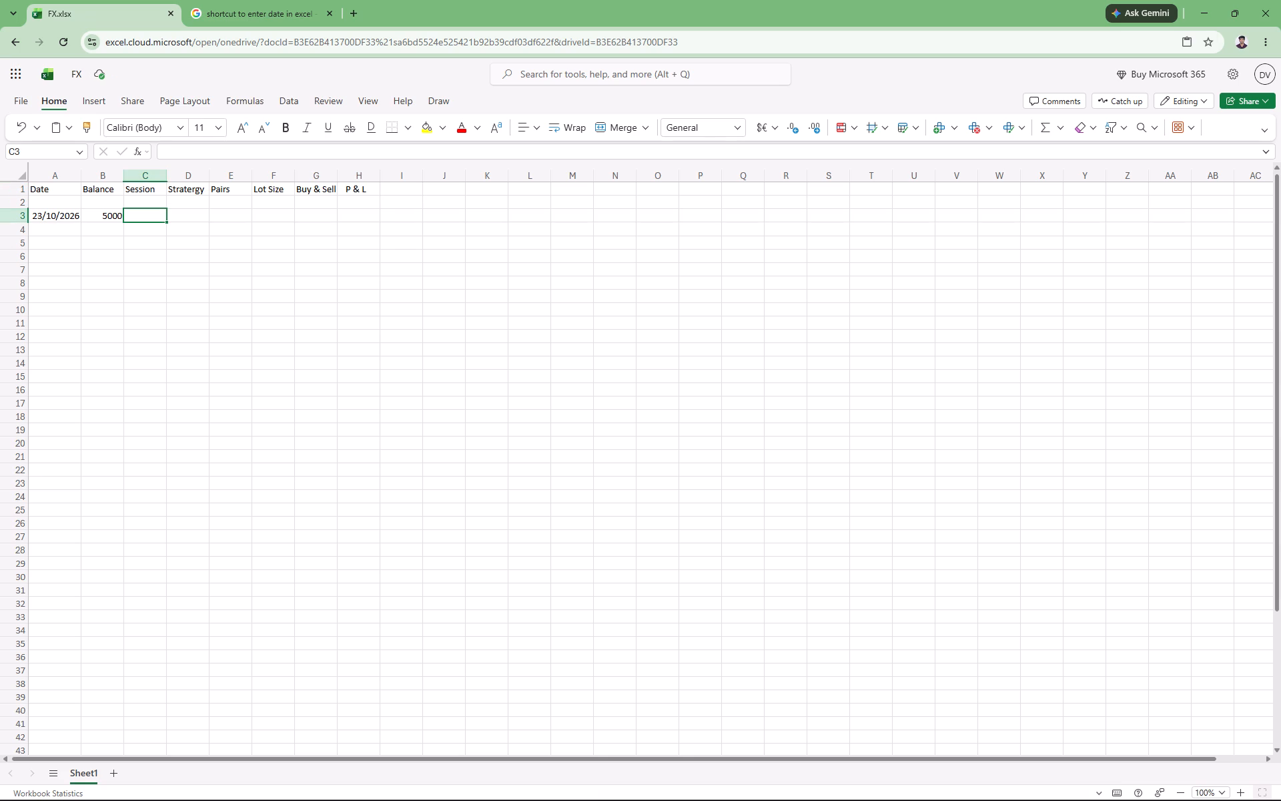
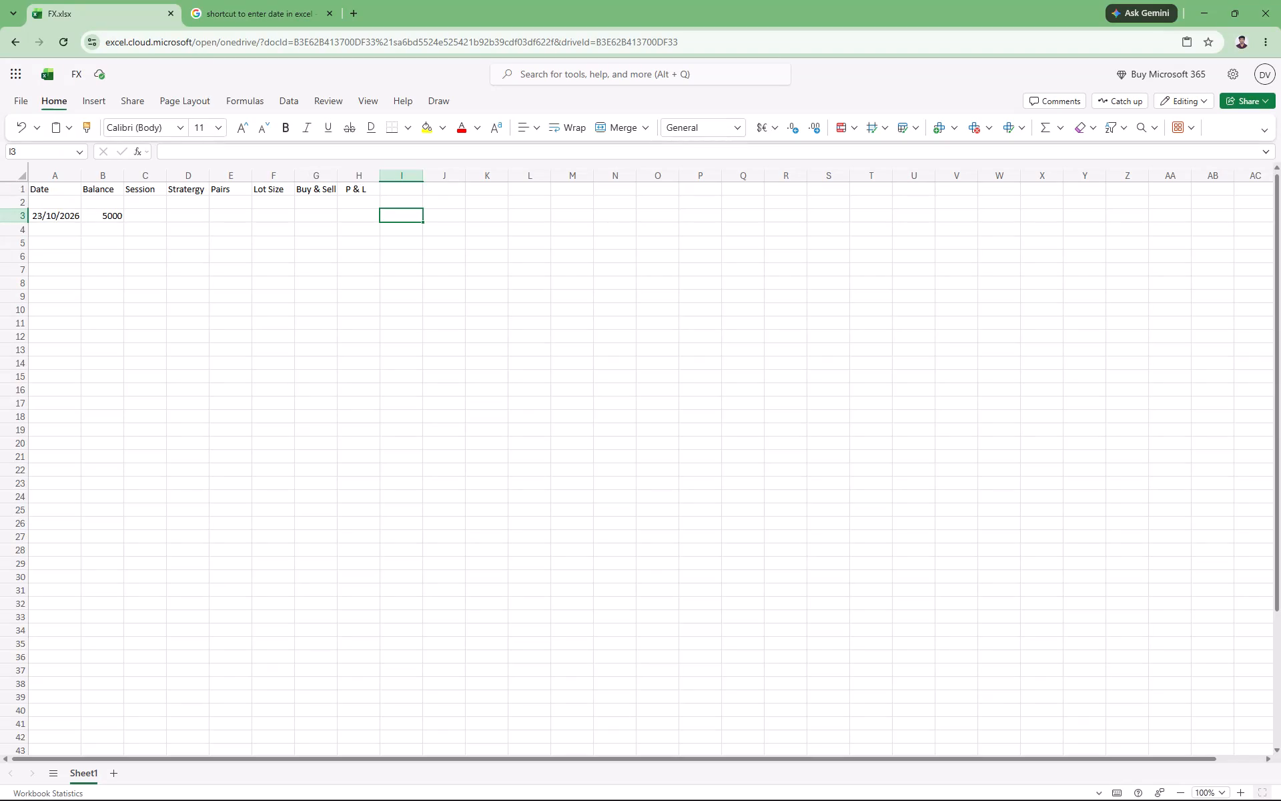
Change the header in cell G1 from an ampersand to a slash so it reads Buy / Sell.
left_click(320, 187)
triple_click(322, 190)
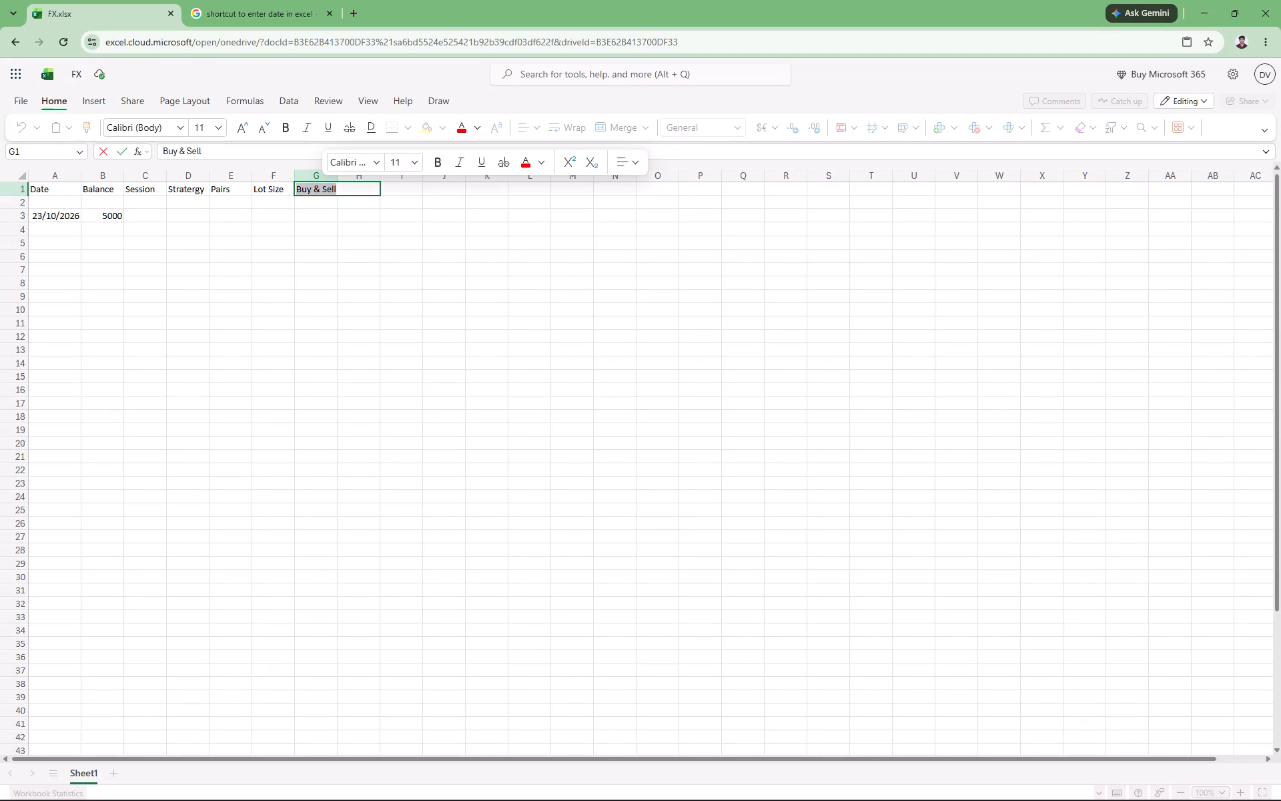
left_click(322, 190)
key("BackSpace")
key("BackSpace")
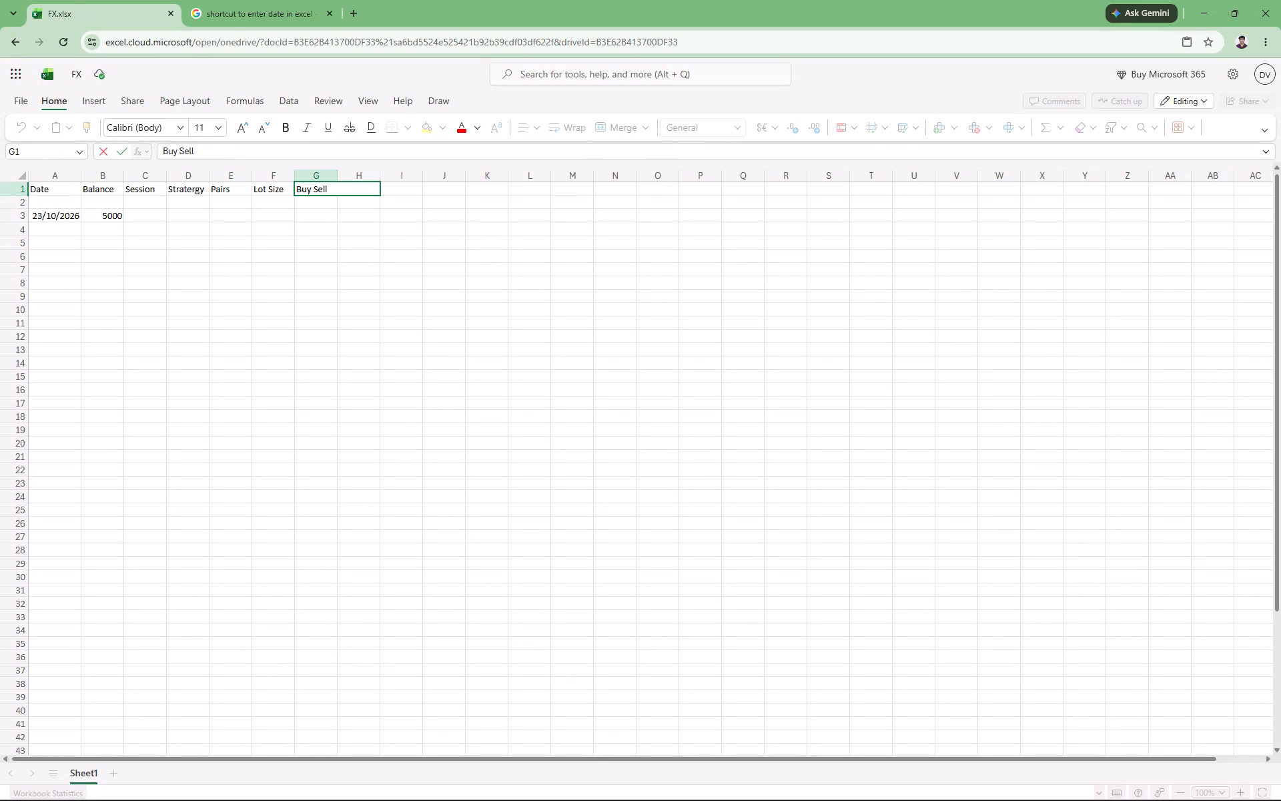
type("/")
key("space")
left_click(384, 186)
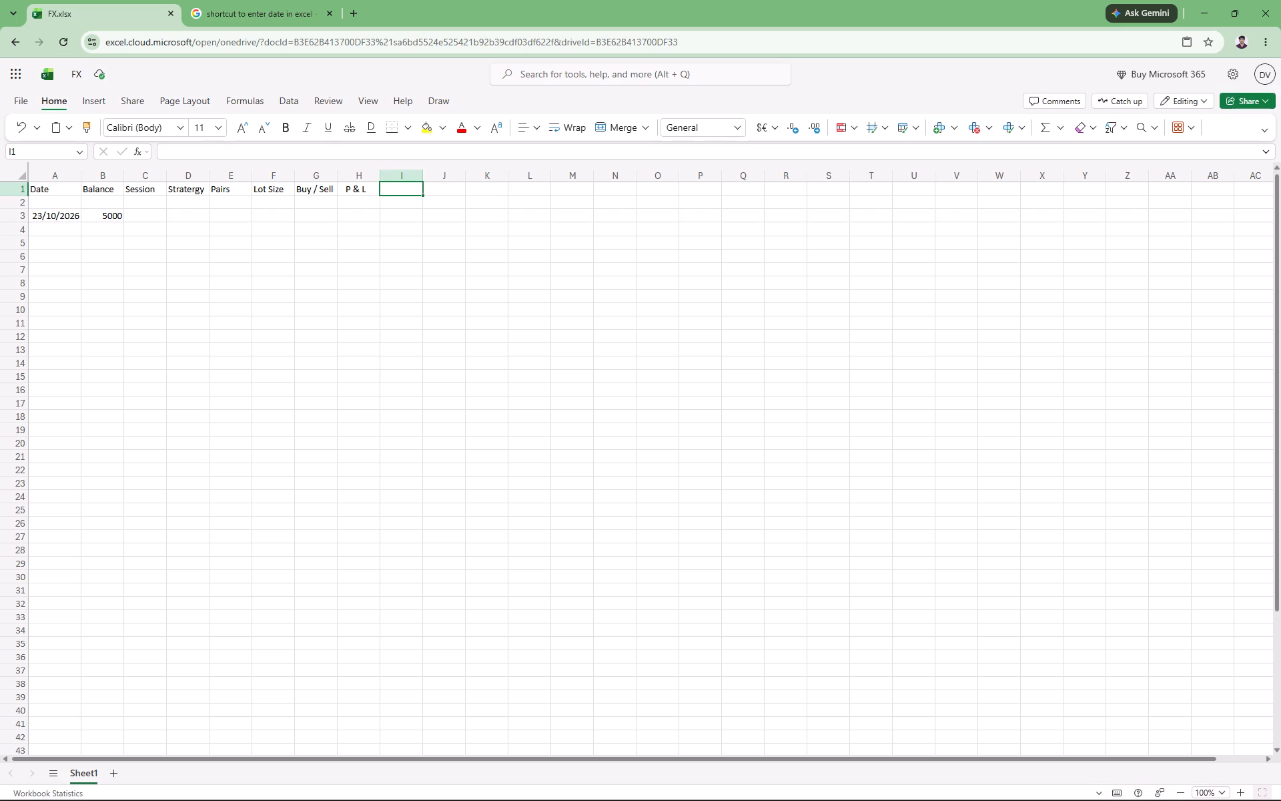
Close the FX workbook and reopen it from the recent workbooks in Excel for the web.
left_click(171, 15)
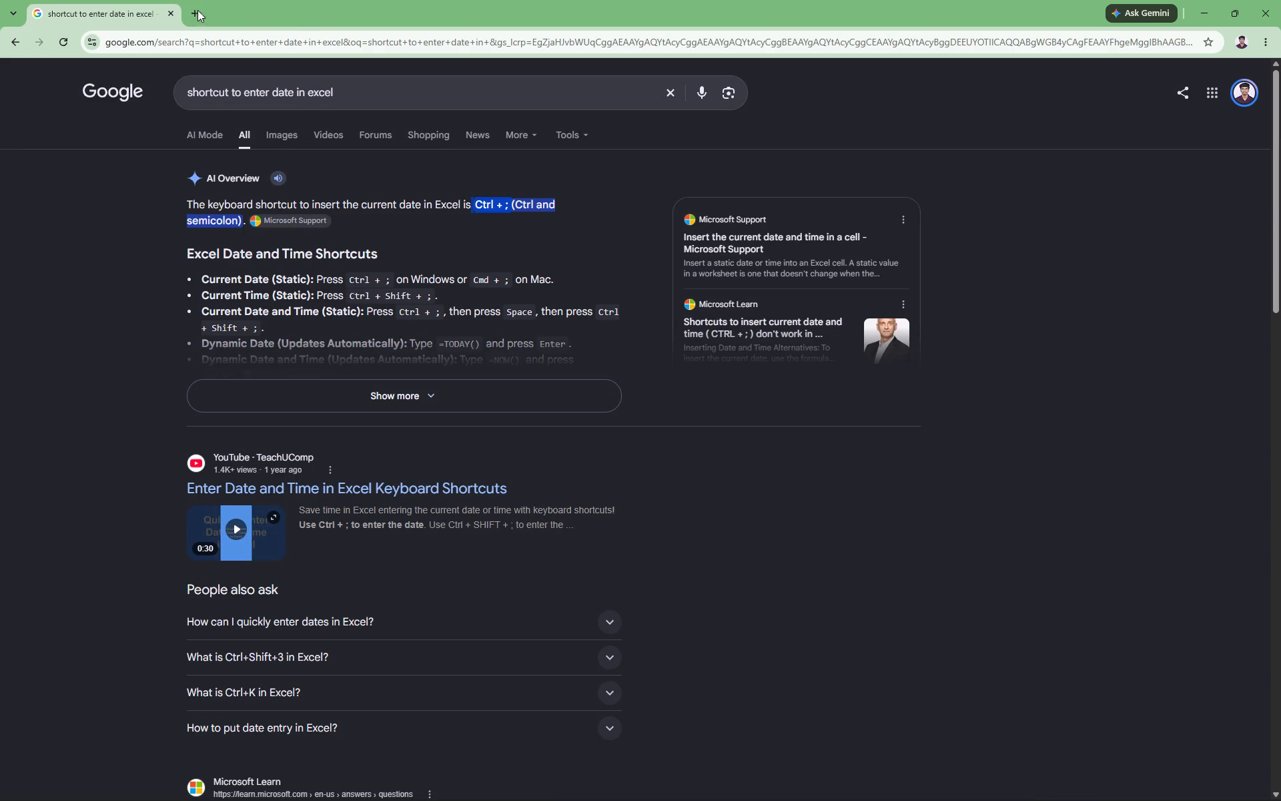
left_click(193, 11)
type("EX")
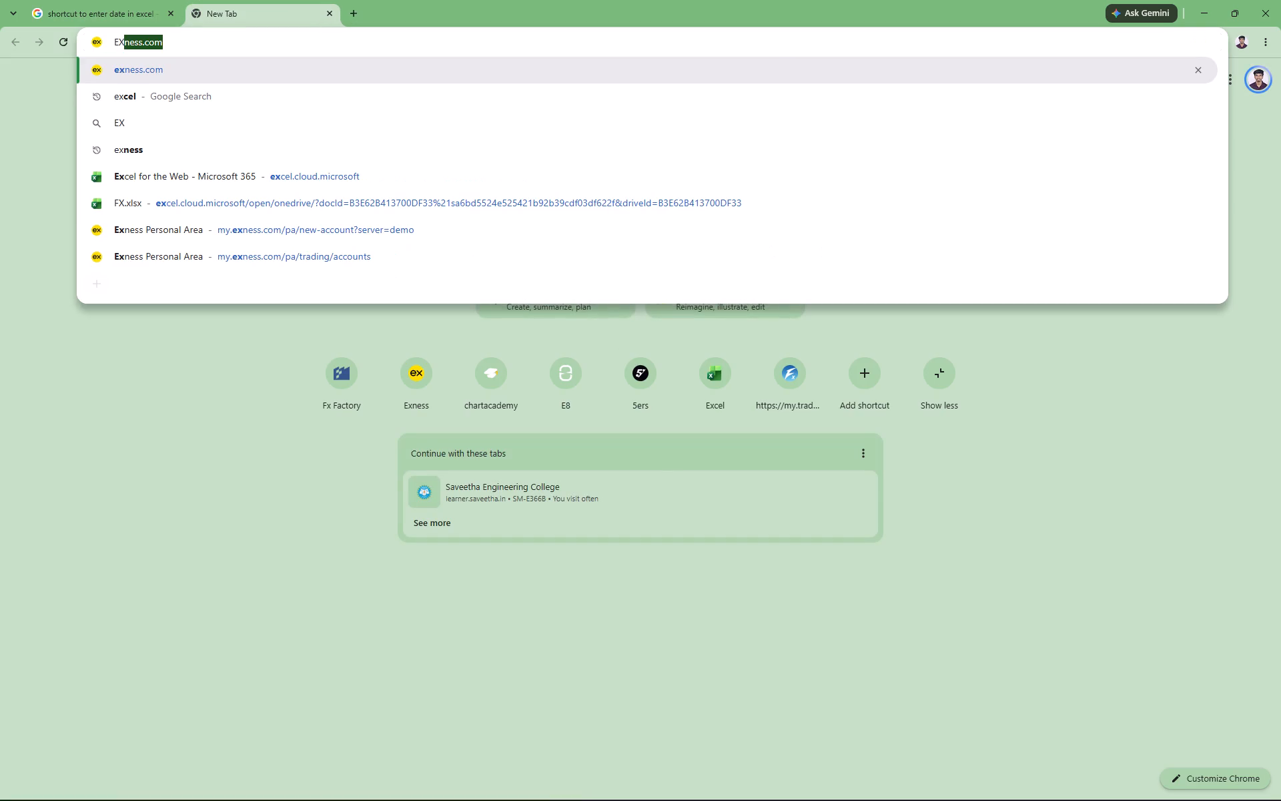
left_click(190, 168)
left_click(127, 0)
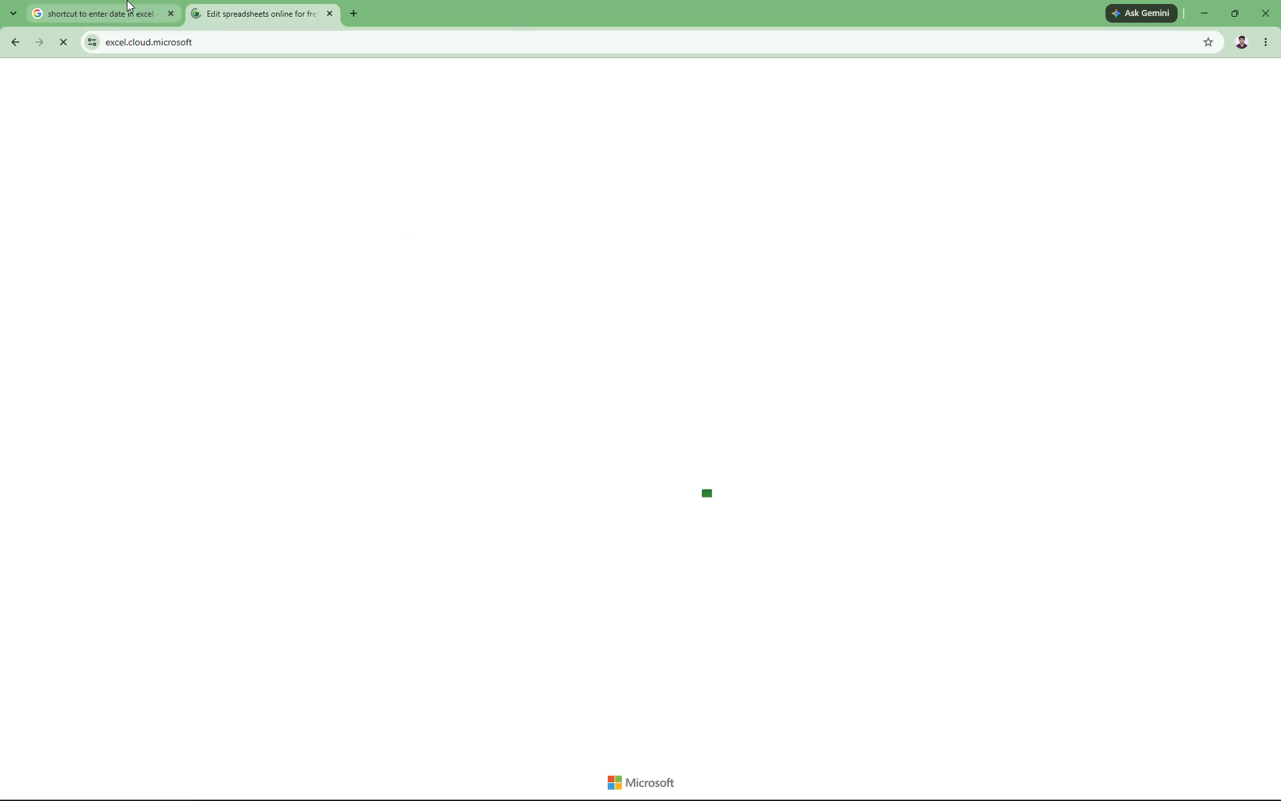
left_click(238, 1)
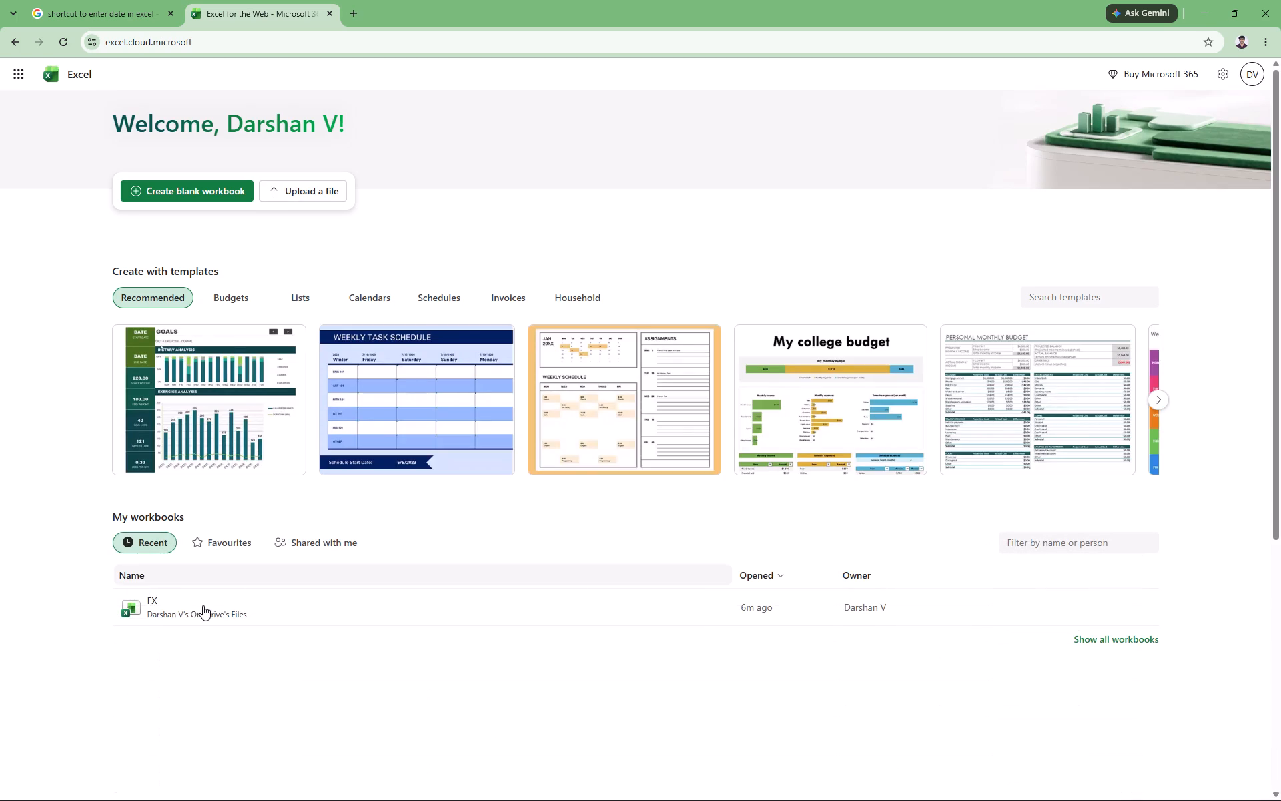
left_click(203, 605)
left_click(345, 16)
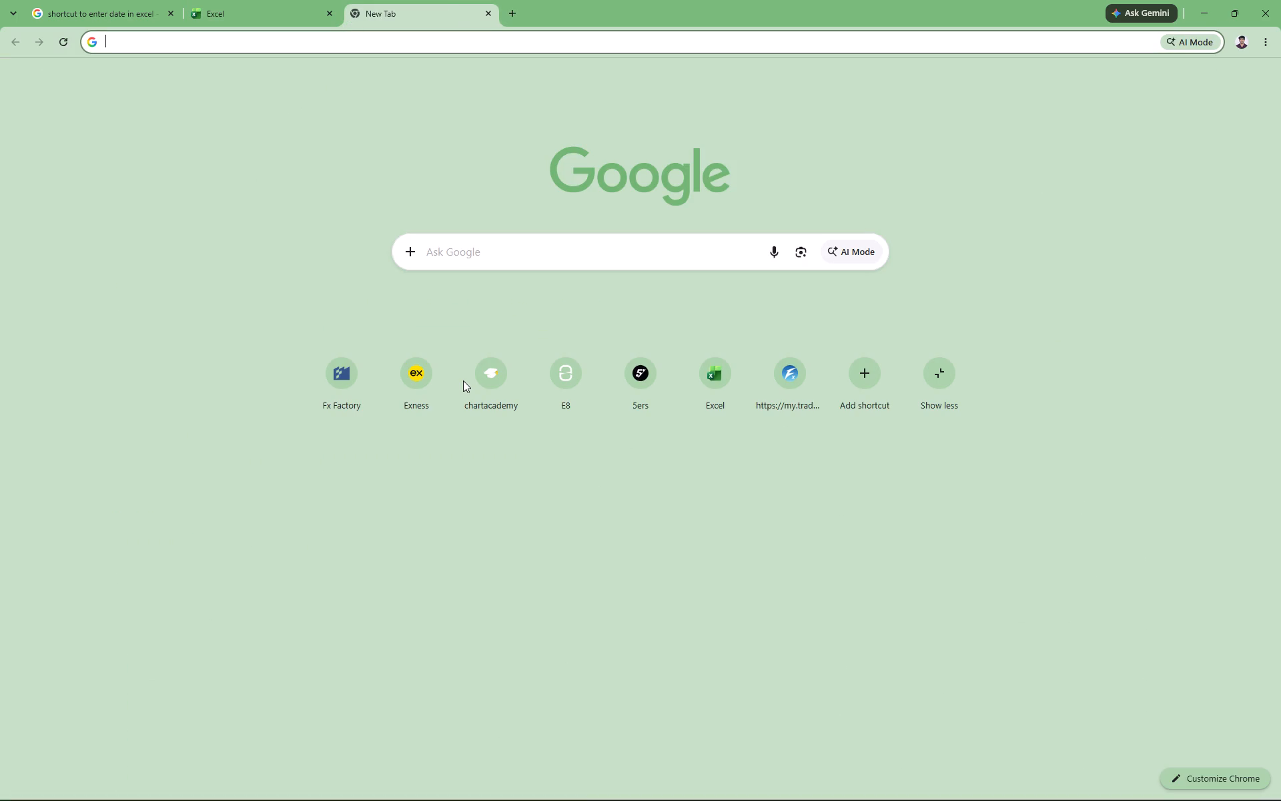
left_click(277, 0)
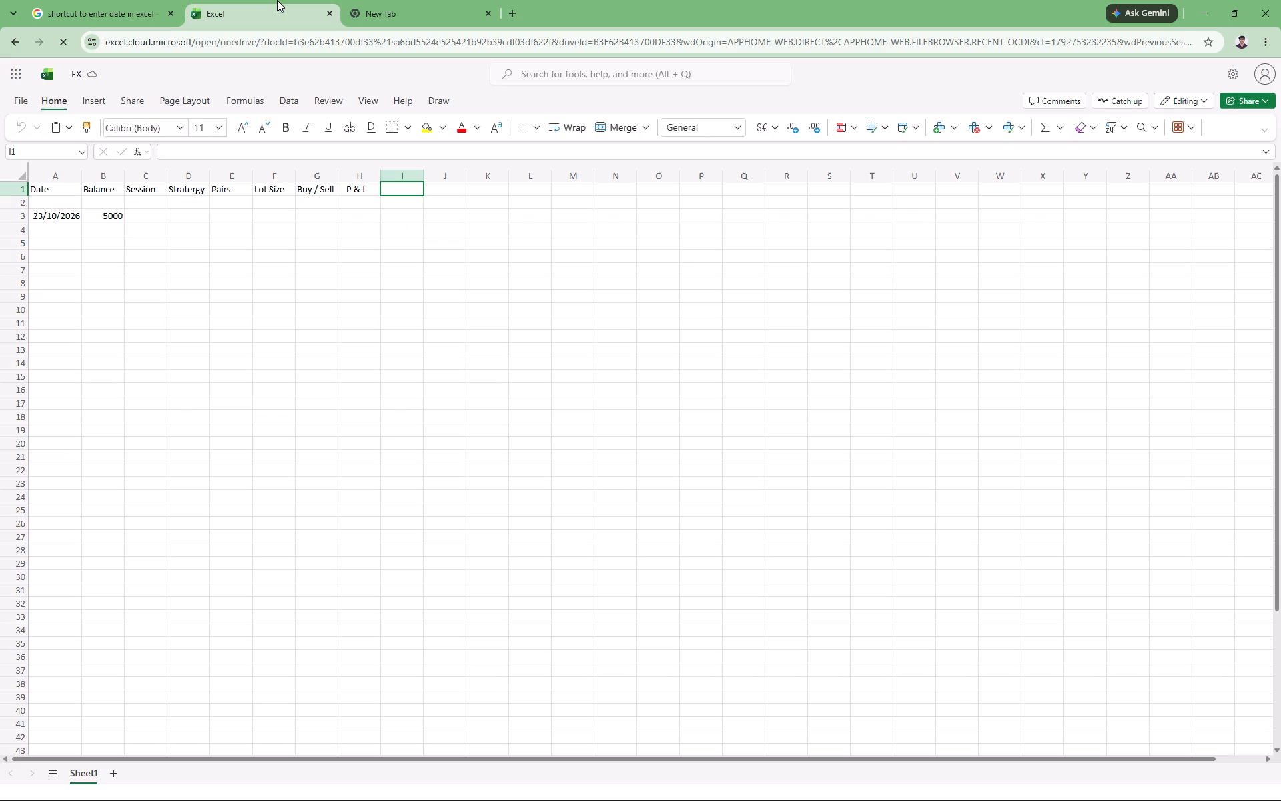
Enter London in cell C3 as the Session for the 23/10/2026 entry.
left_click(156, 219)
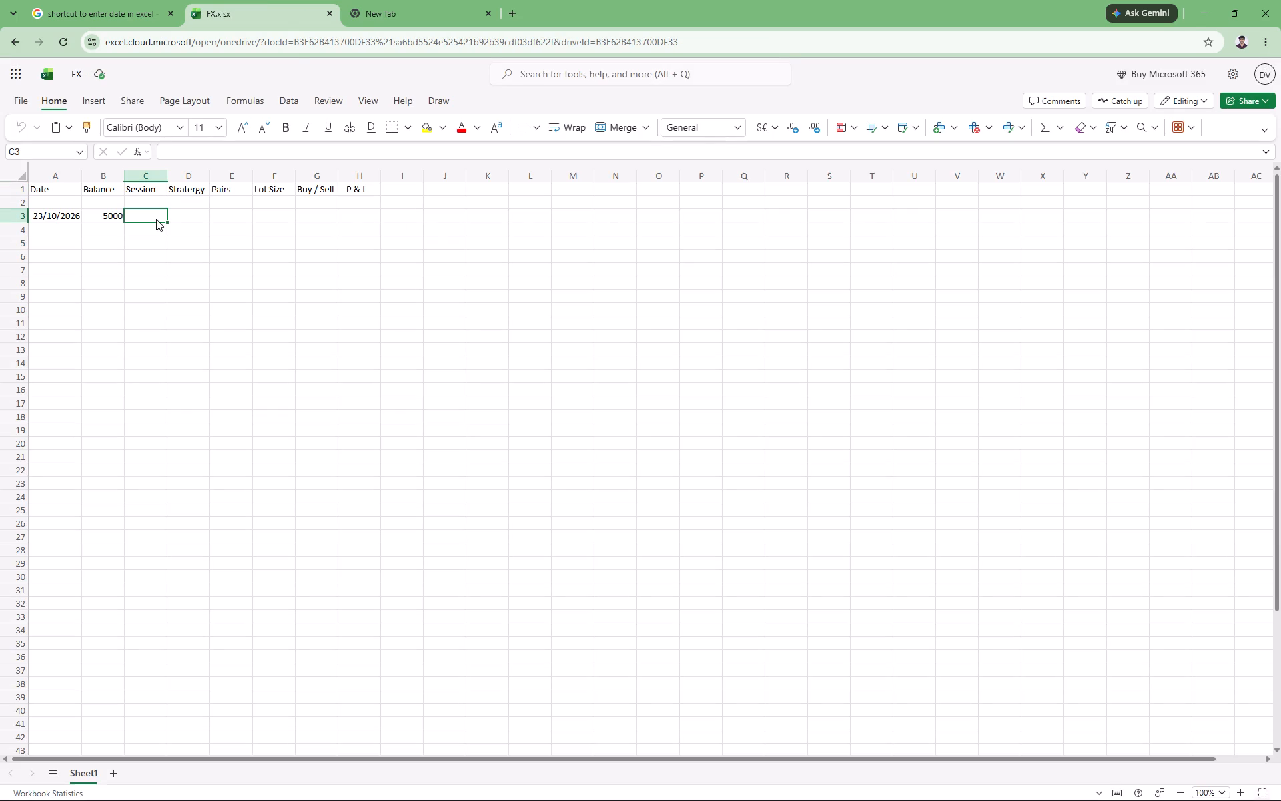
triple_click(156, 219)
key("l")
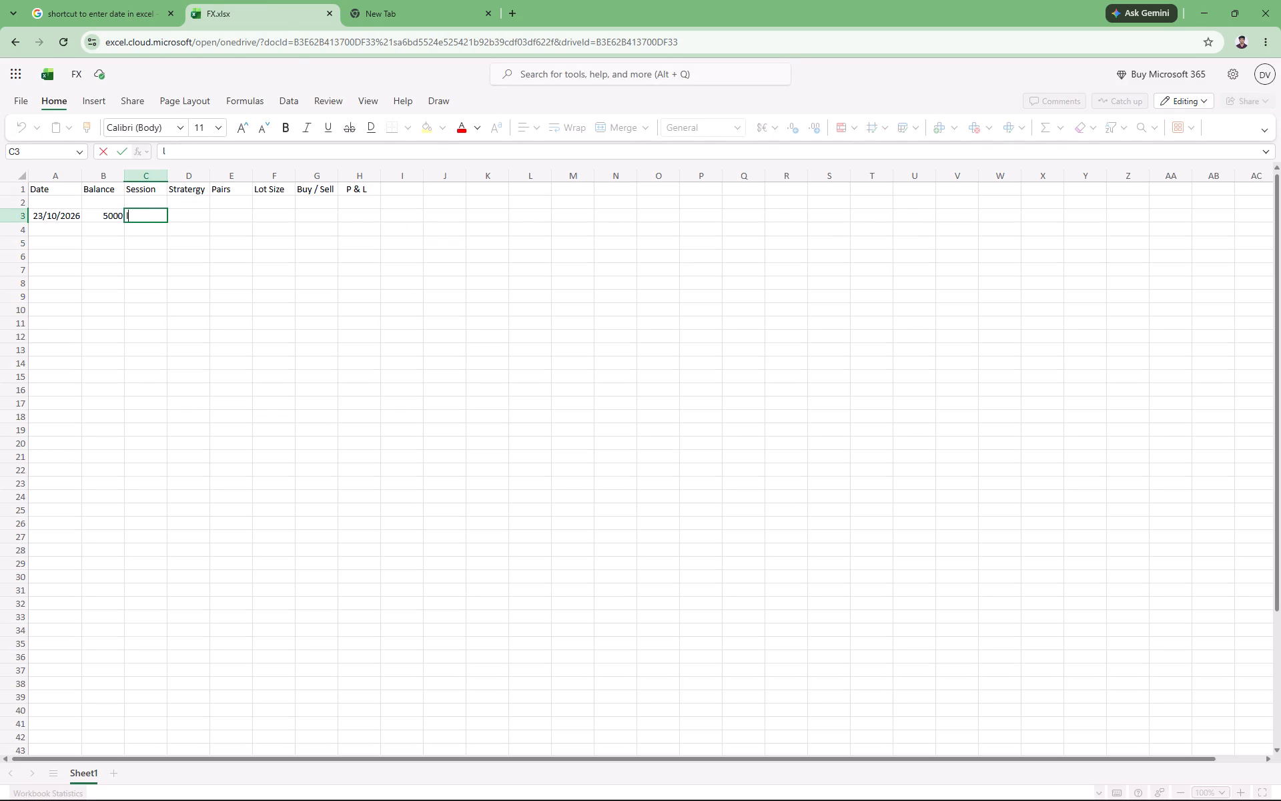
key("BackSpace")
type("ondon")
key("space")
double_click(198, 215)
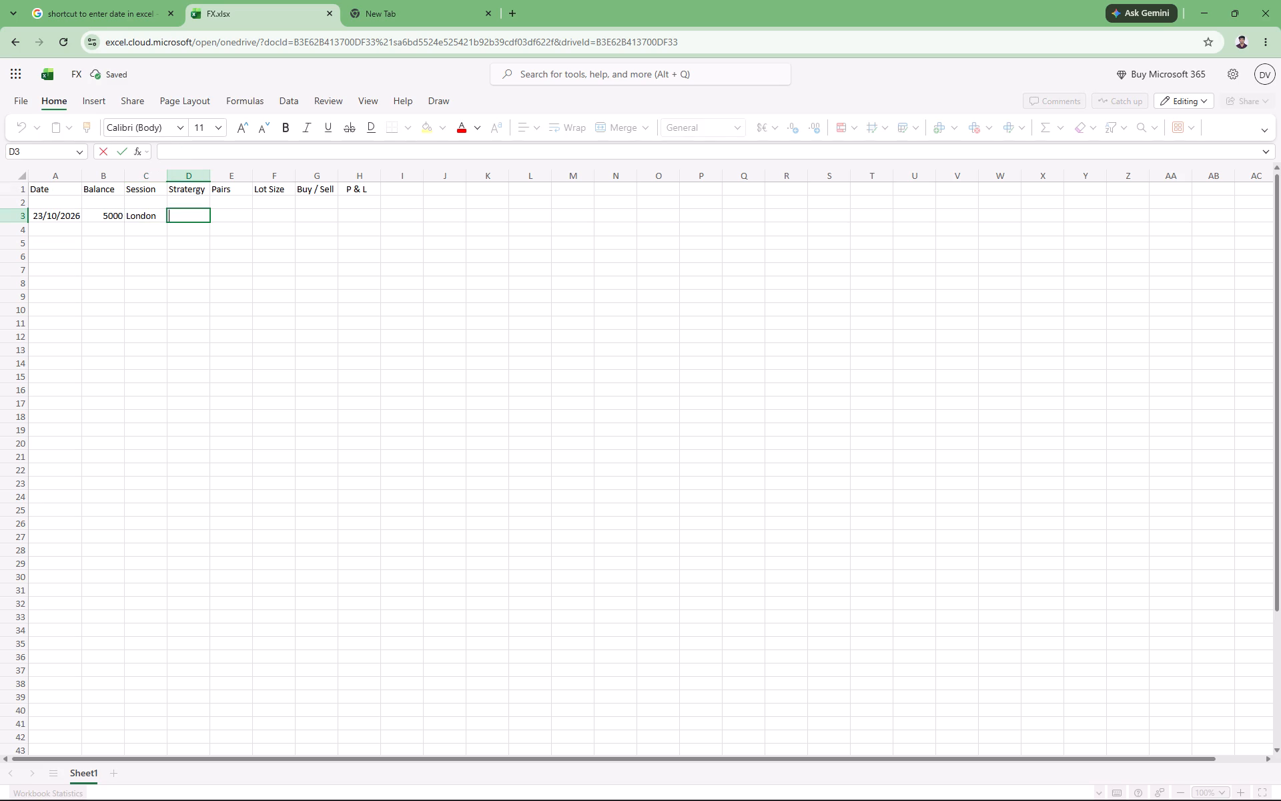
Go back to the Google results on entering dates in Excel and expand the full AI Overview.
left_click(469, 0)
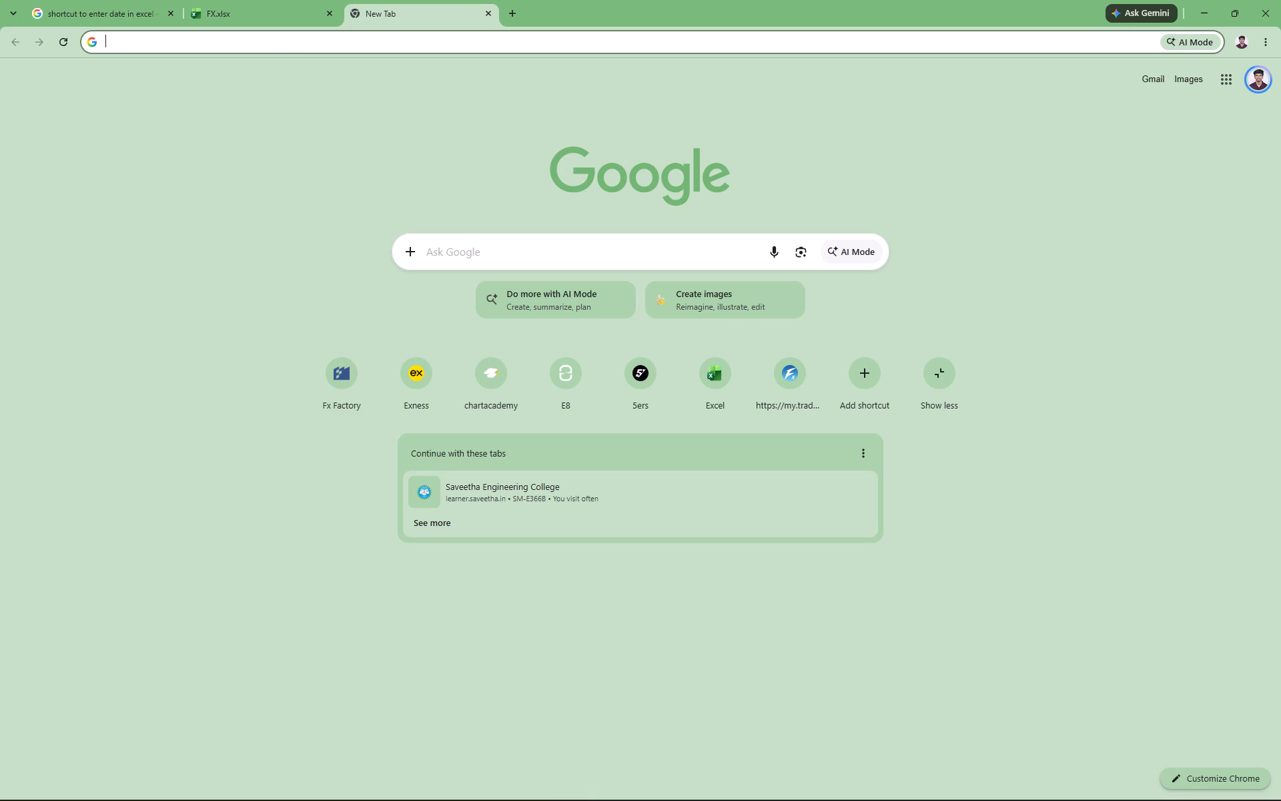
left_click(280, 46)
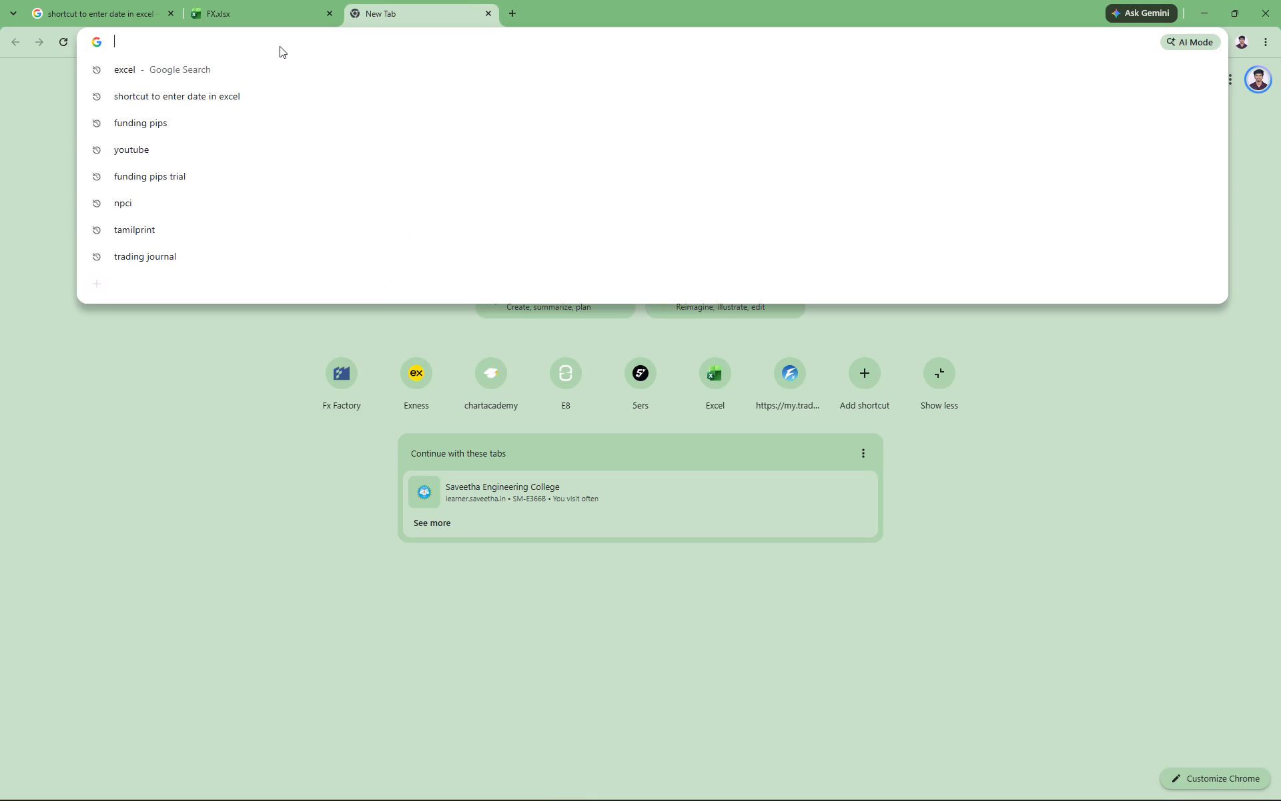
left_click(69, 0)
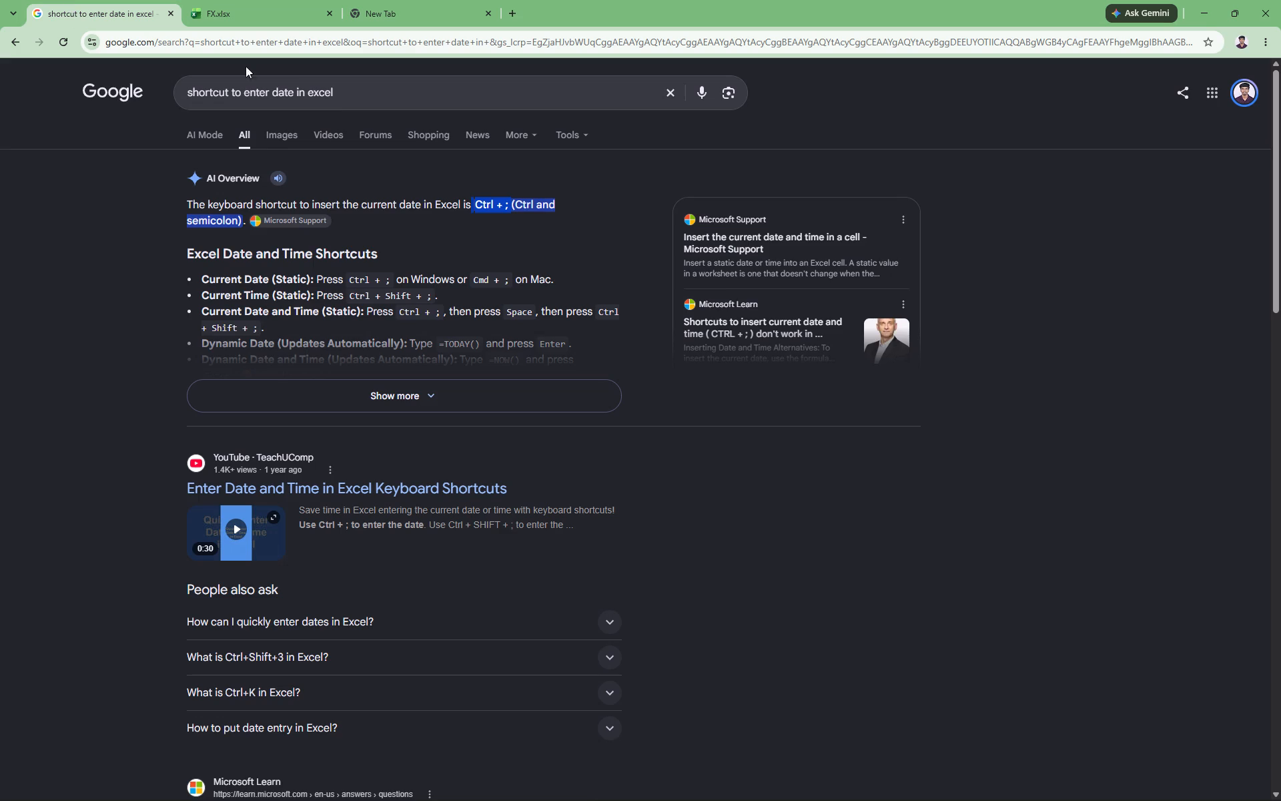
left_click(359, 389)
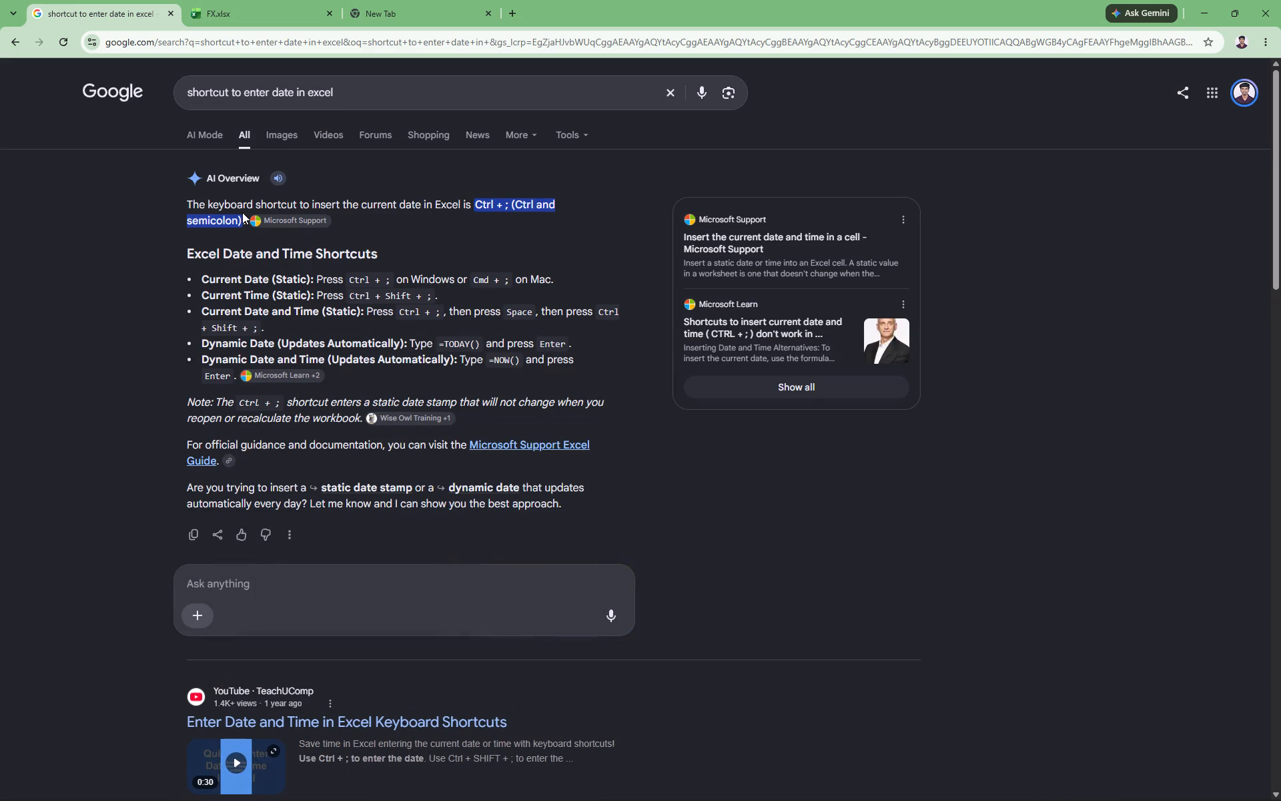
Search Google for "shortcut for sum in excel" and expand the full AI Overview to read the instructions.
left_click_drag(346, 83, 195, 91)
left_click_drag(195, 91, 194, 91)
left_click(335, 85)
key("BackSpace")
key("BackSpace")
key("BackSpace")
key("BackSpace")
key("BackSpace")
key("BackSpace")
key("BackSpace")
key("BackSpace")
key("BackSpace")
key("BackSpace")
key("BackSpace")
key("BackSpace")
key("BackSpace")
key("BackSpace")
key("BackSpace")
key("BackSpace")
key("BackSpace")
key("BackSpace")
key("BackSpace")
key("BackSpace")
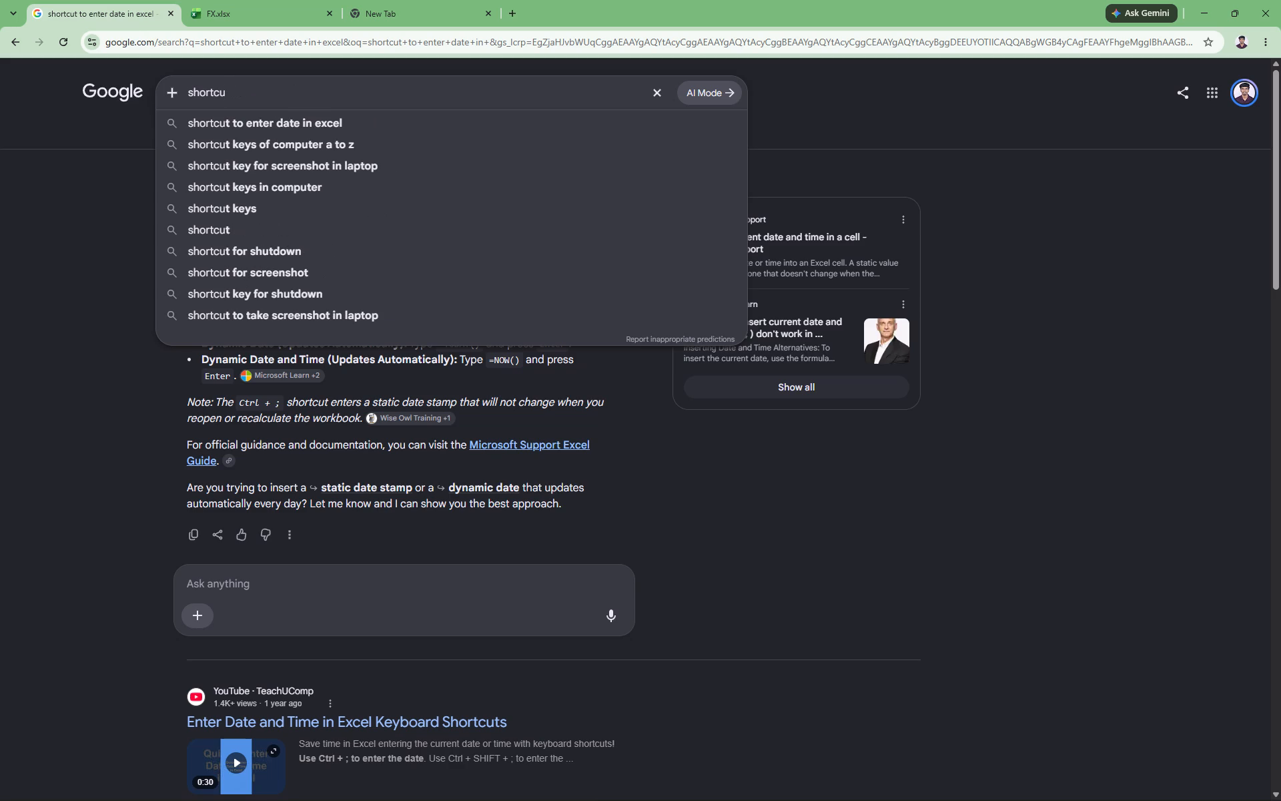
type("T")
key("space")
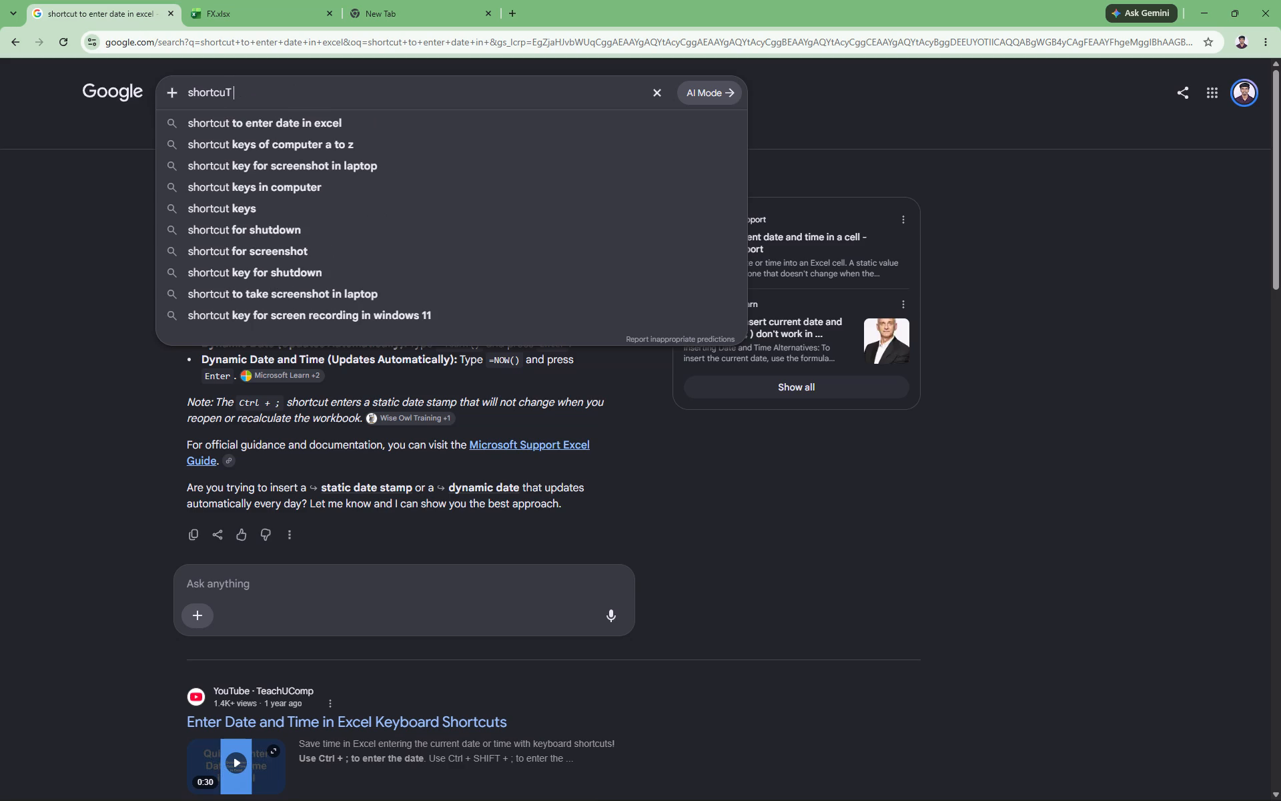
type("for")
key("space")
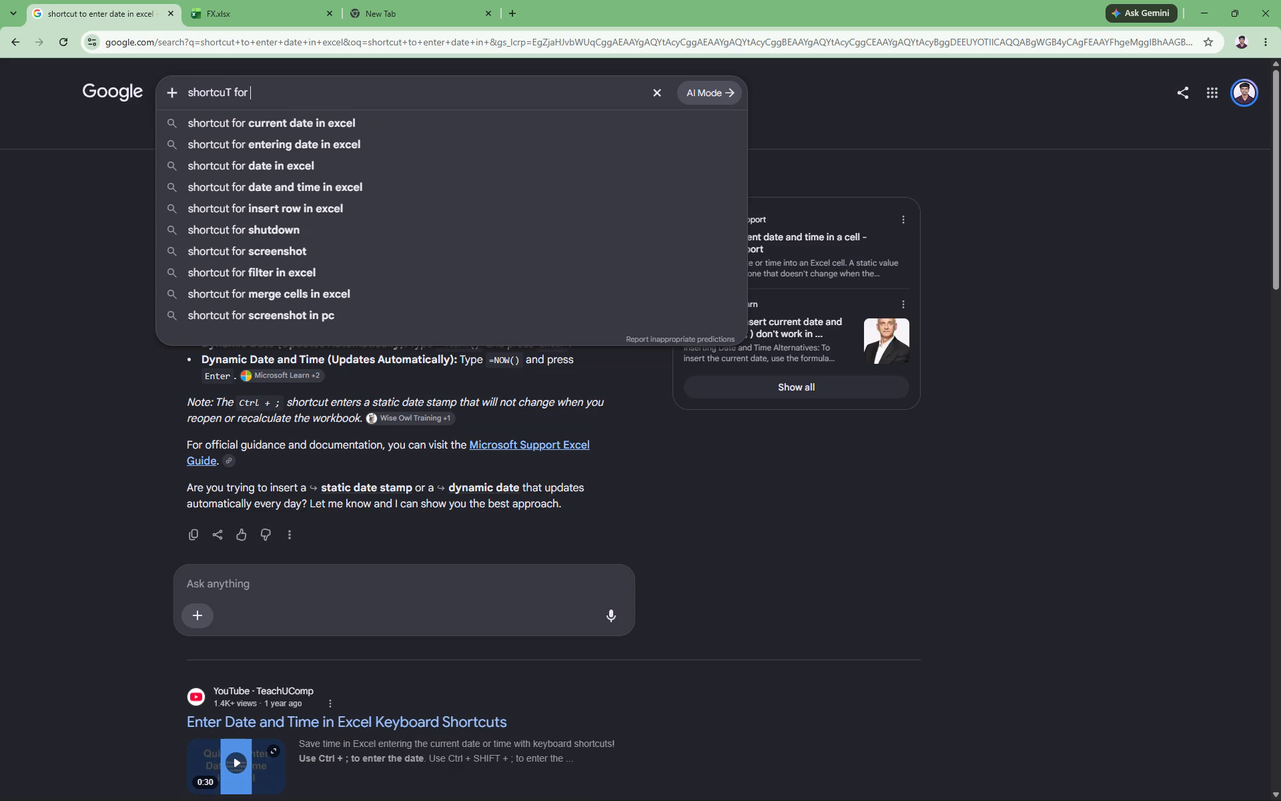
type("sum")
key("space")
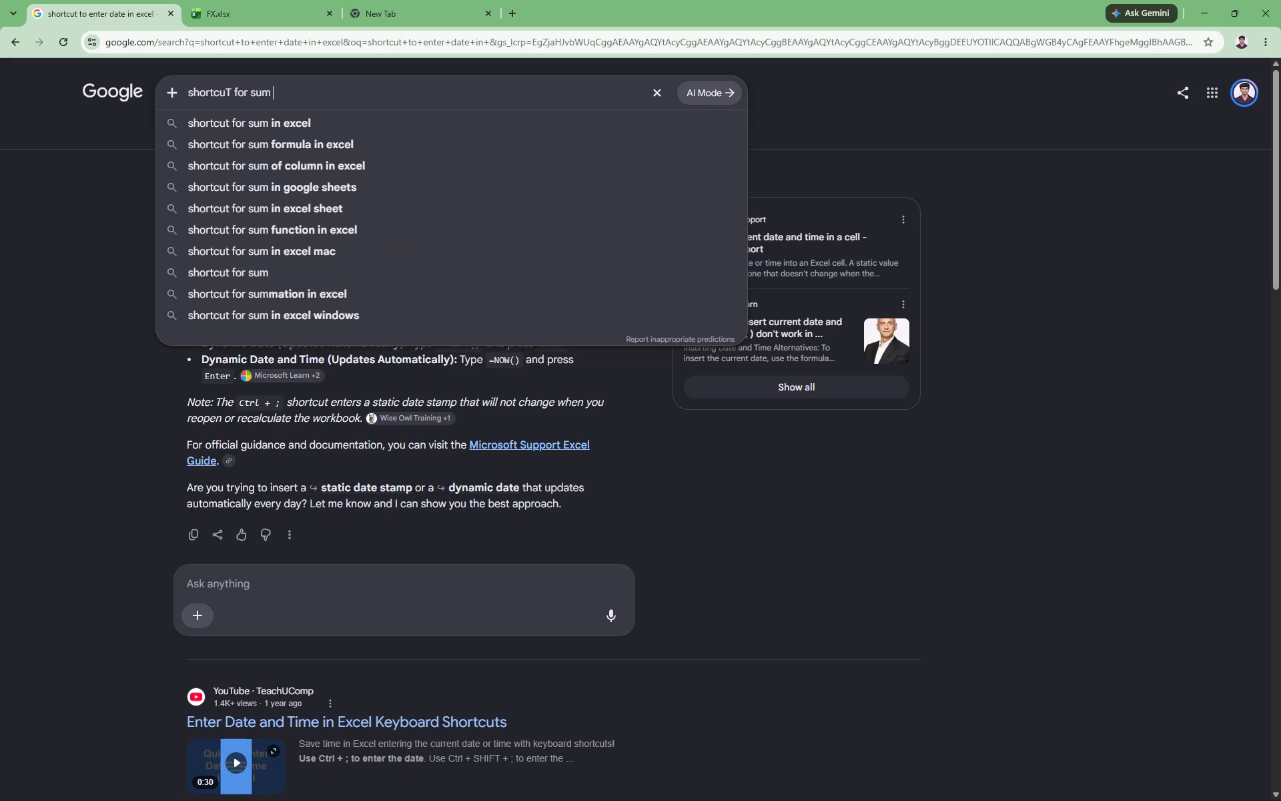
left_click(311, 119)
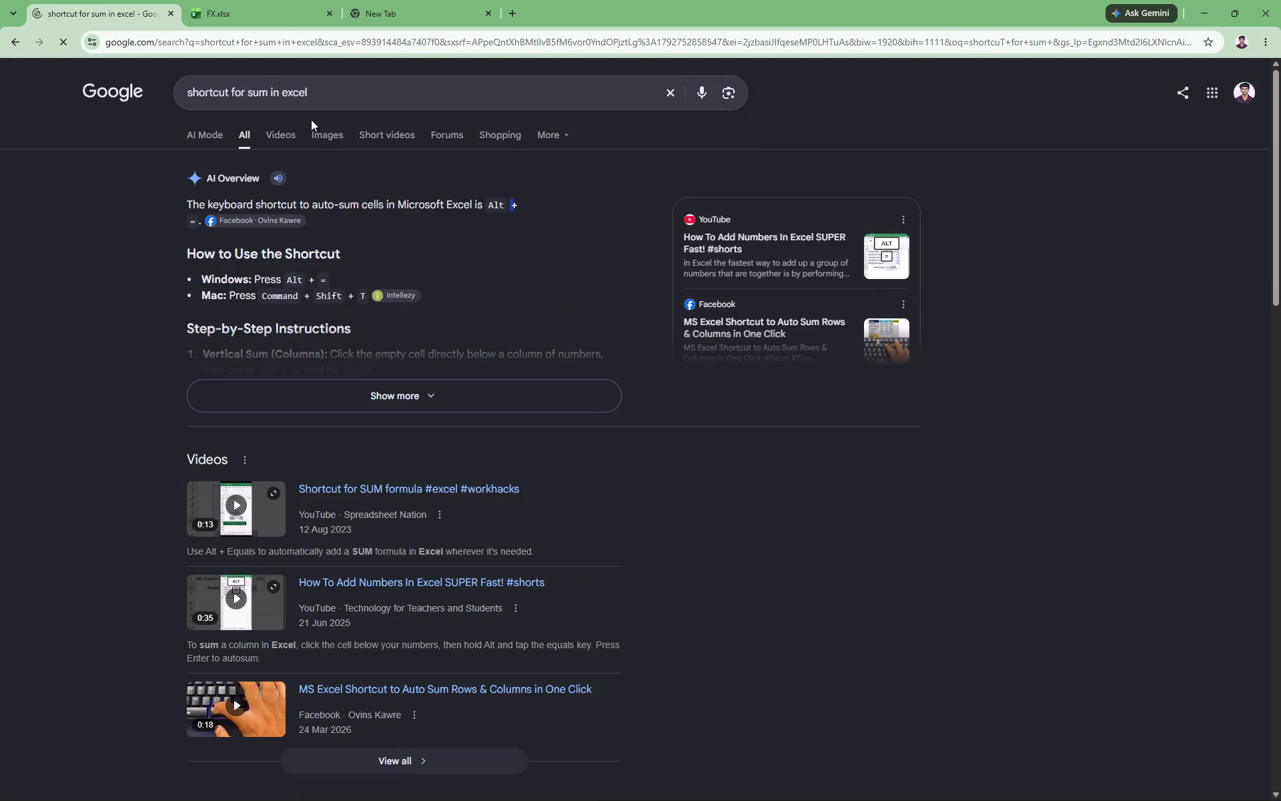
left_click(344, 383)
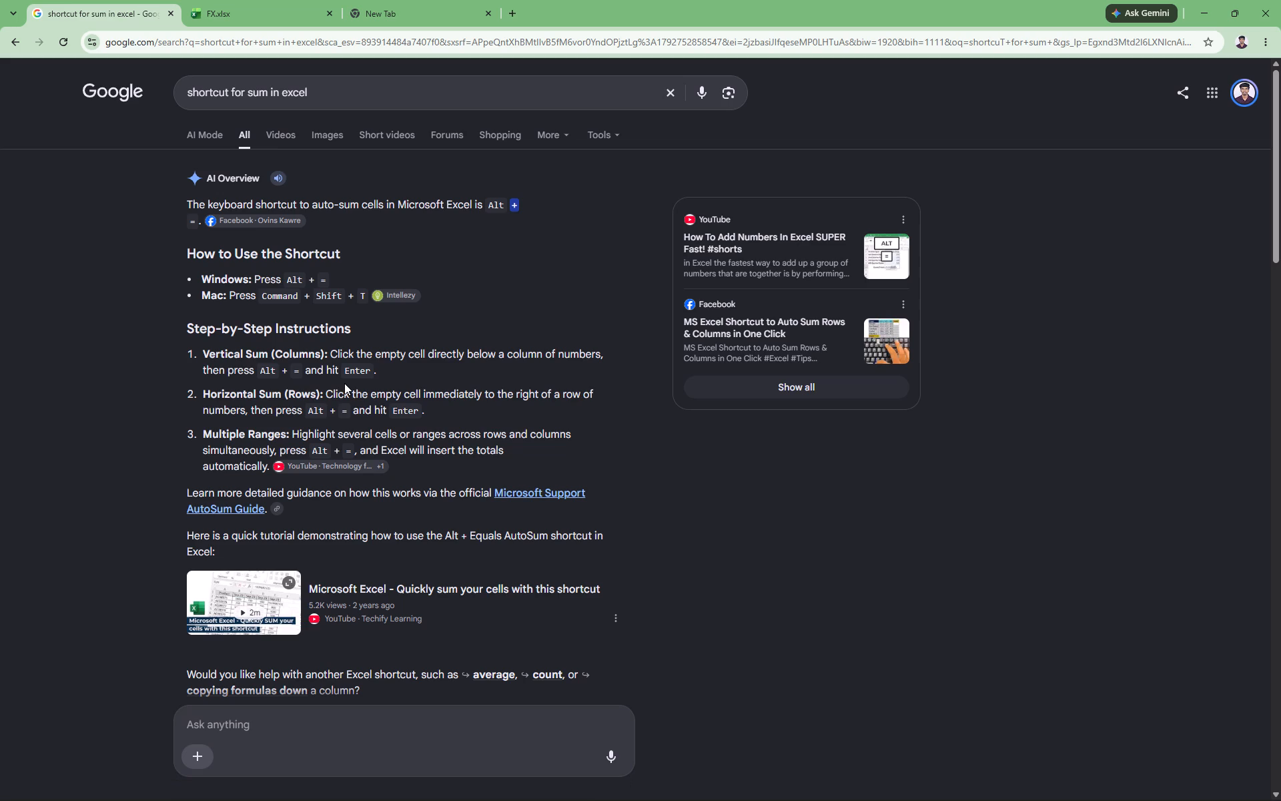
Return to the FX workbook and open cell H3 under P & L for editing.
left_click(96, 0)
left_click(224, 0)
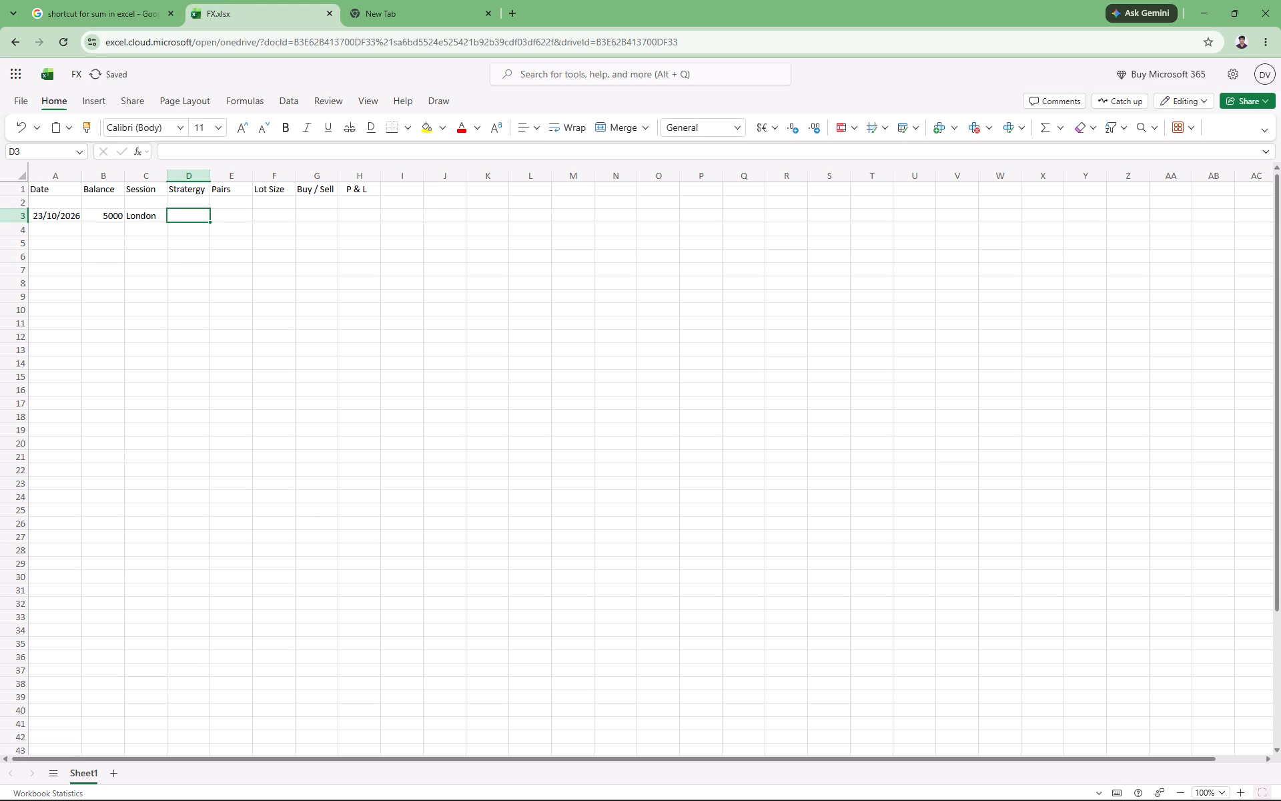
double_click(362, 214)
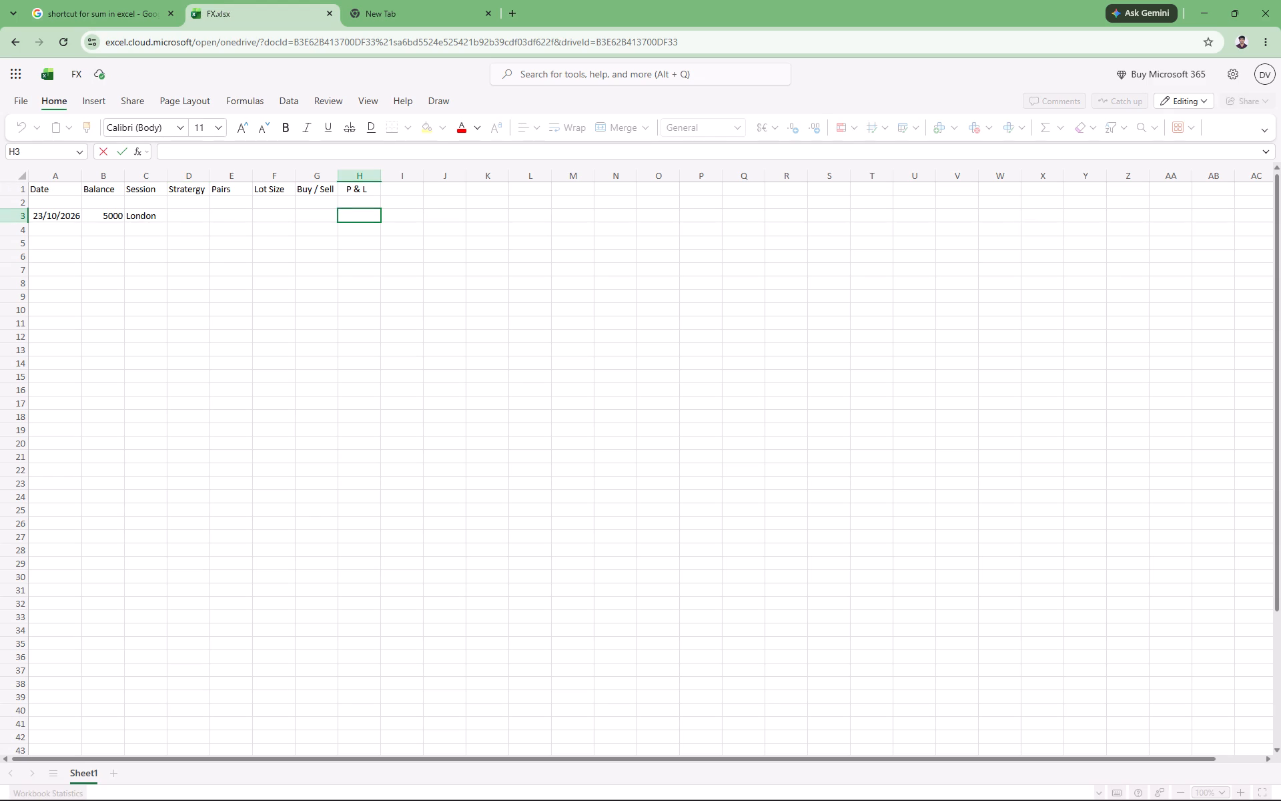
left_click(322, 213)
double_click(370, 220)
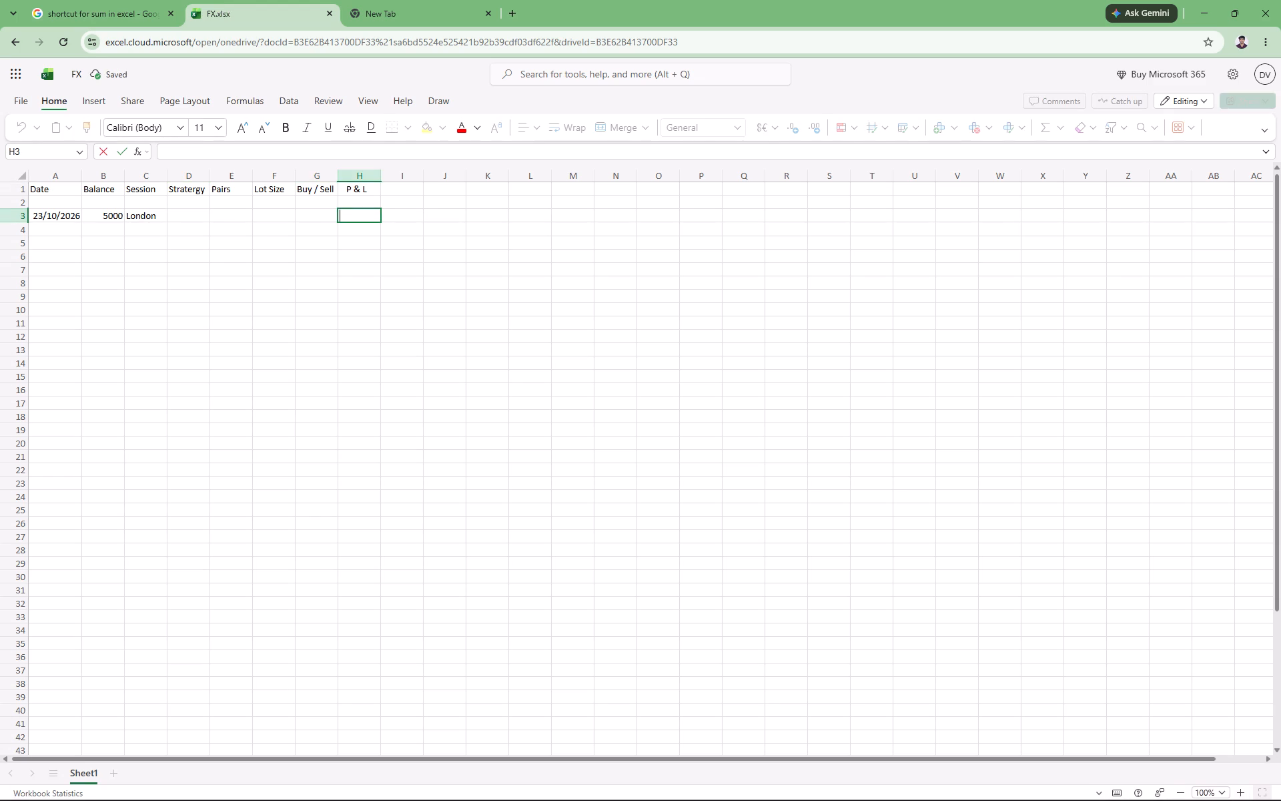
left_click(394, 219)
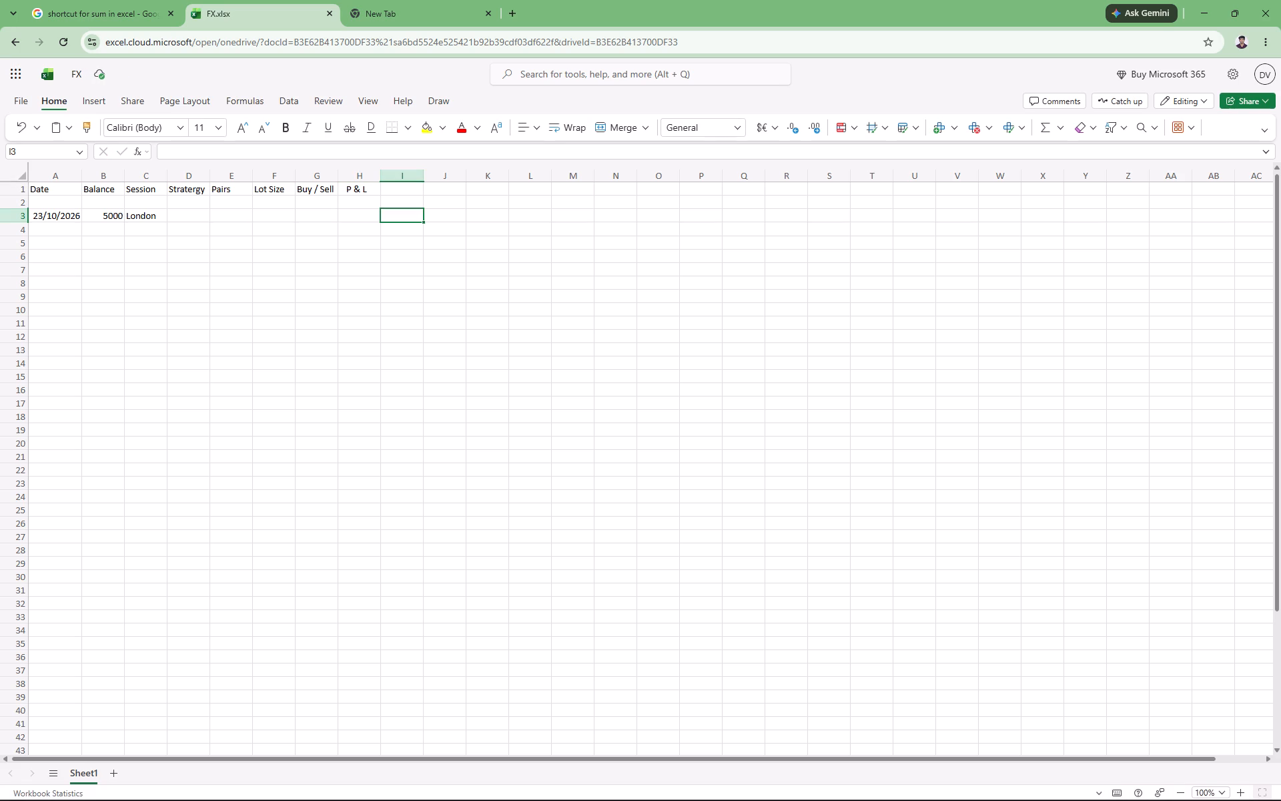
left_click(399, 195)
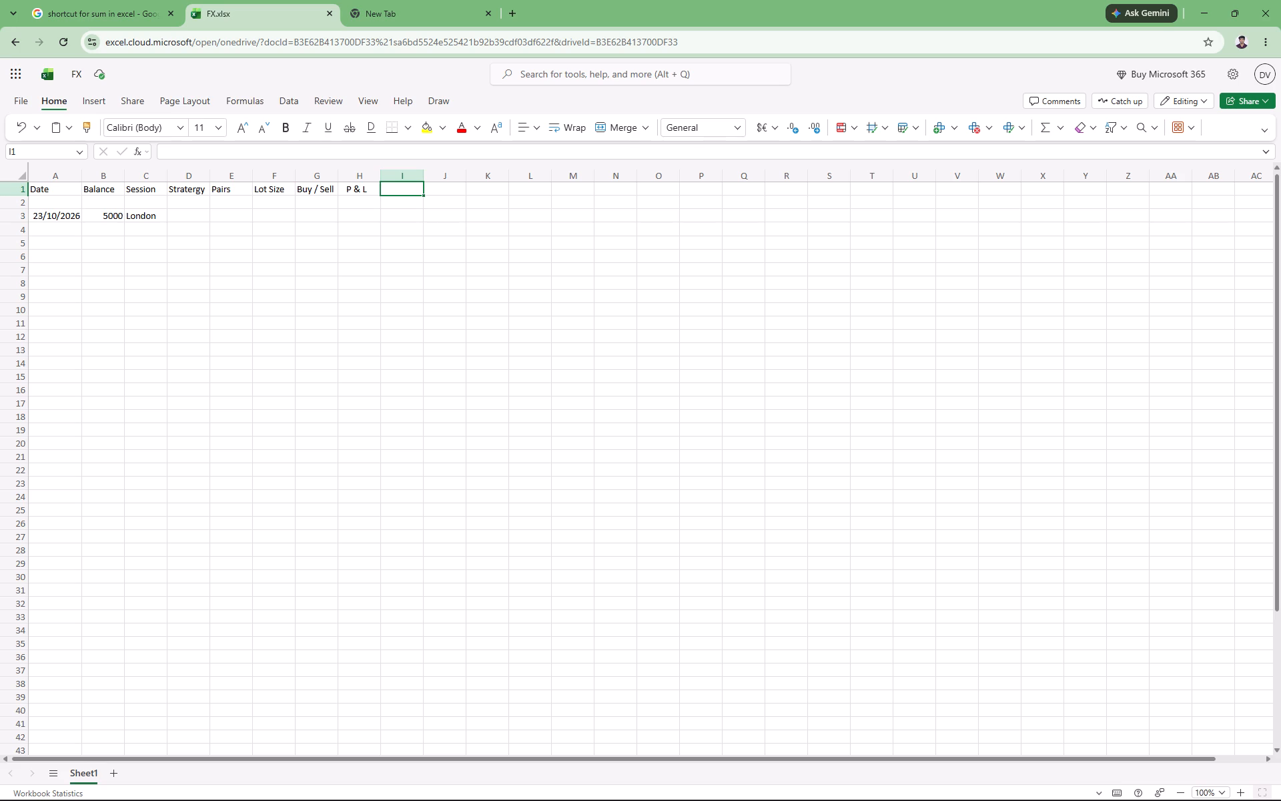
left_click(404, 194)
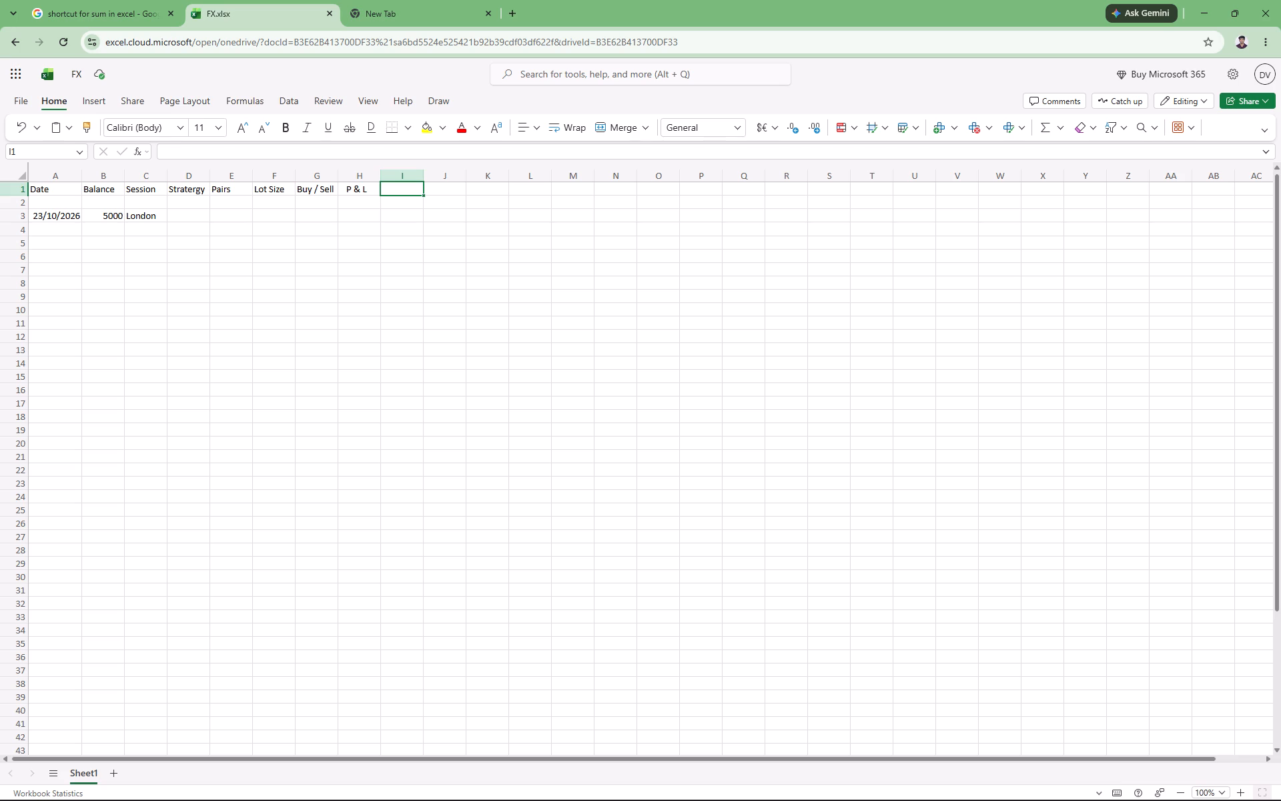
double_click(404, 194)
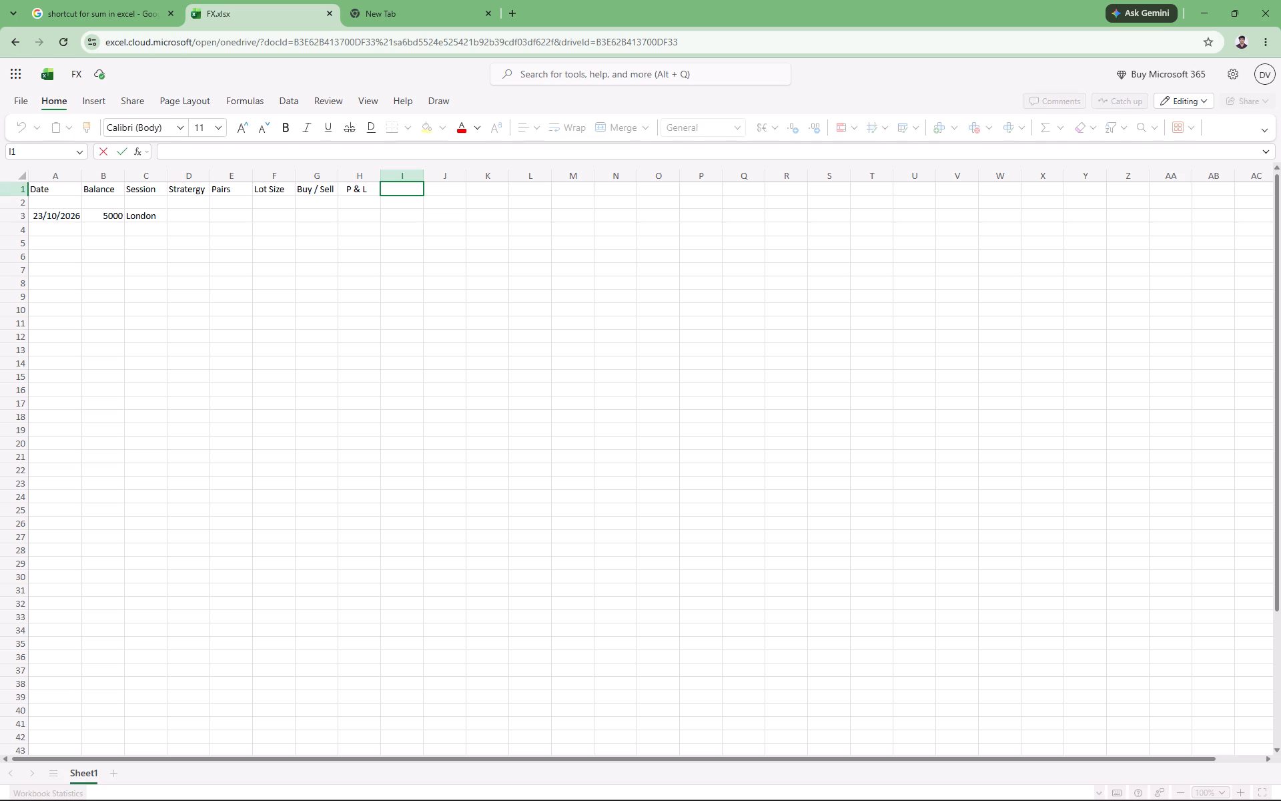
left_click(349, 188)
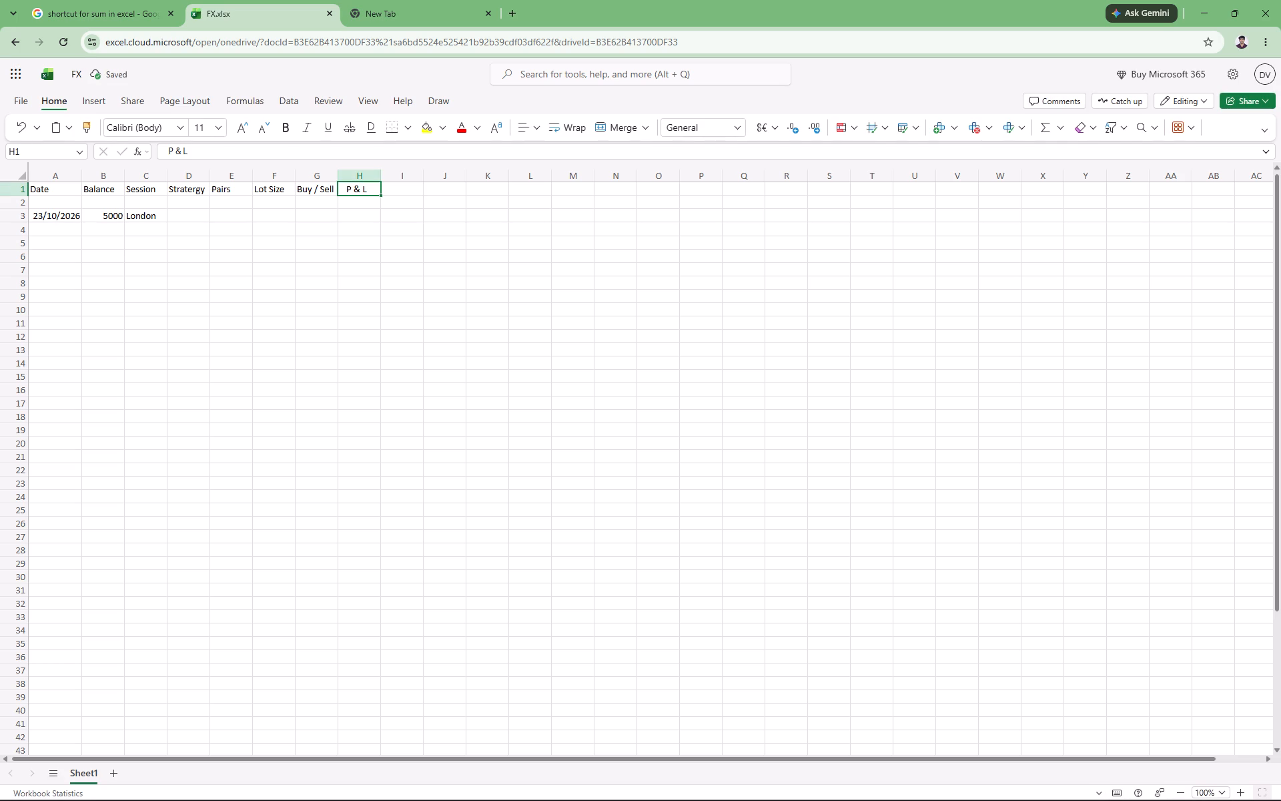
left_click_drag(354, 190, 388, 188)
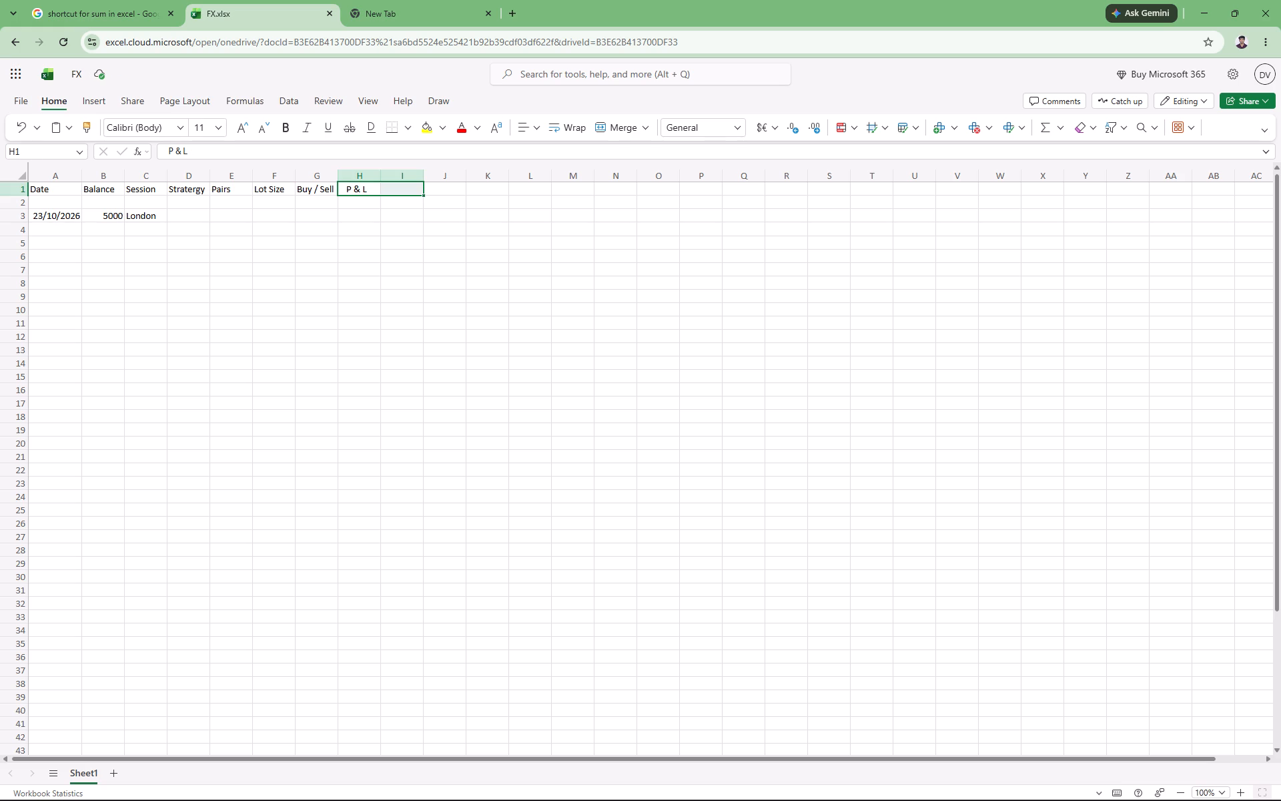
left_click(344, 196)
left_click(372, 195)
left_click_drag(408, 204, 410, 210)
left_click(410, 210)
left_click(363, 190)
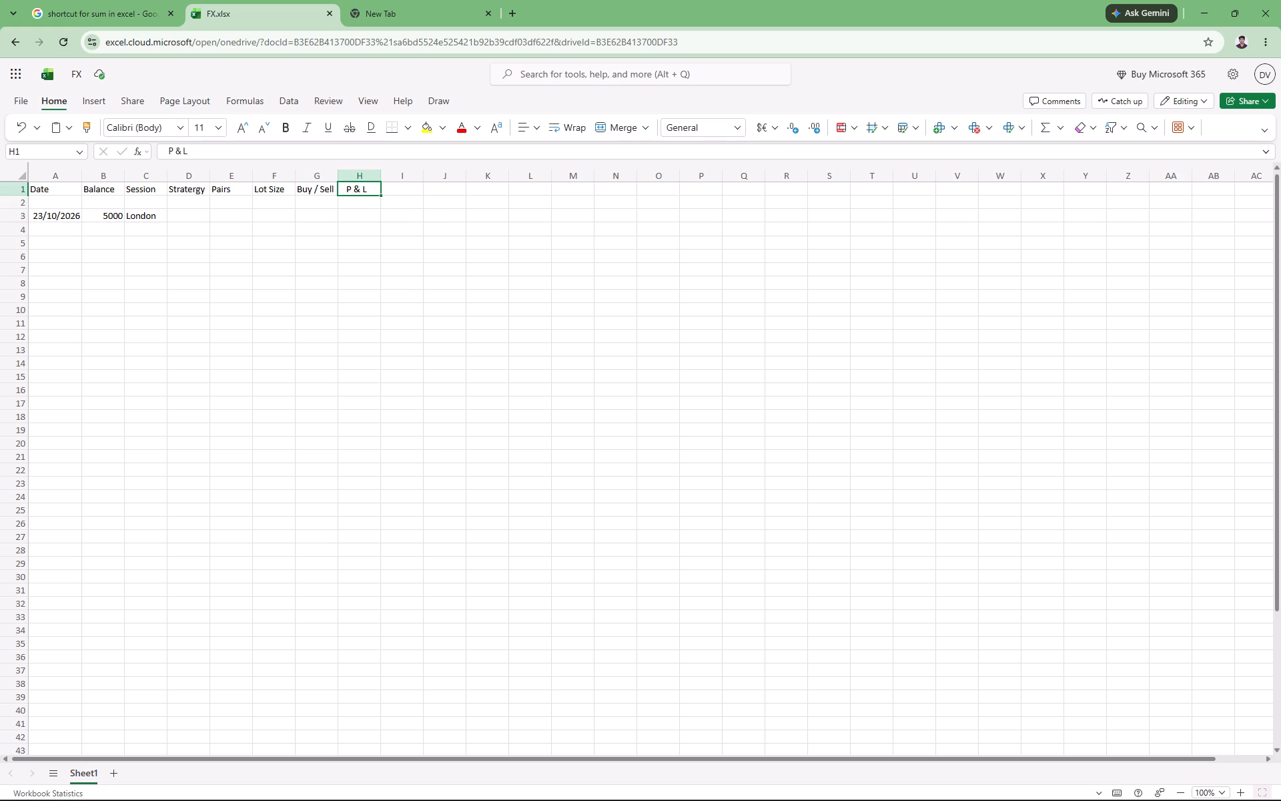
Clear the P & L heading text from cell H1 in the journal's header row.
double_click(363, 190)
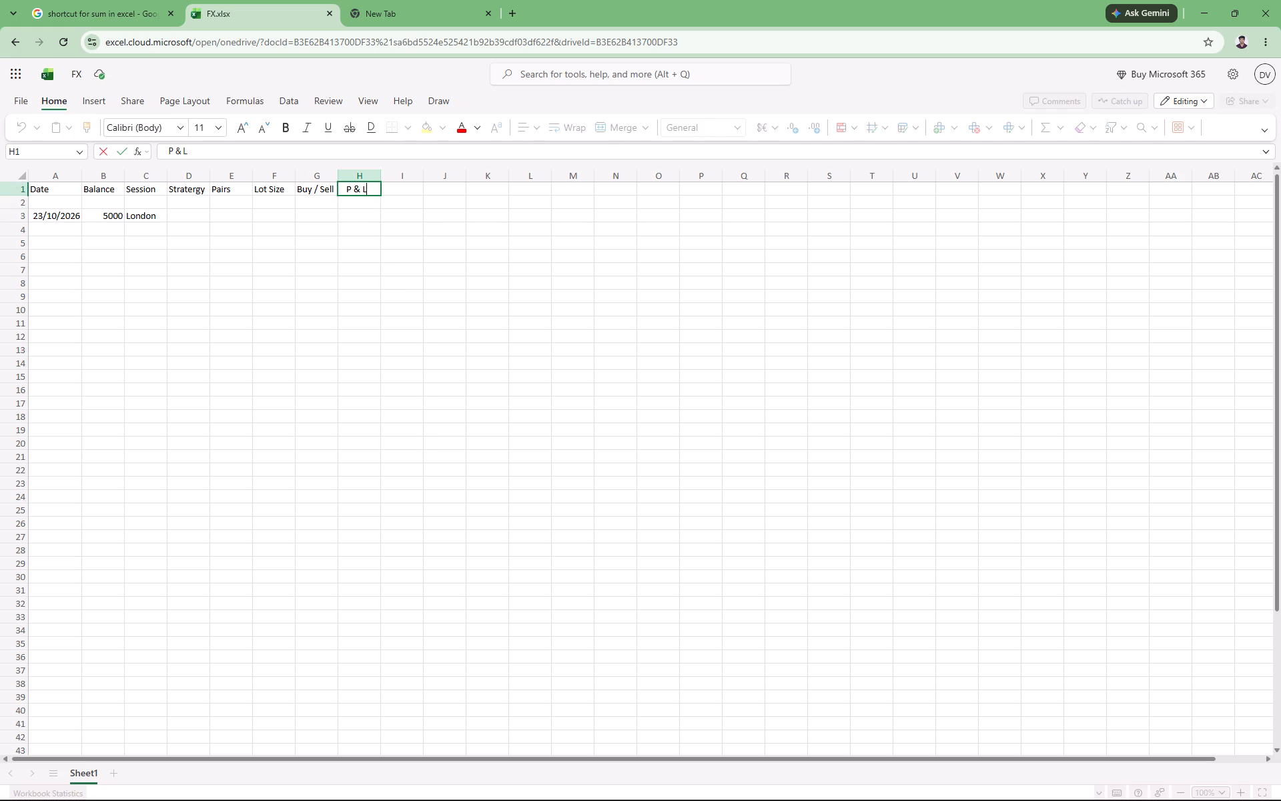
key("BackSpace")
key("BackSpace")
key("BackSpace")
key("BackSpace")
key("BackSpace")
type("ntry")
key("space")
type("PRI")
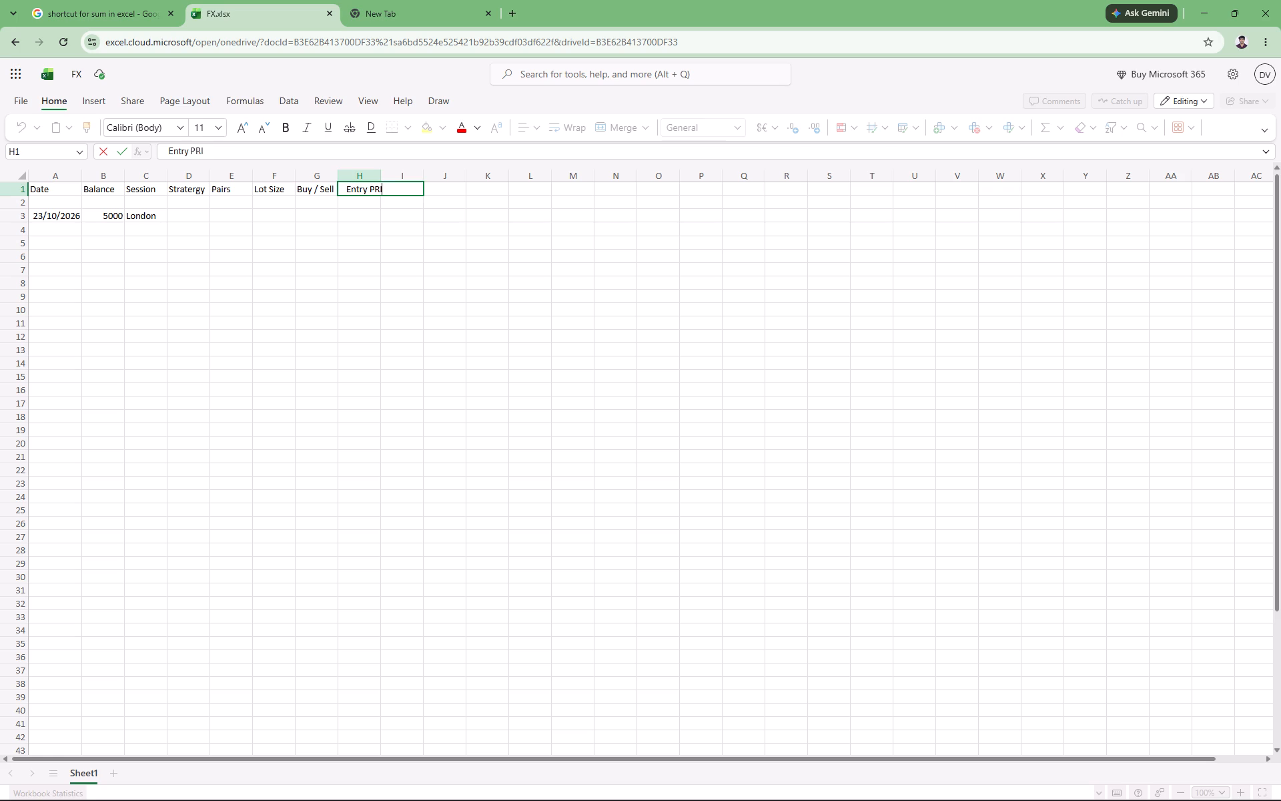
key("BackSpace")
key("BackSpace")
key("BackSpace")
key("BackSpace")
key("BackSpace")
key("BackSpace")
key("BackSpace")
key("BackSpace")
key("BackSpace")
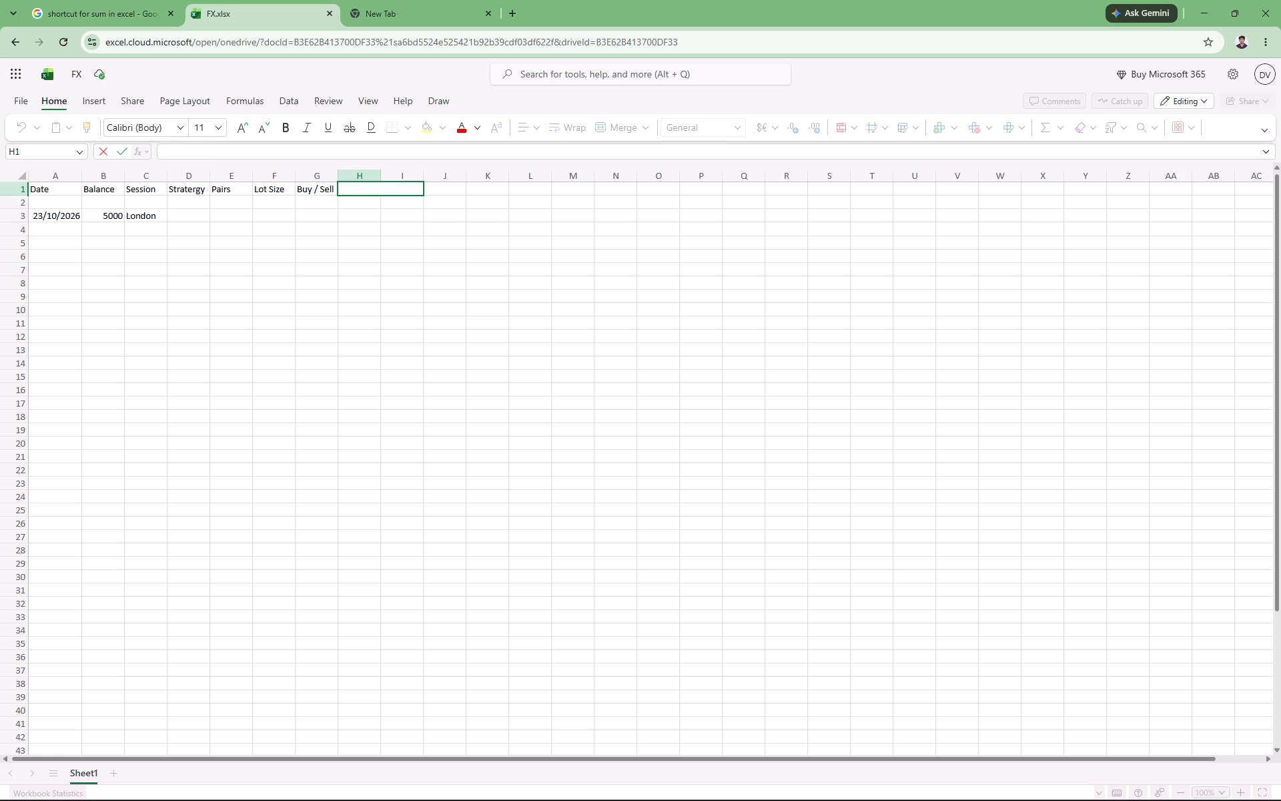
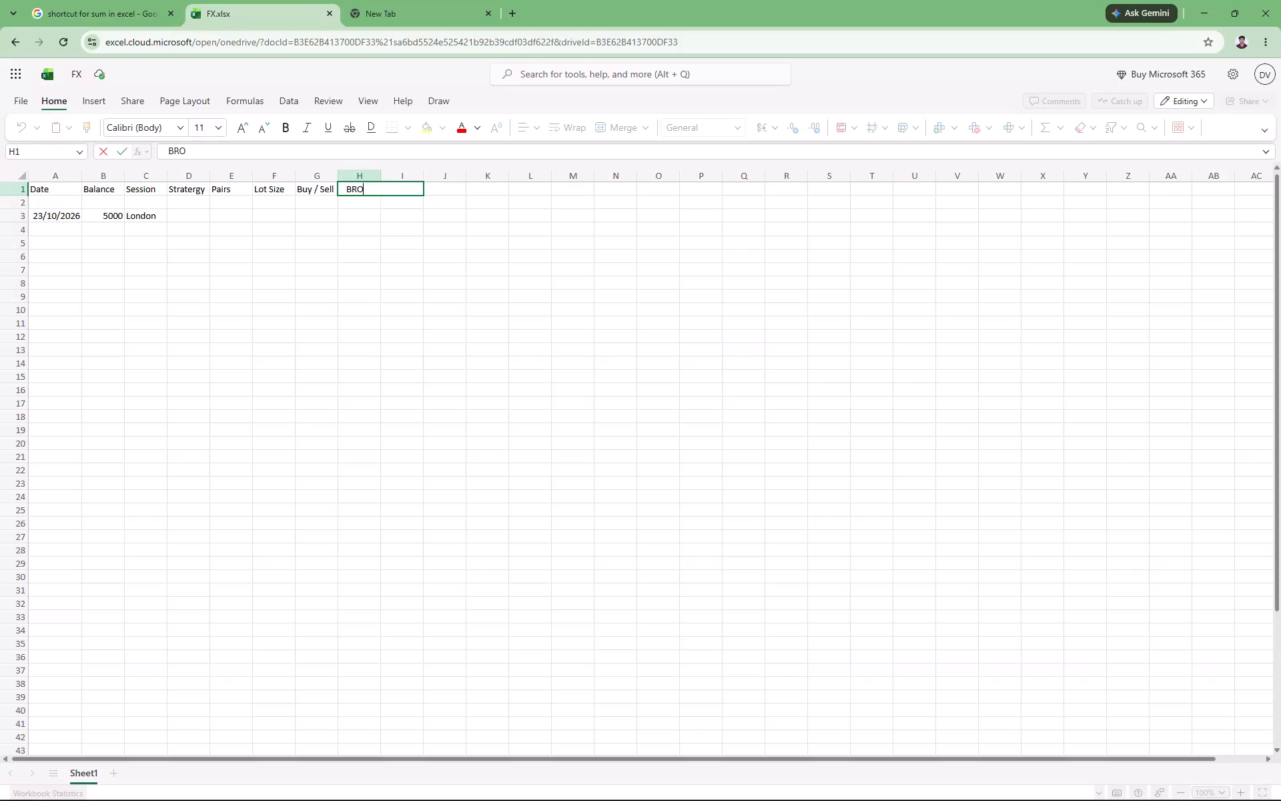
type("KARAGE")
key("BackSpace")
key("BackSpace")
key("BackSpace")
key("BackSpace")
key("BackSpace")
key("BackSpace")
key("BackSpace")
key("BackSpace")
Enter "Brokarage" in sentence case as the column heading in cell H1.
key("r")
type("oka")
type("ra")
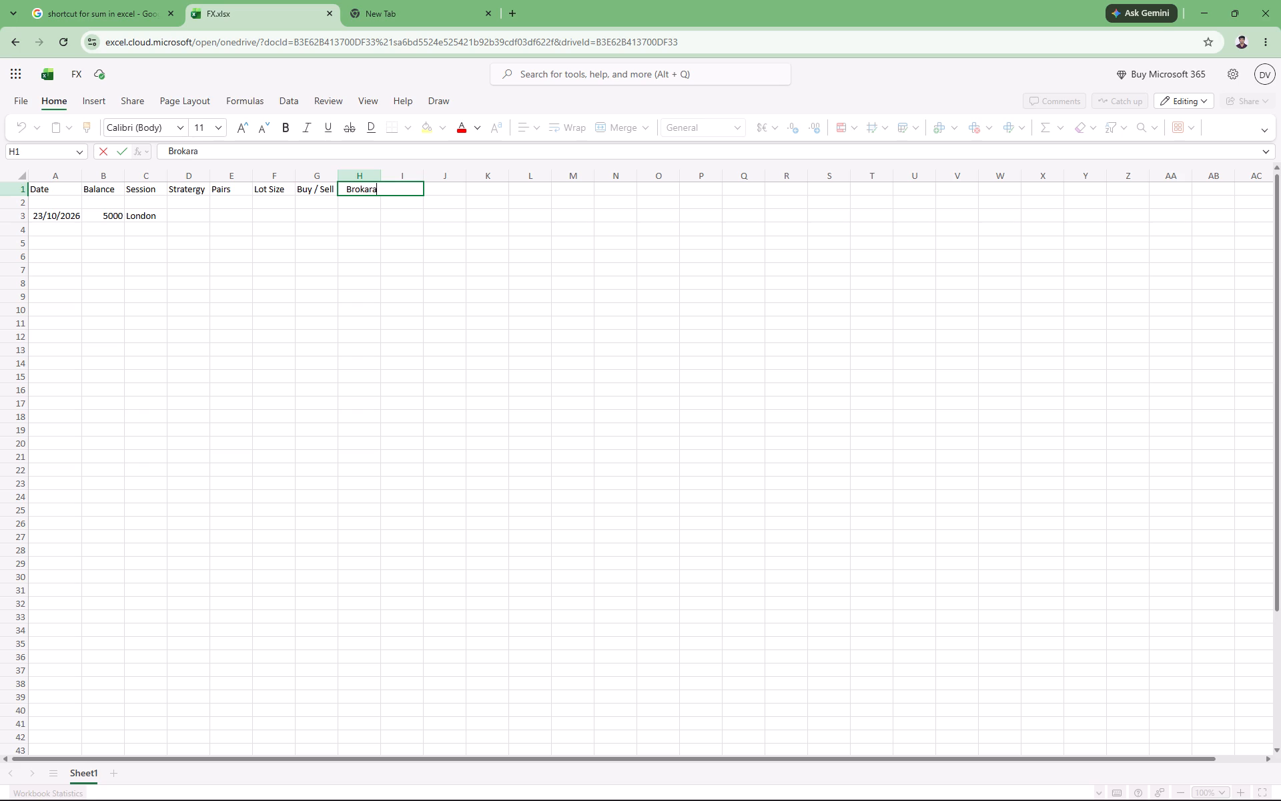
key("BackSpace")
key("BackSpace")
key("BackSpace")
key("a")
type("rage")
left_click(414, 192)
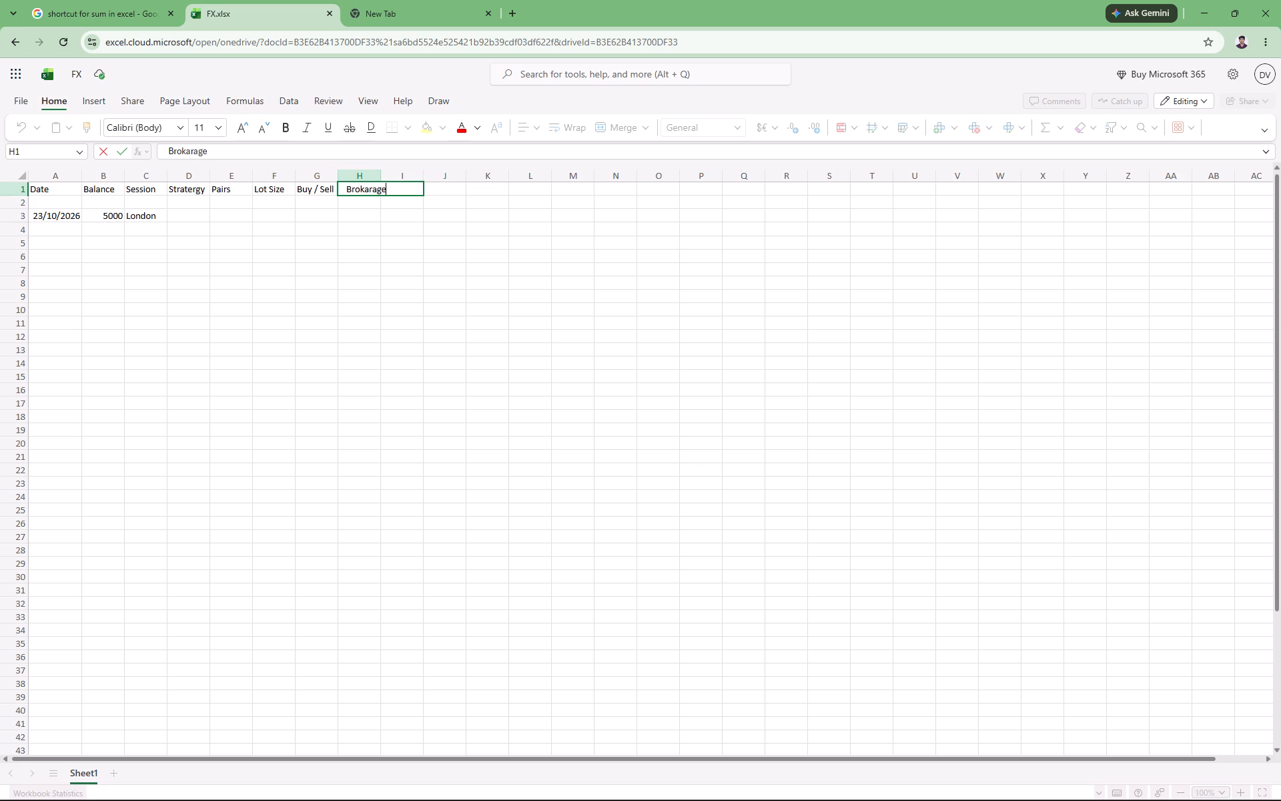
left_click(432, 192)
left_click(405, 194)
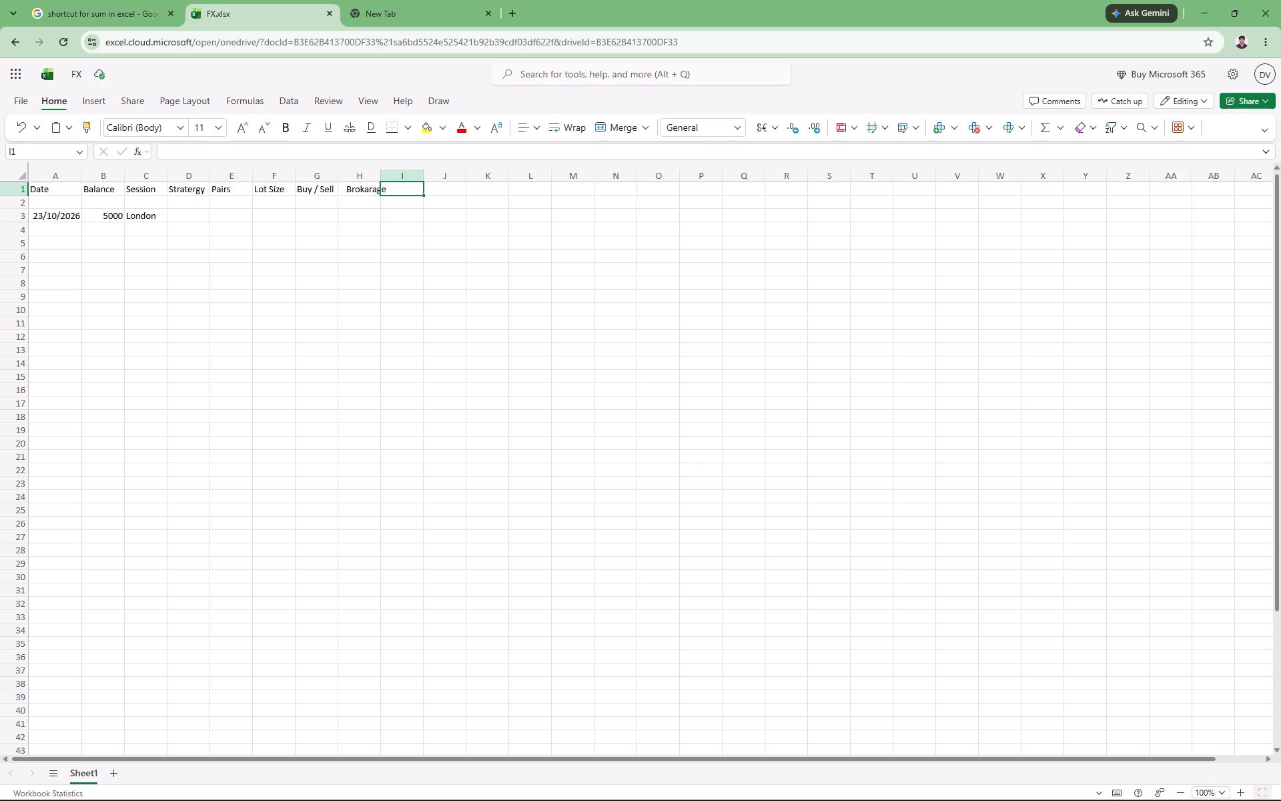
Correct the heading in cell H1 to "Brokerage" and remove the spaces in front of it.
double_click(367, 193)
left_click(369, 190)
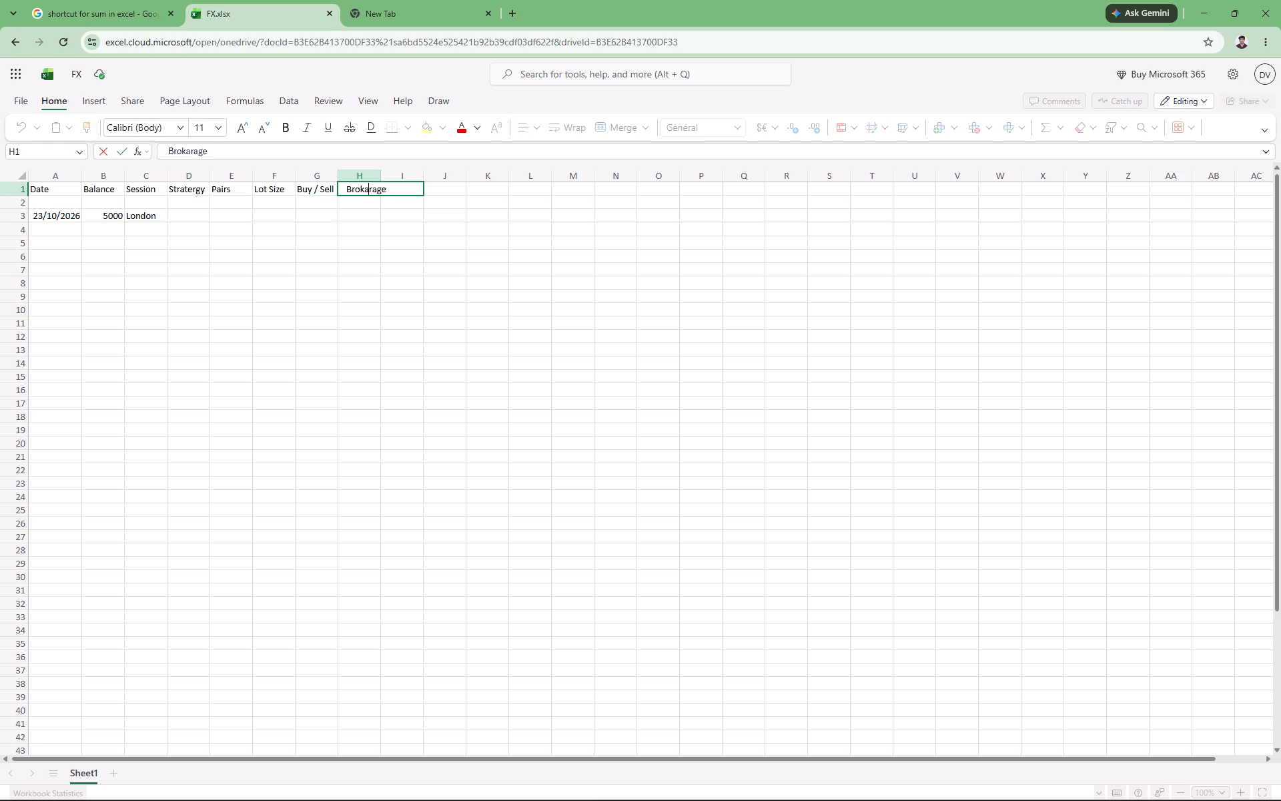
key("BackSpace")
key("e")
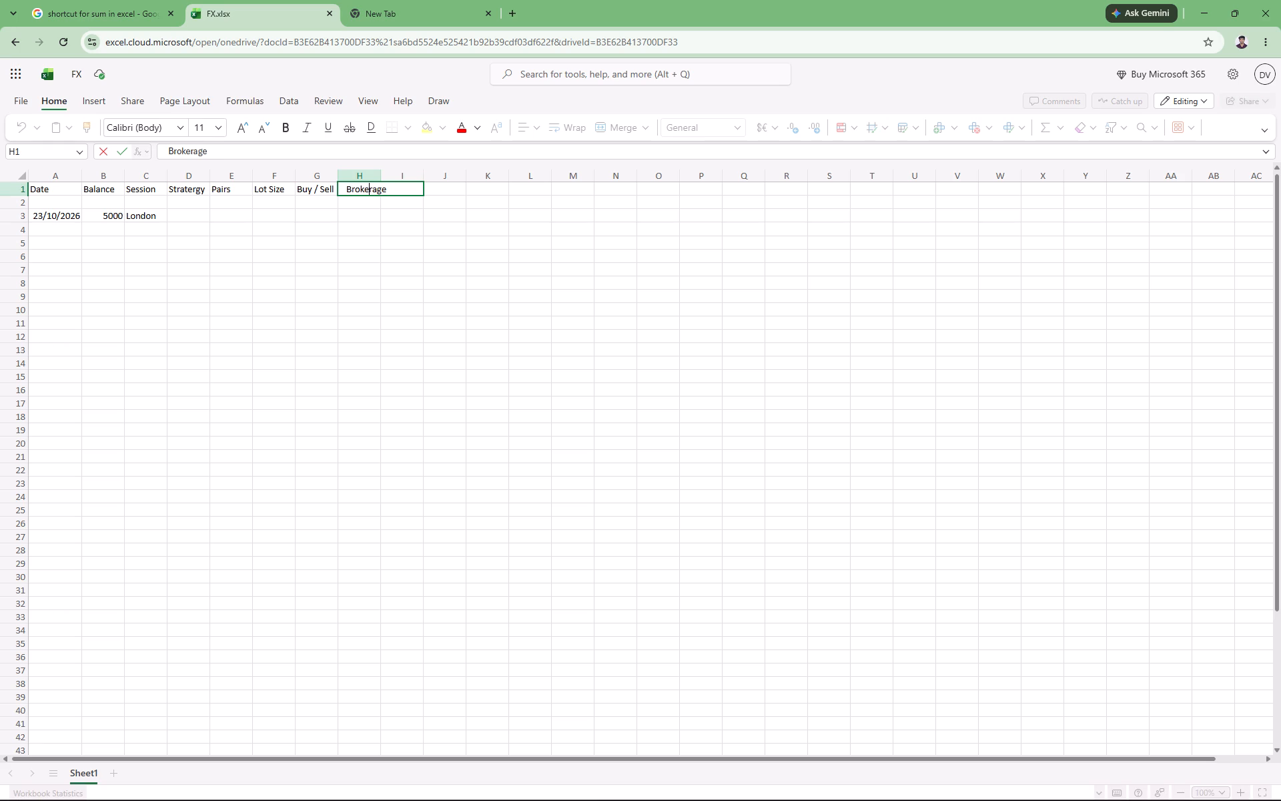
left_click(346, 190)
key("BackSpace")
key("BackSpace")
key("BackSpace")
left_click(417, 206)
left_click(412, 194)
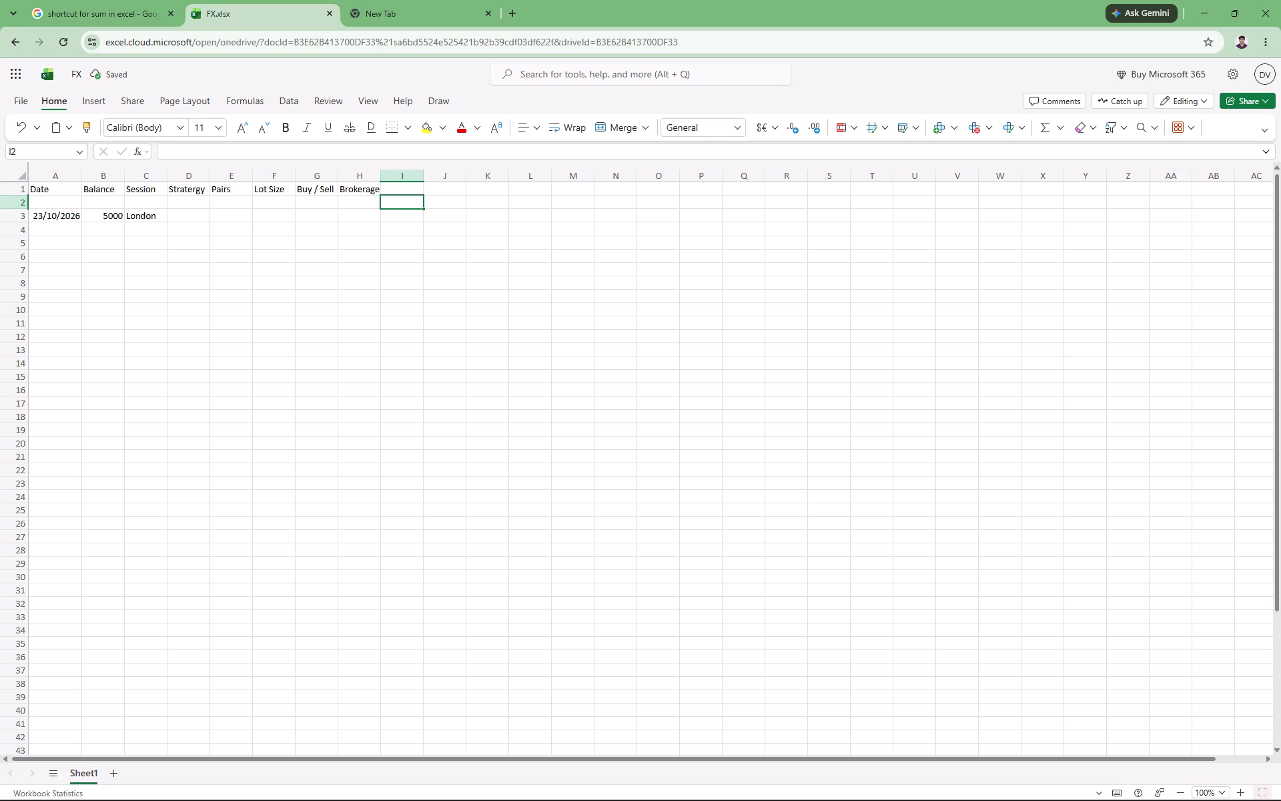
Move the Brokerage heading from cell H1 to cell I1.
double_click(368, 192)
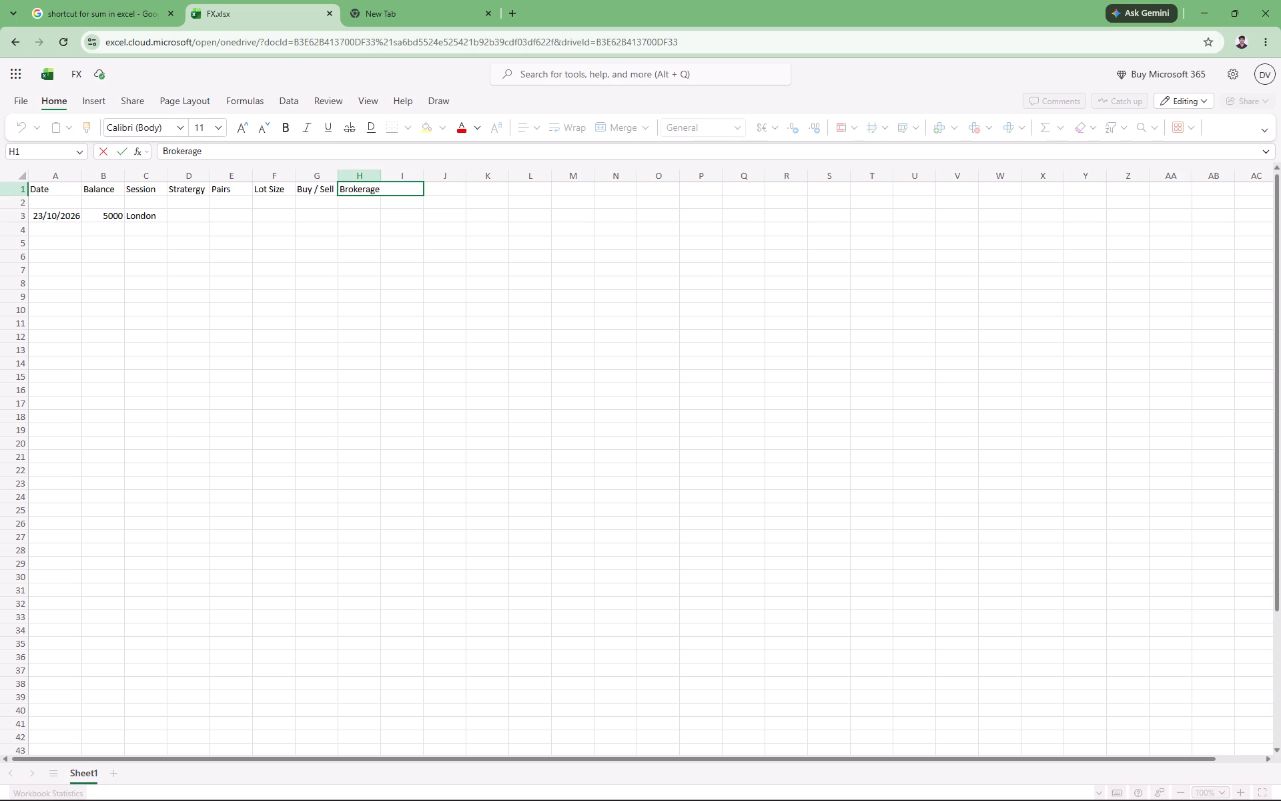
left_click_drag(381, 190, 338, 192)
key("ctrl+x")
left_click(390, 189)
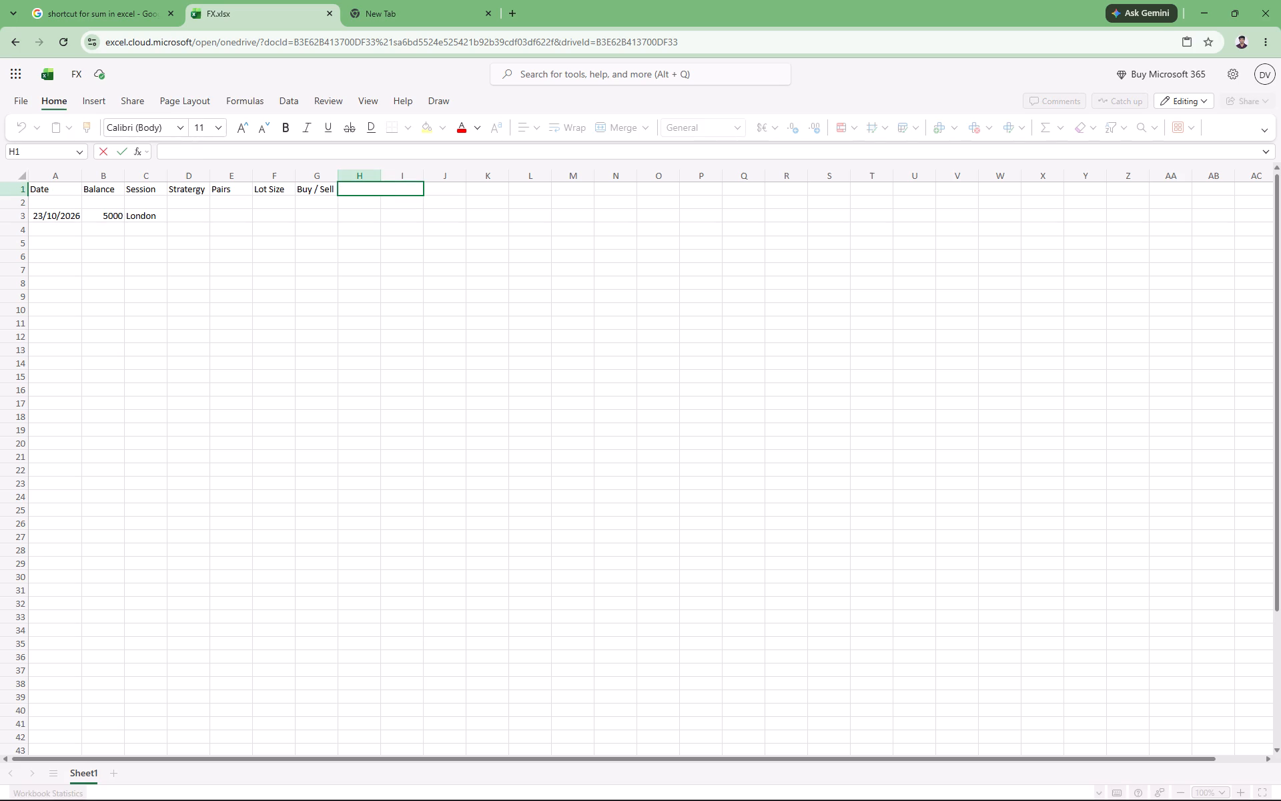
triple_click(410, 194)
left_click(410, 196)
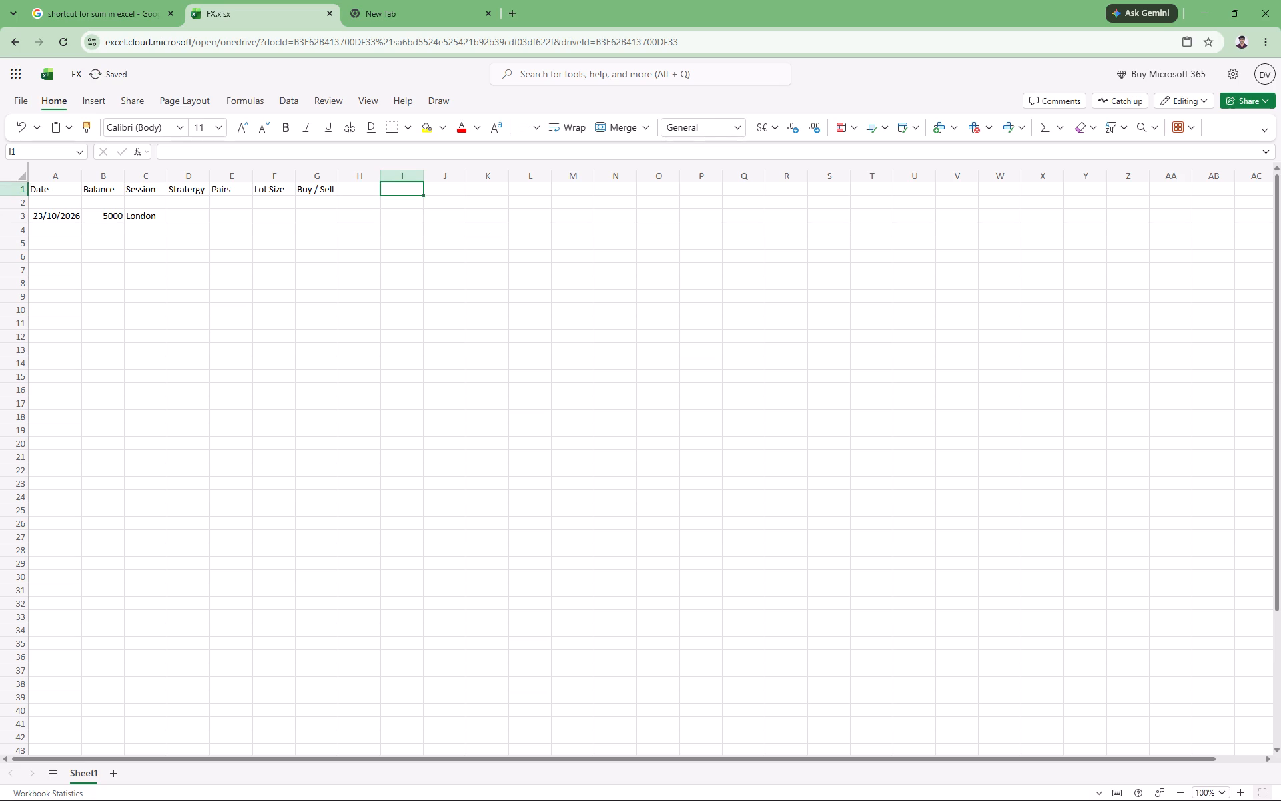
key("ctrl+v")
Enter "P & L" as the column heading in cell H1, between Buy / Sell and Brokerage.
left_click(353, 188)
double_click(359, 189)
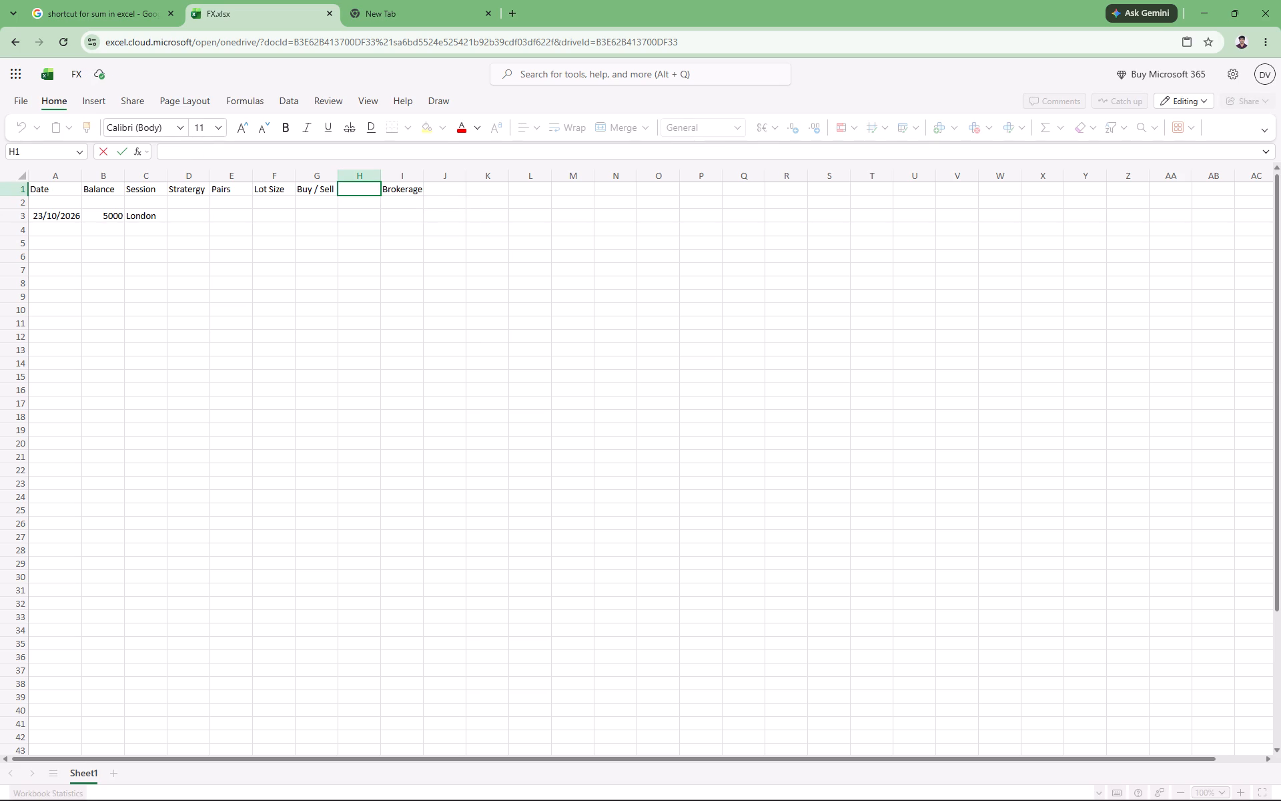
key("p")
key("space")
type("& L")
left_click(442, 192)
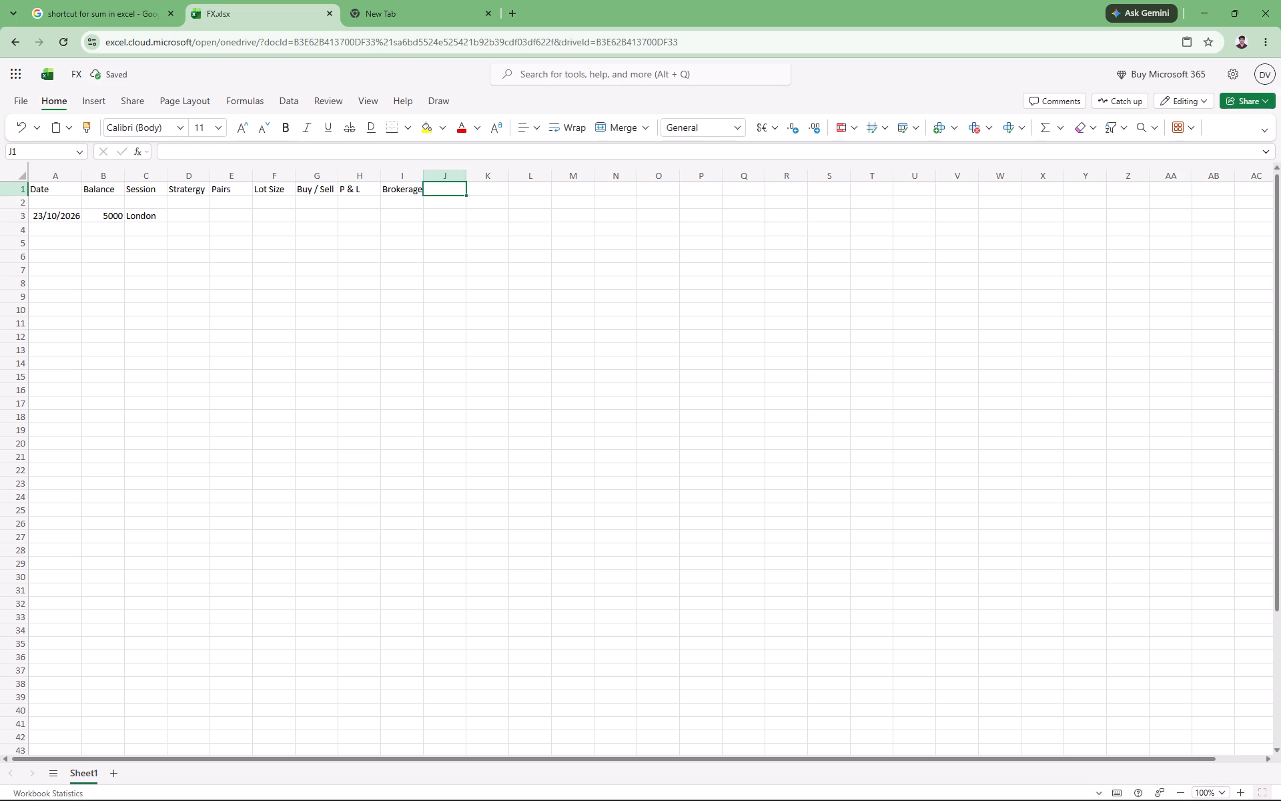
Add a "Balance" column heading in cell K1, leaving column J empty after Brokerage.
double_click(497, 190)
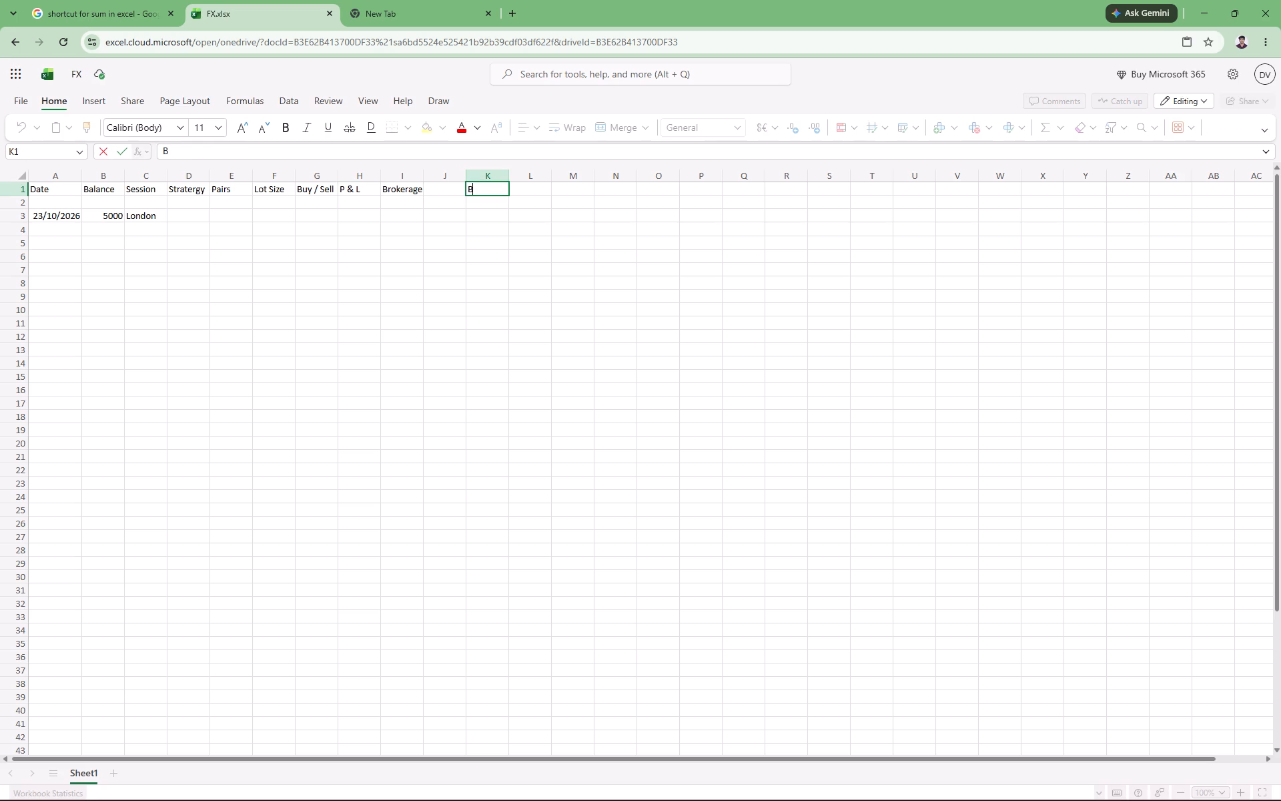
key("a")
type("lance")
left_click(503, 218)
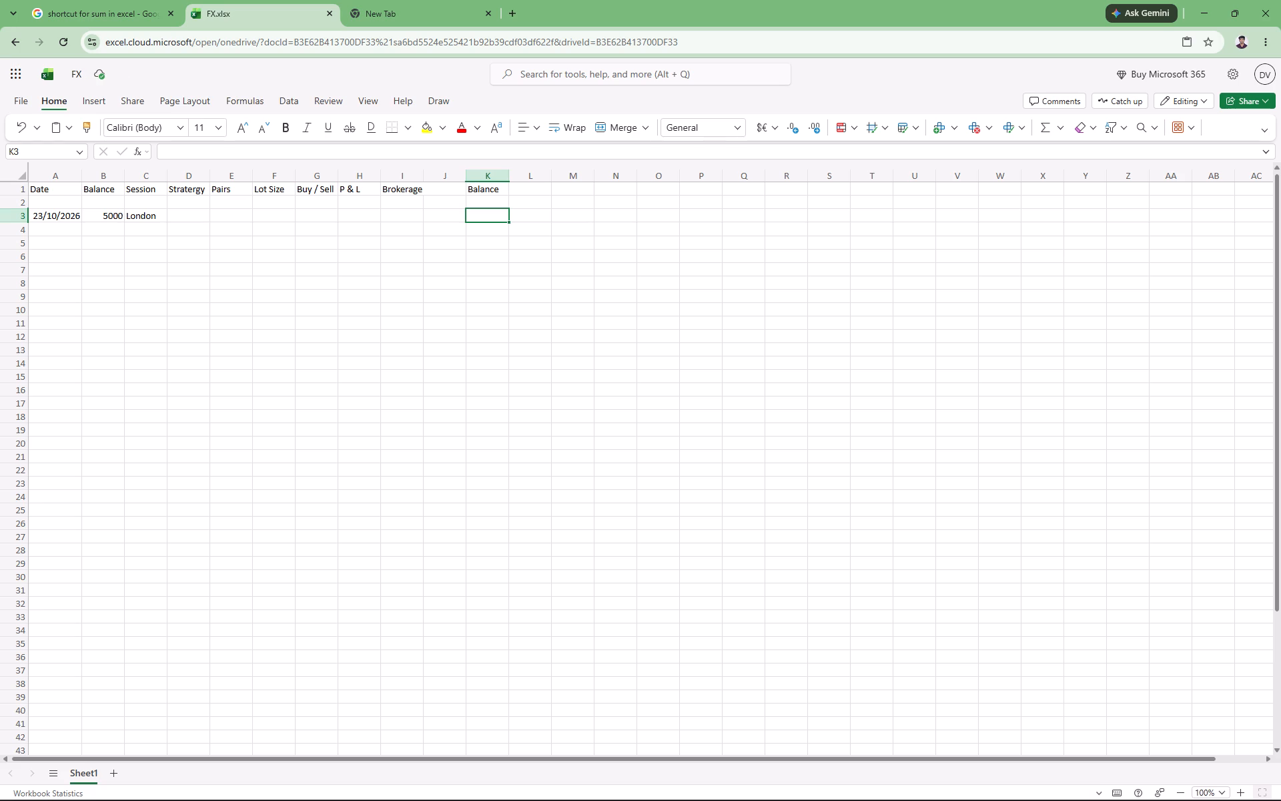
Enter "M M" as the strategy in cell D3 of the London trade row.
double_click(183, 218)
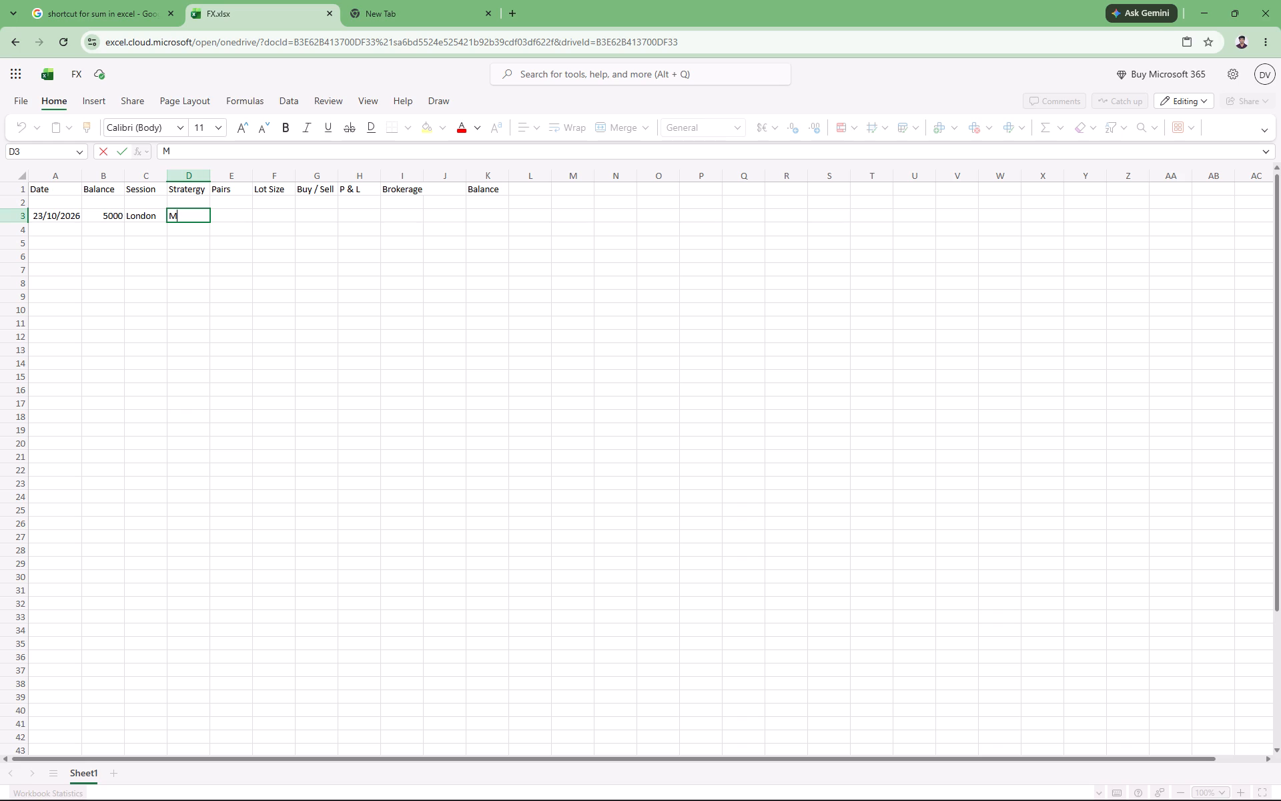
double_click(202, 193)
left_click(193, 218)
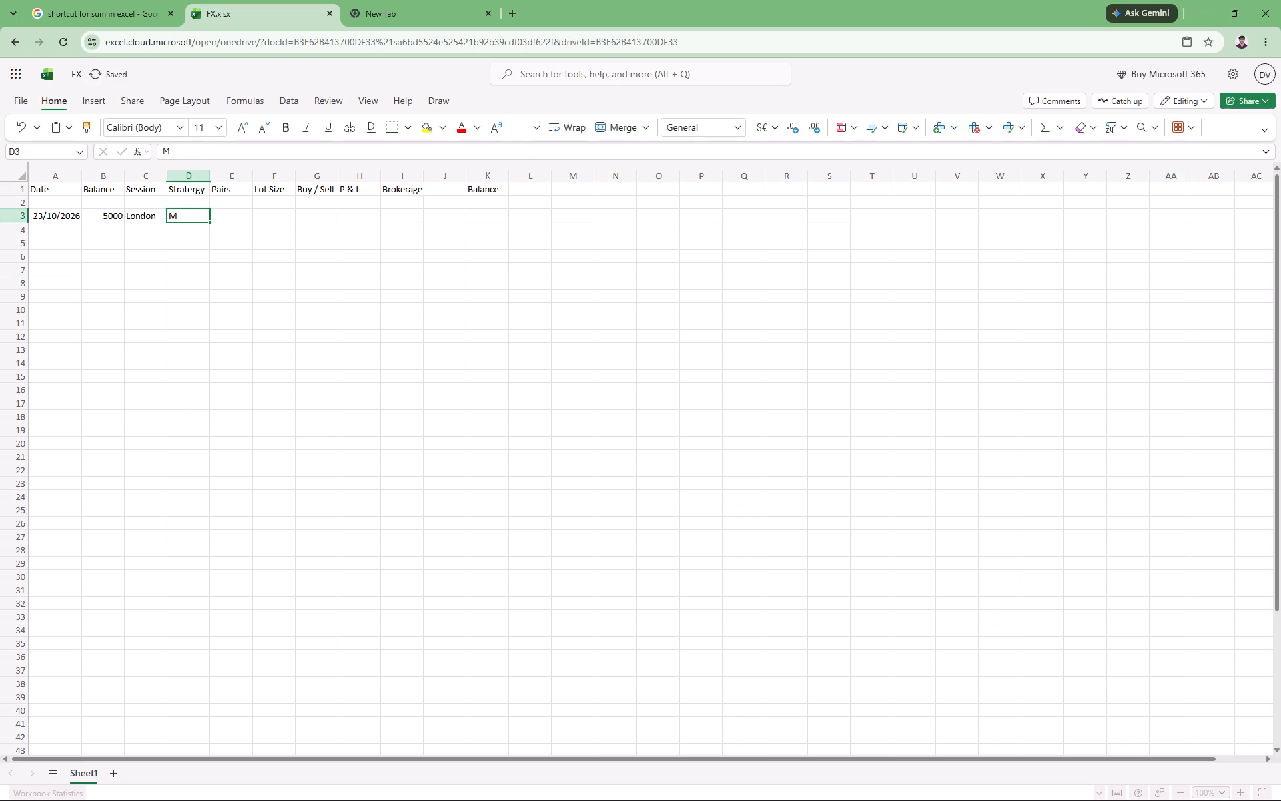
double_click(197, 220)
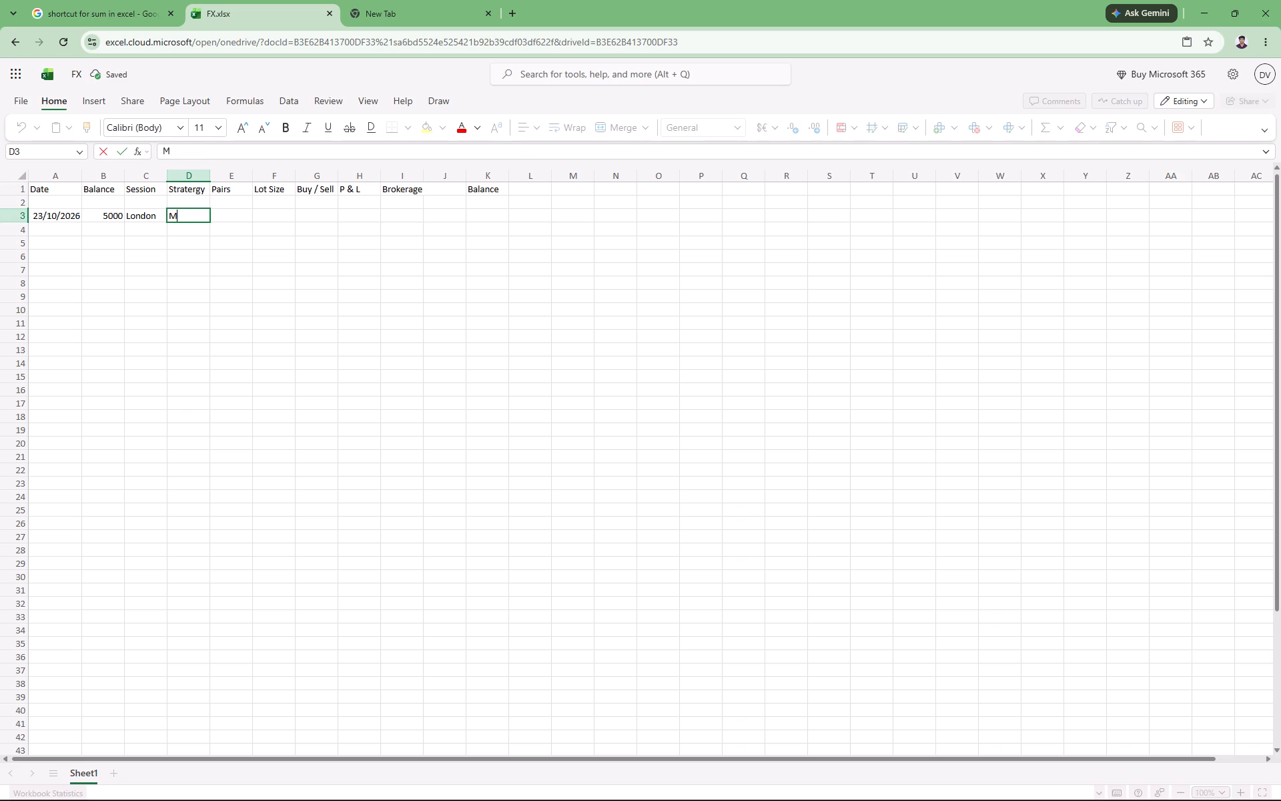
key("space")
Enter "Xau/usd" as the traded pair in cell E3.
double_click(245, 216)
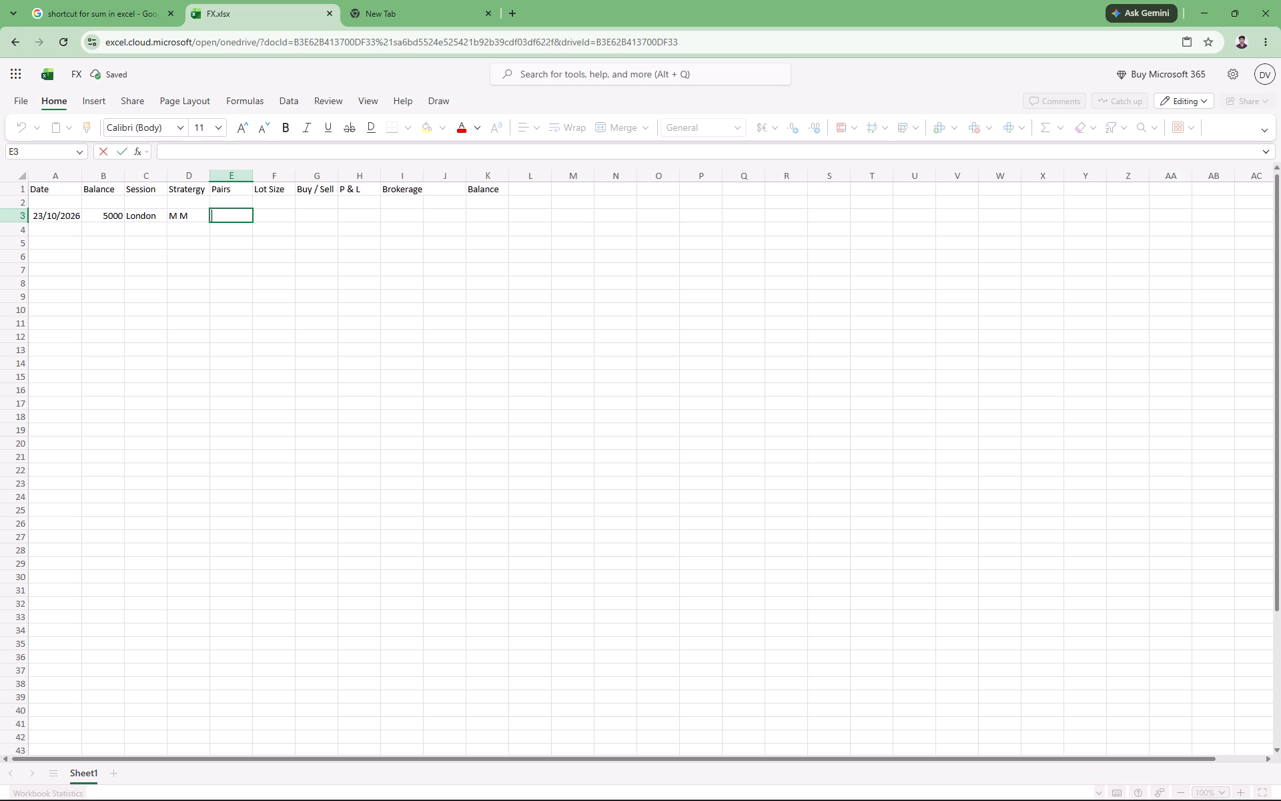
key("x")
type("au")
key("slash")
type("usd")
Enter a lot size of 0.1 in cell F3.
left_click(290, 216)
double_click(284, 216)
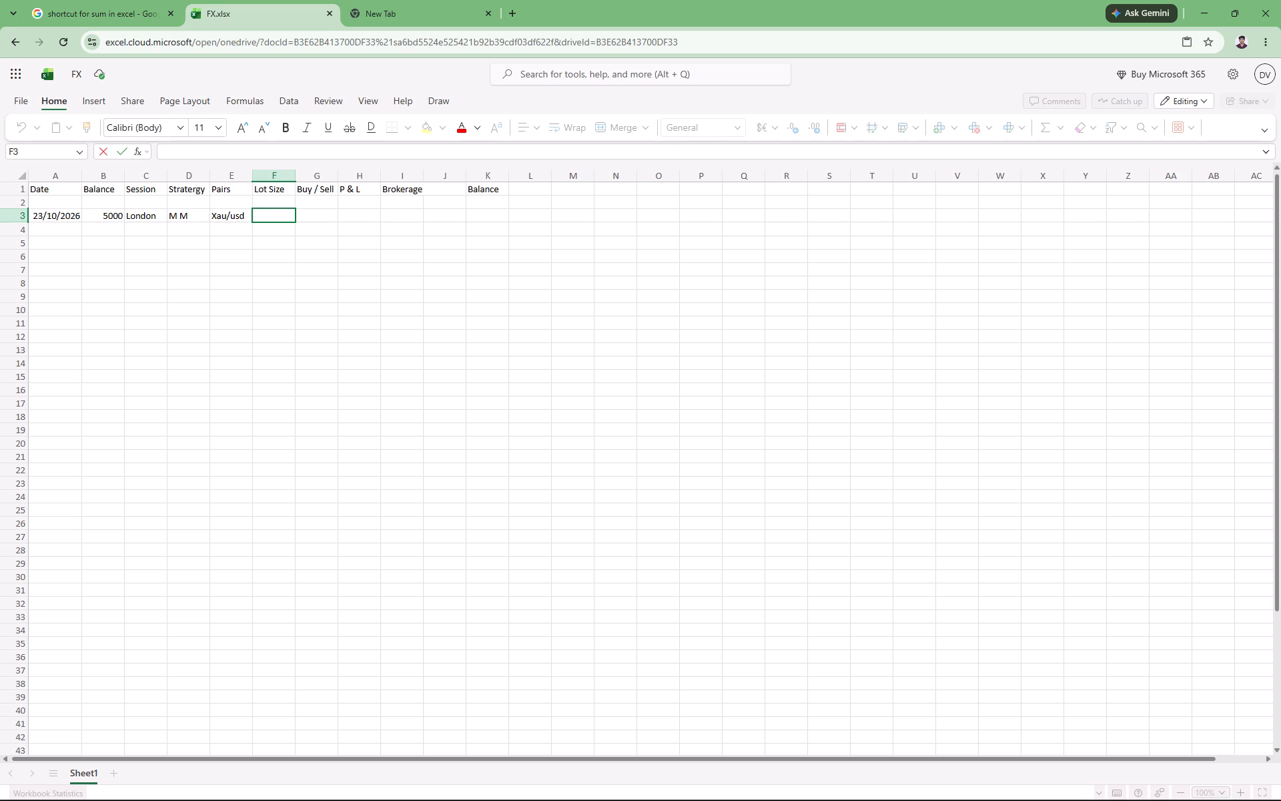
key("0")
key("period")
key("1")
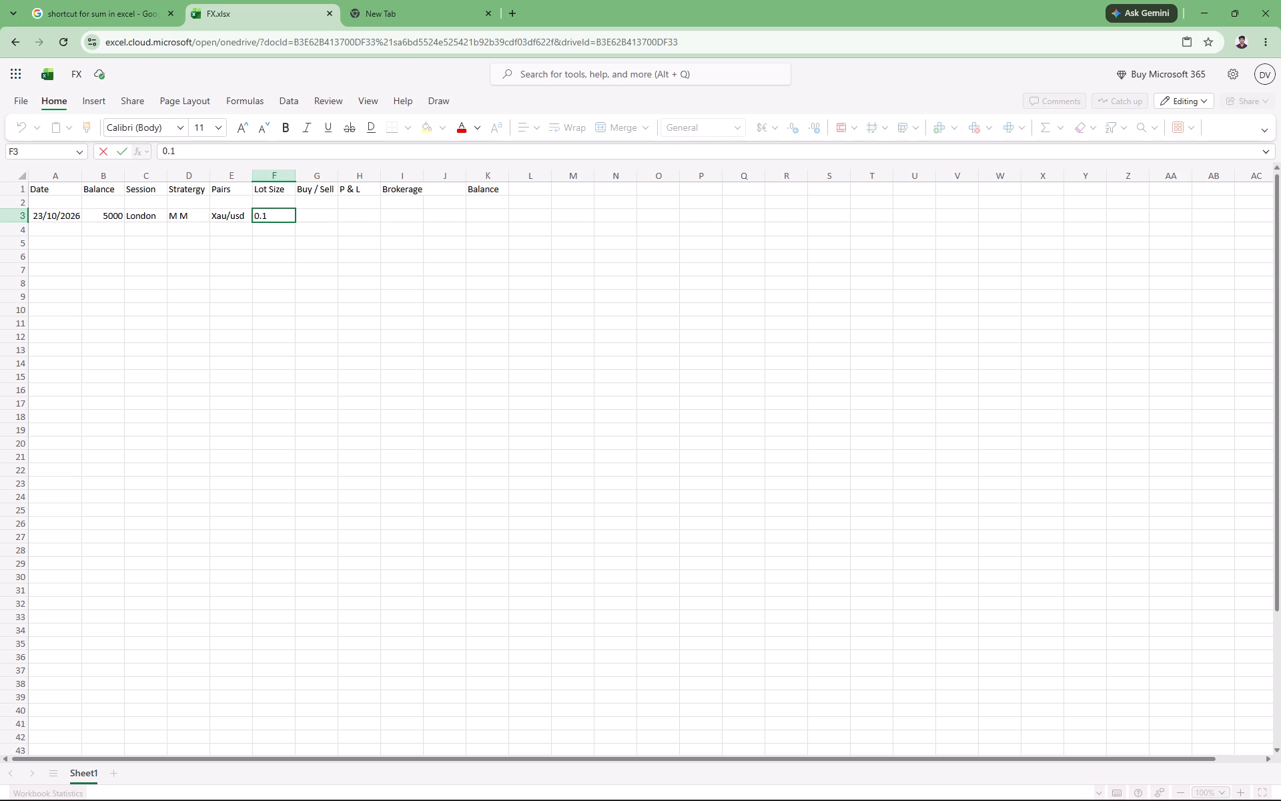
Enter "Buy" as the trade direction in cell G3 of the London trade row.
double_click(316, 215)
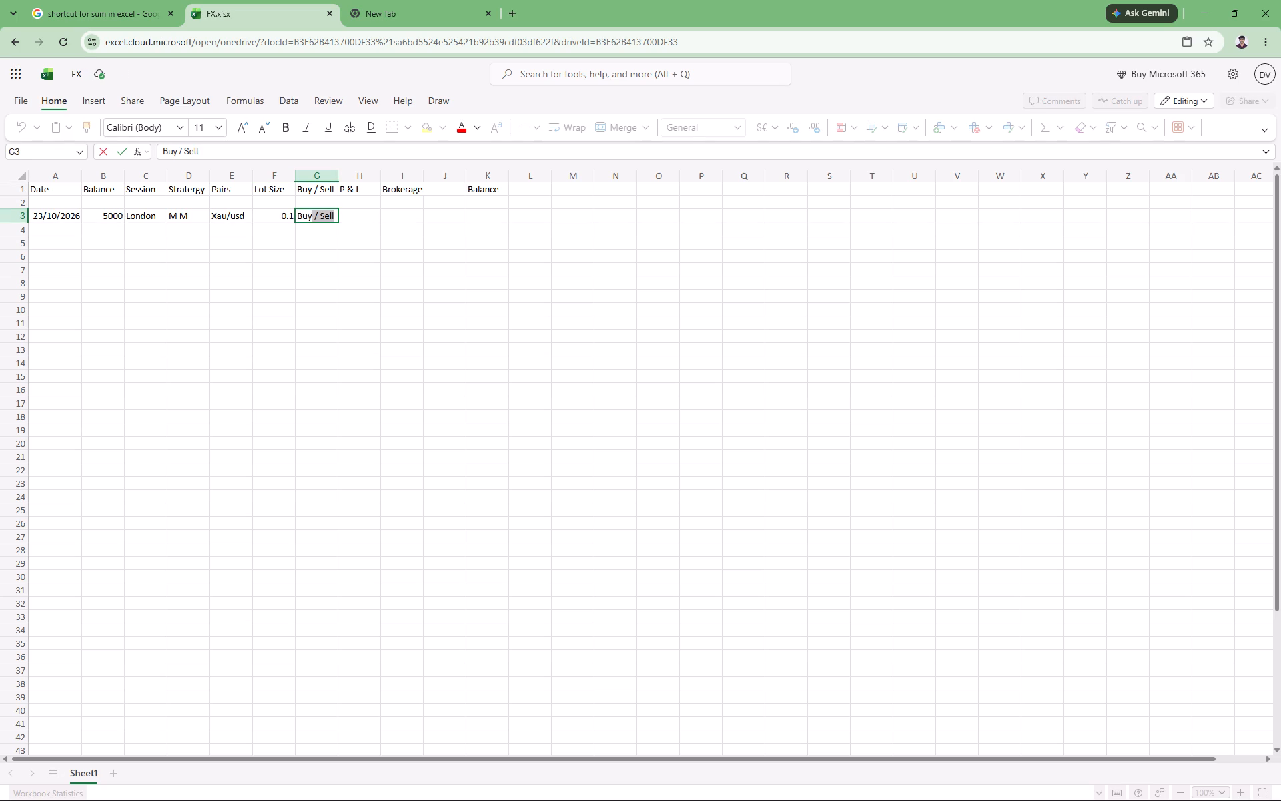
left_click(356, 213)
double_click(333, 216)
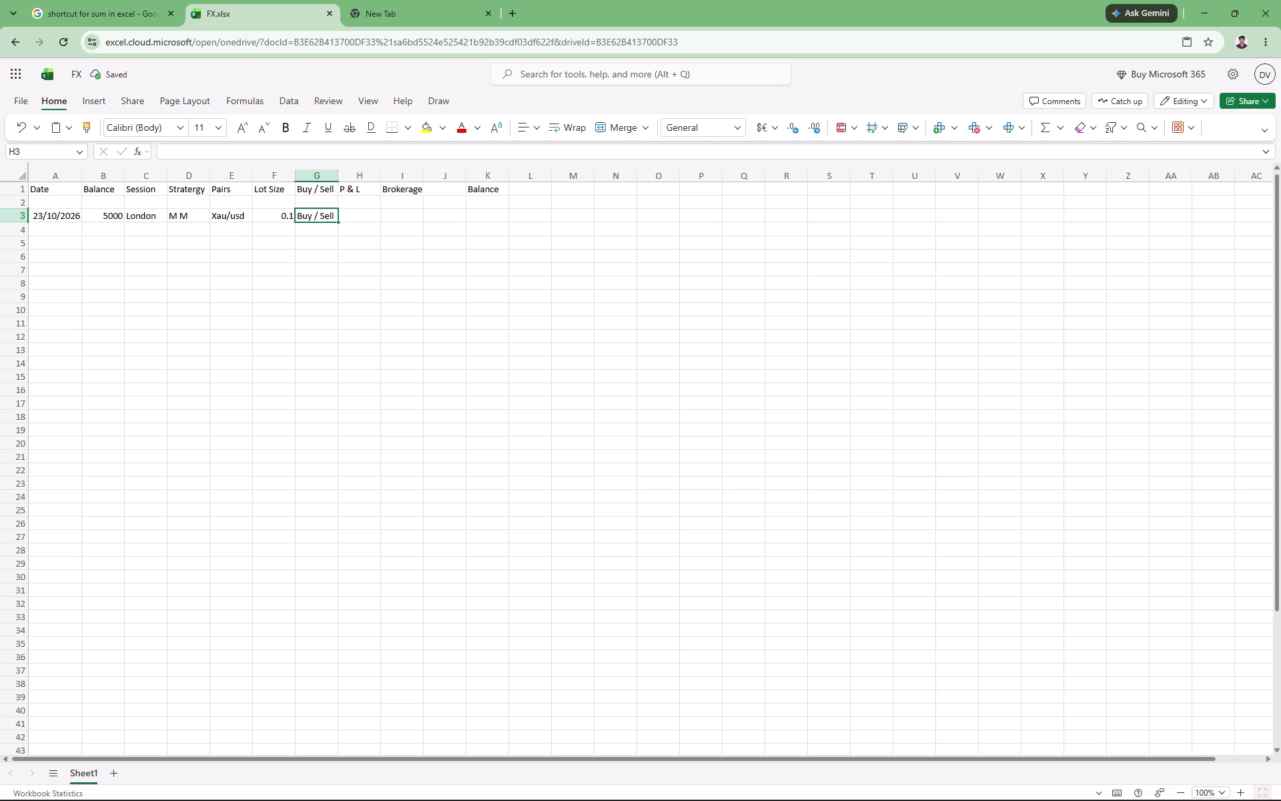
key("BackSpace")
key("BackSpace")
key("BackSpace")
key("BackSpace")
key("BackSpace")
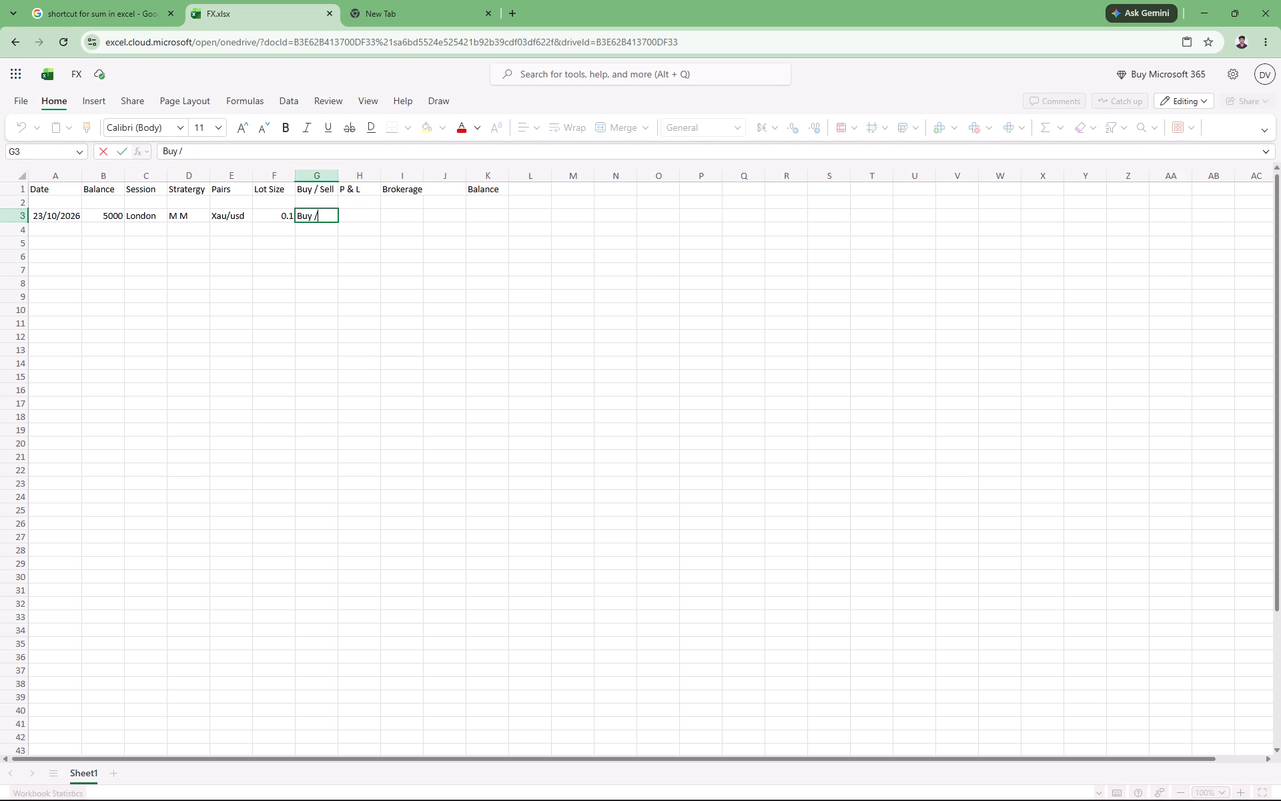
key("BackSpace")
double_click(351, 222)
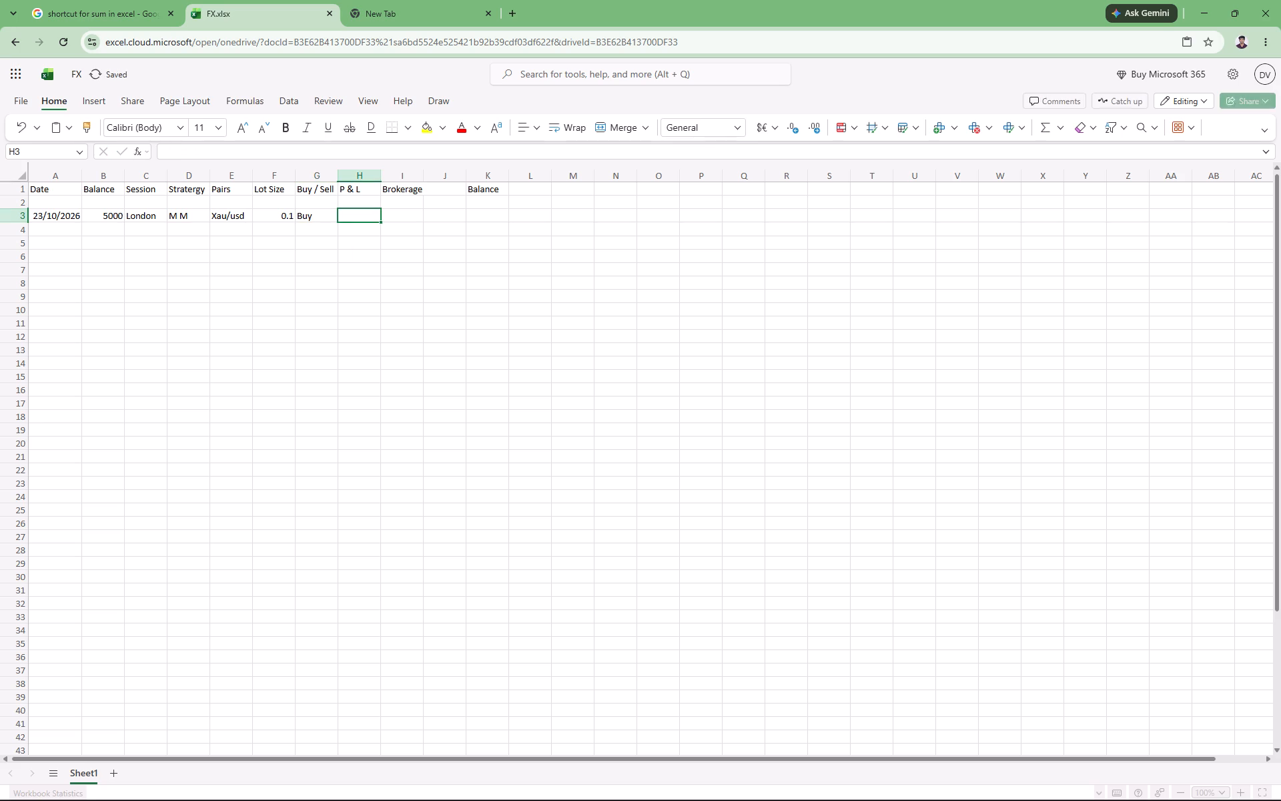
Indent the "Buy" entry in cell G3 by adding two spaces in front of the text.
double_click(305, 220)
left_click(298, 216)
key("space")
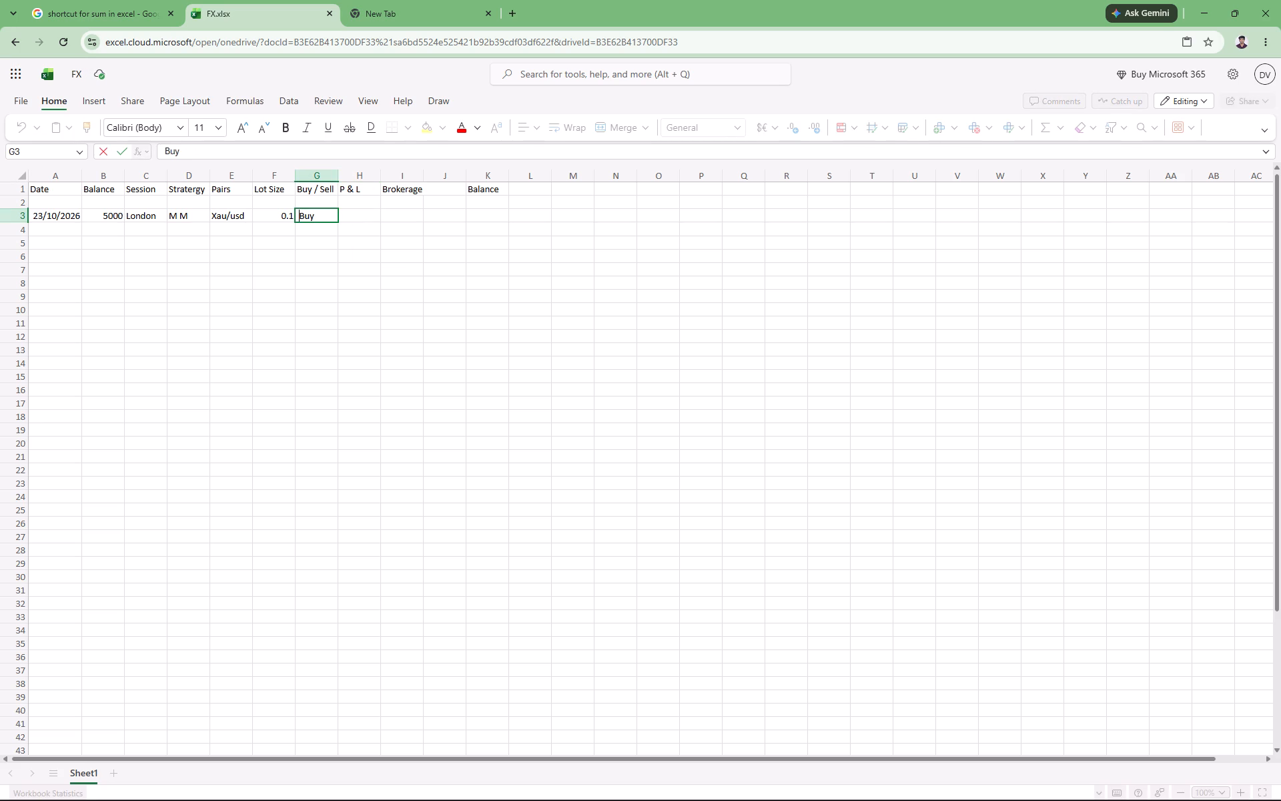
key("space")
double_click(346, 214)
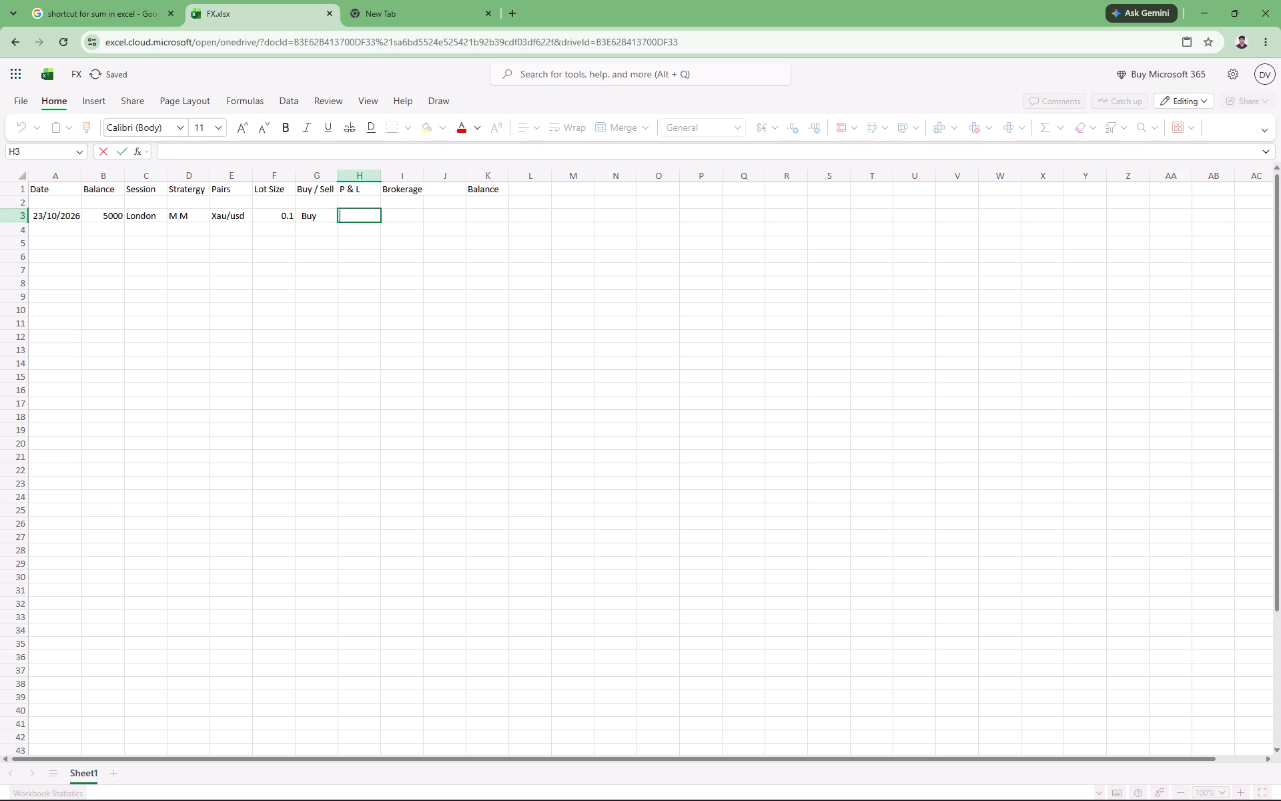
Set the font colour of the "Buy" entry in cell G3 to the standard light blue.
left_click(317, 218)
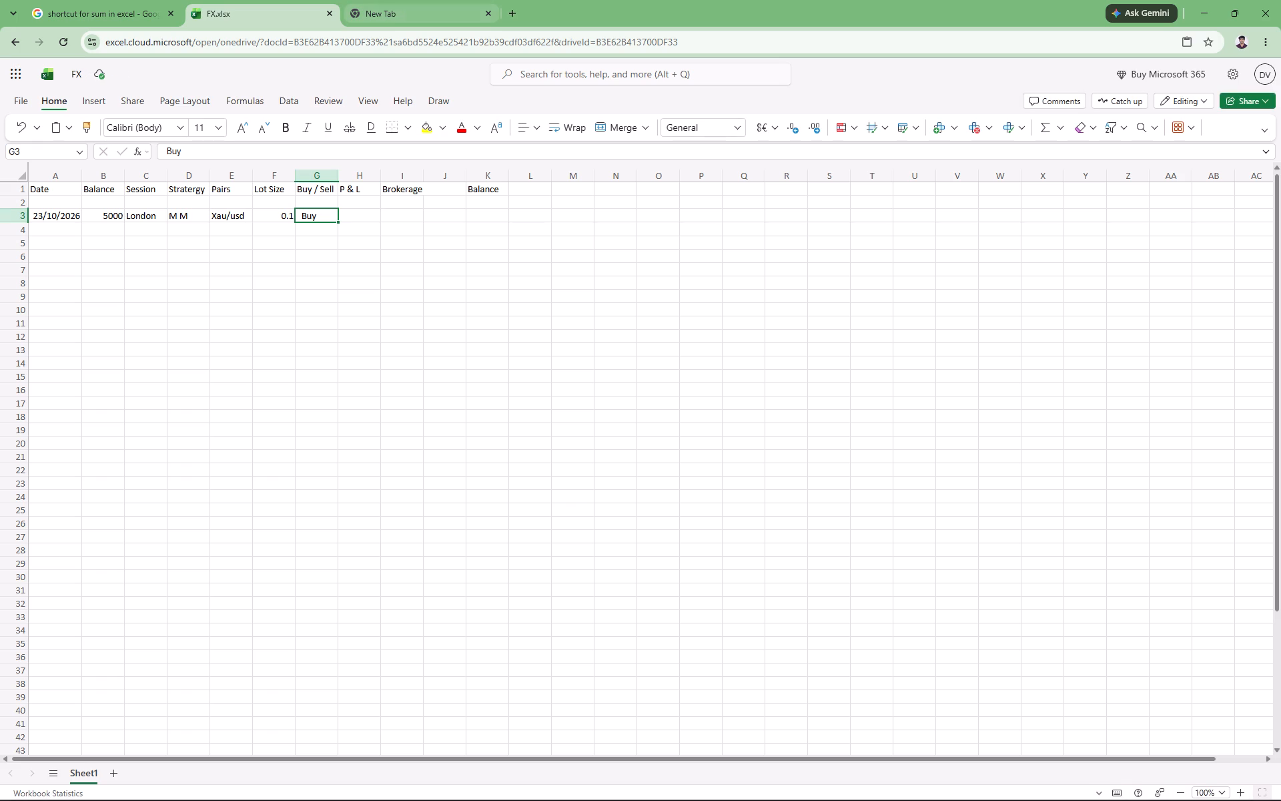
left_click_drag(325, 216, 304, 218)
left_click(464, 128)
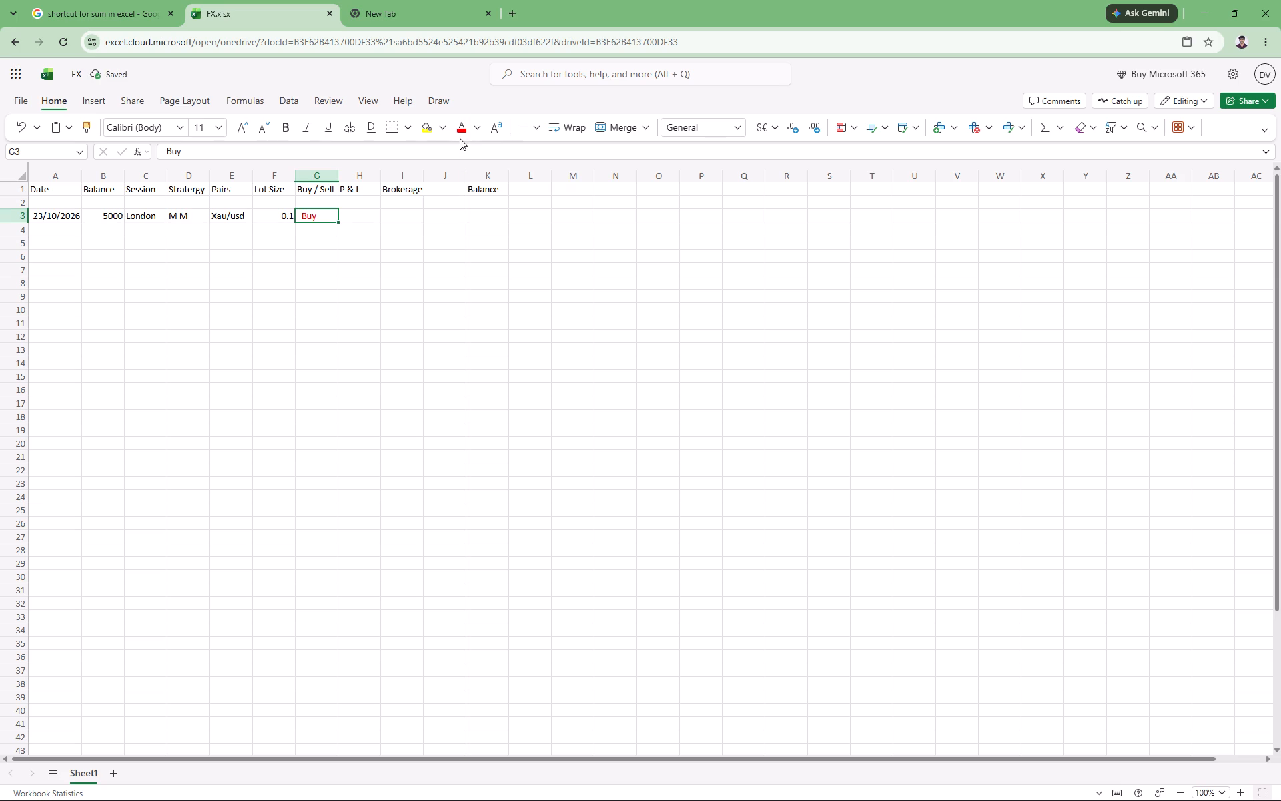
left_click(455, 127)
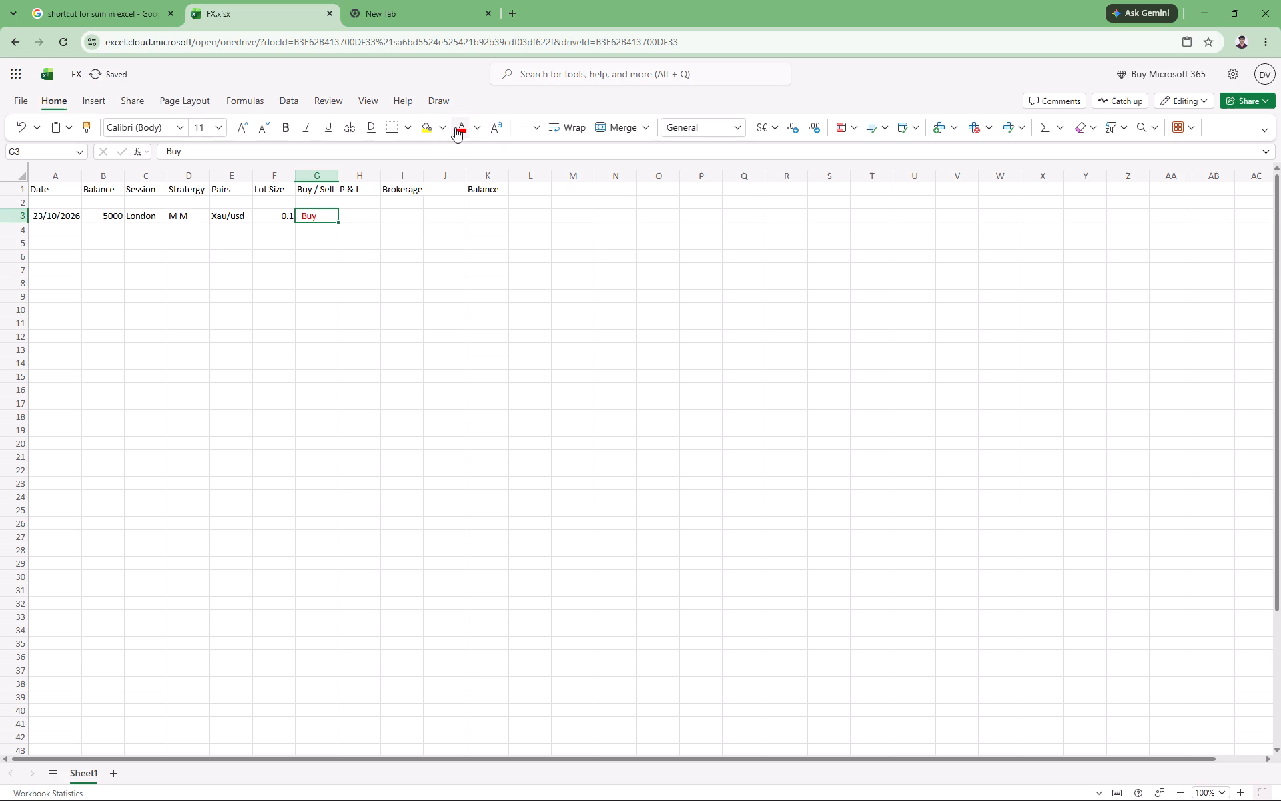
left_click(455, 127)
left_click(455, 127)
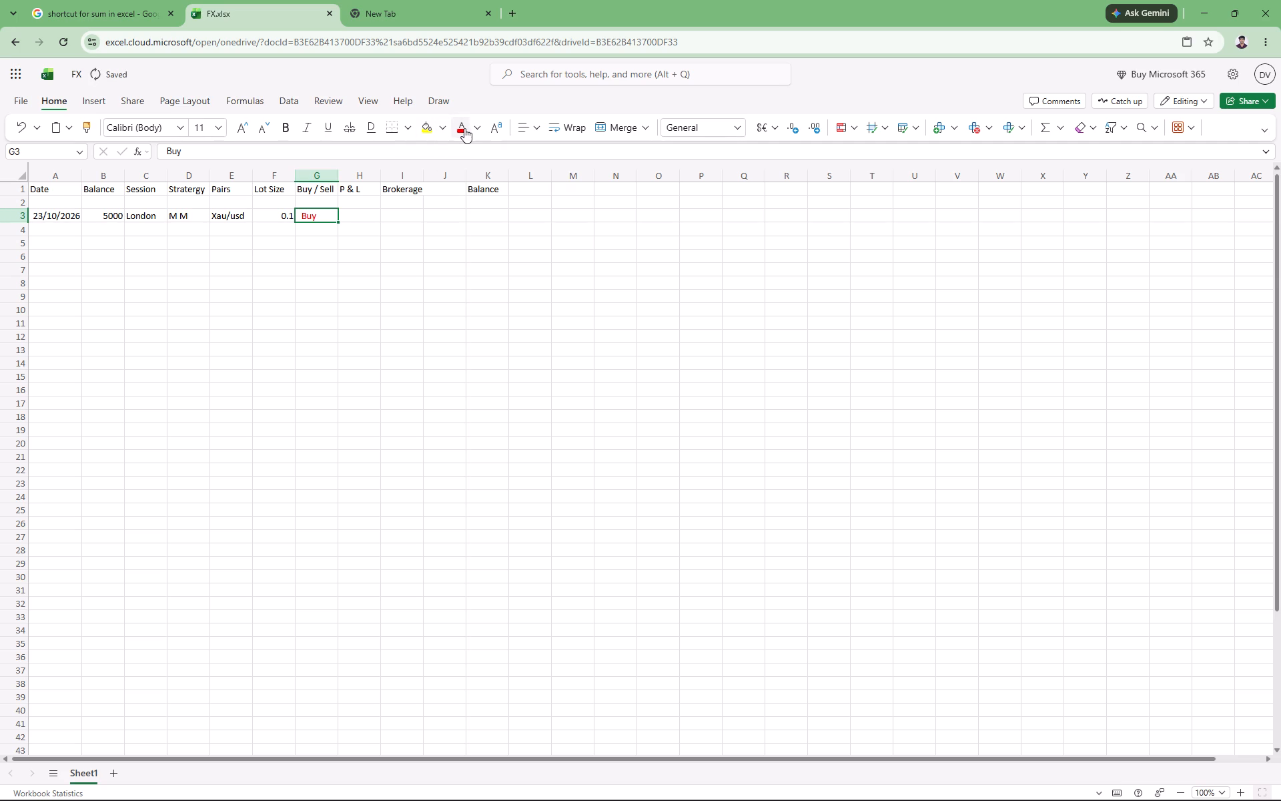
left_click(473, 128)
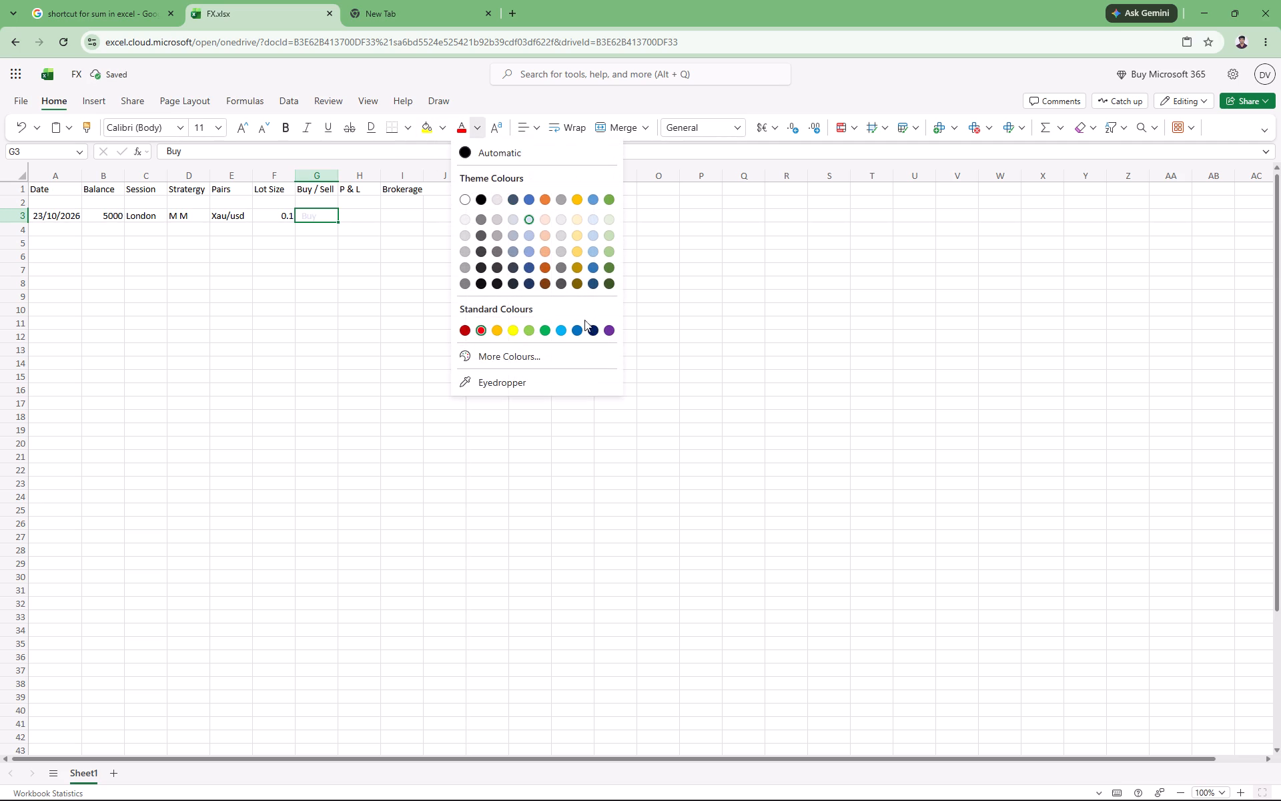
left_click(560, 328)
Begin the P & L entry in cell H3 with a leading space and a "+" sign.
double_click(356, 218)
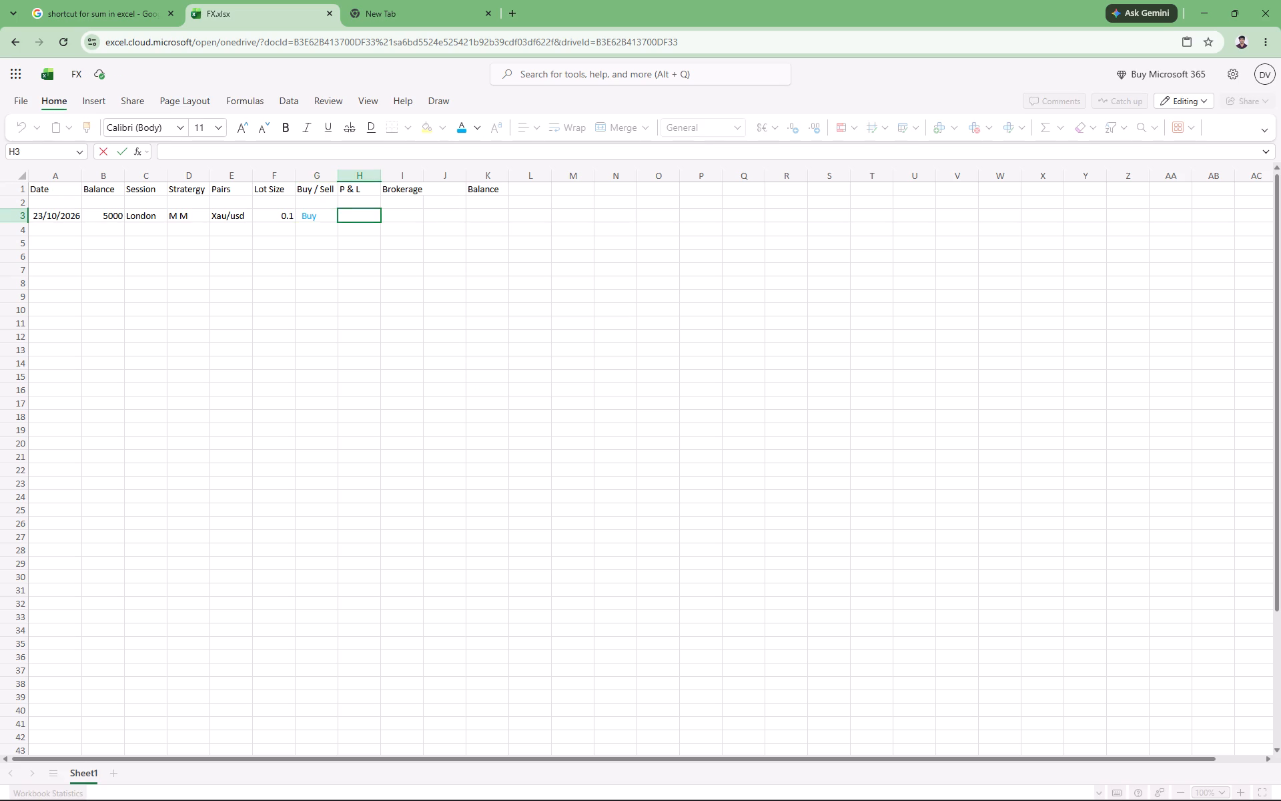
key("space")
type("+")
key("space")
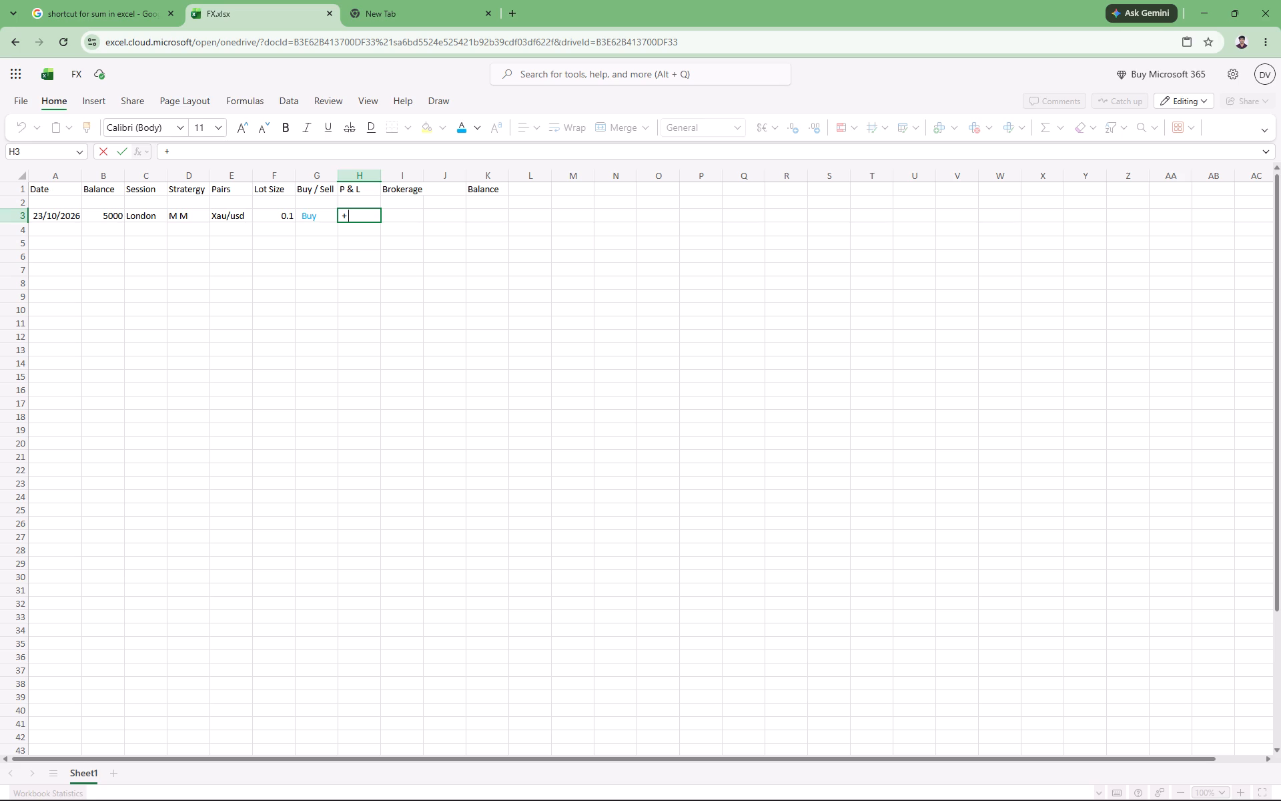
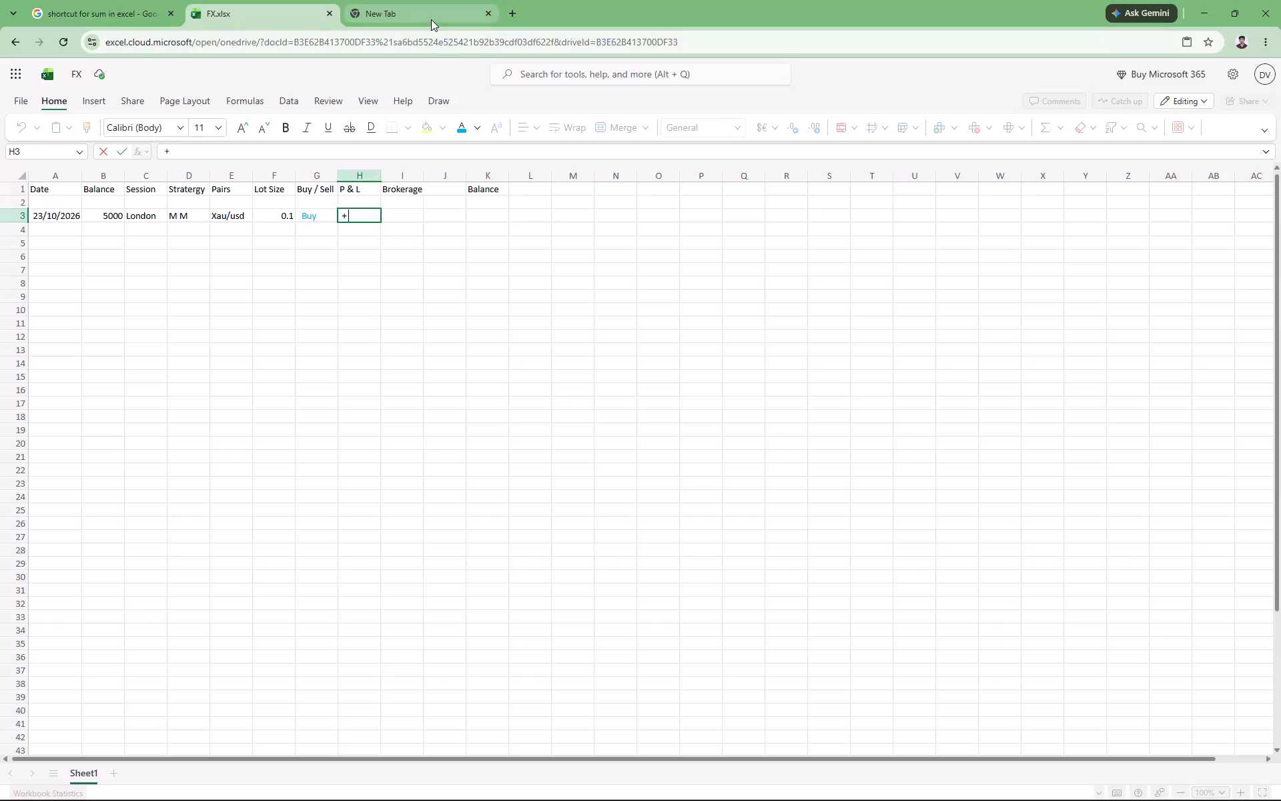
Search Google for "sum excel shortcut".
left_click(431, 19)
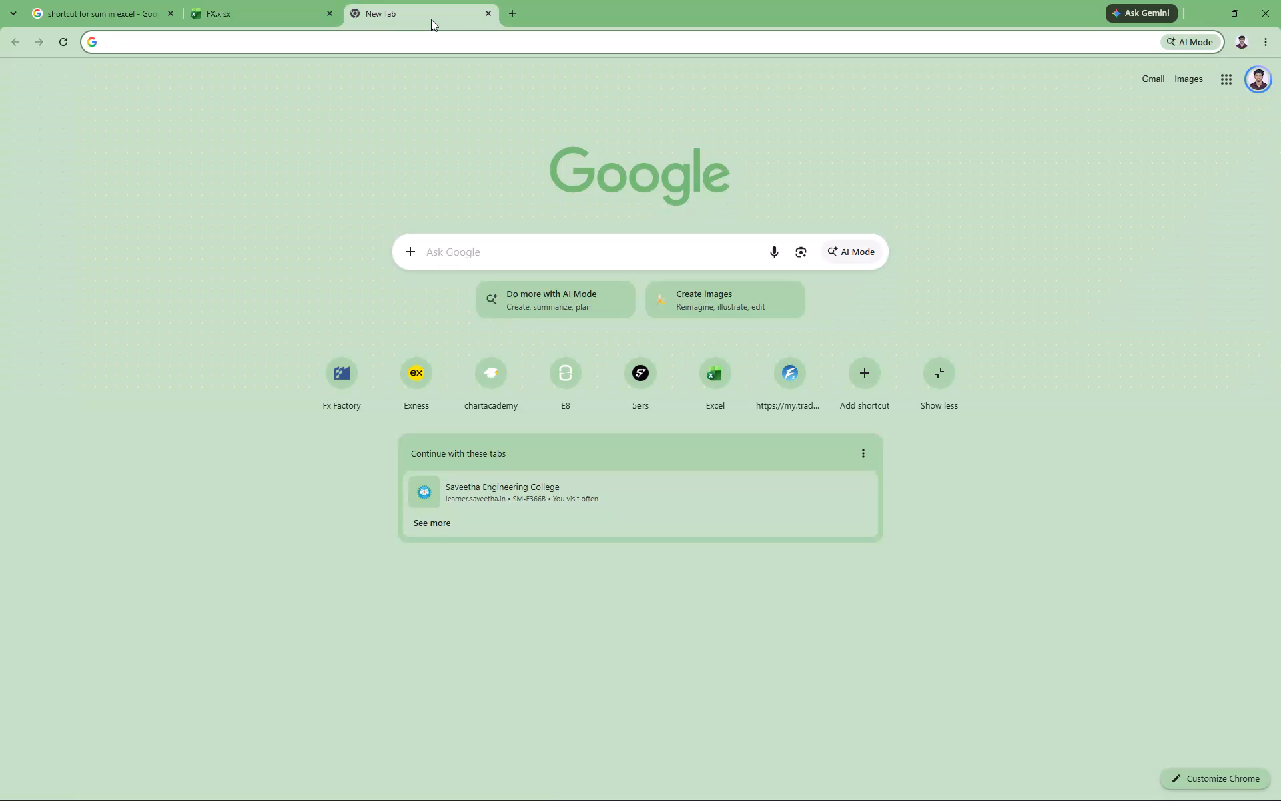
left_click(113, 0)
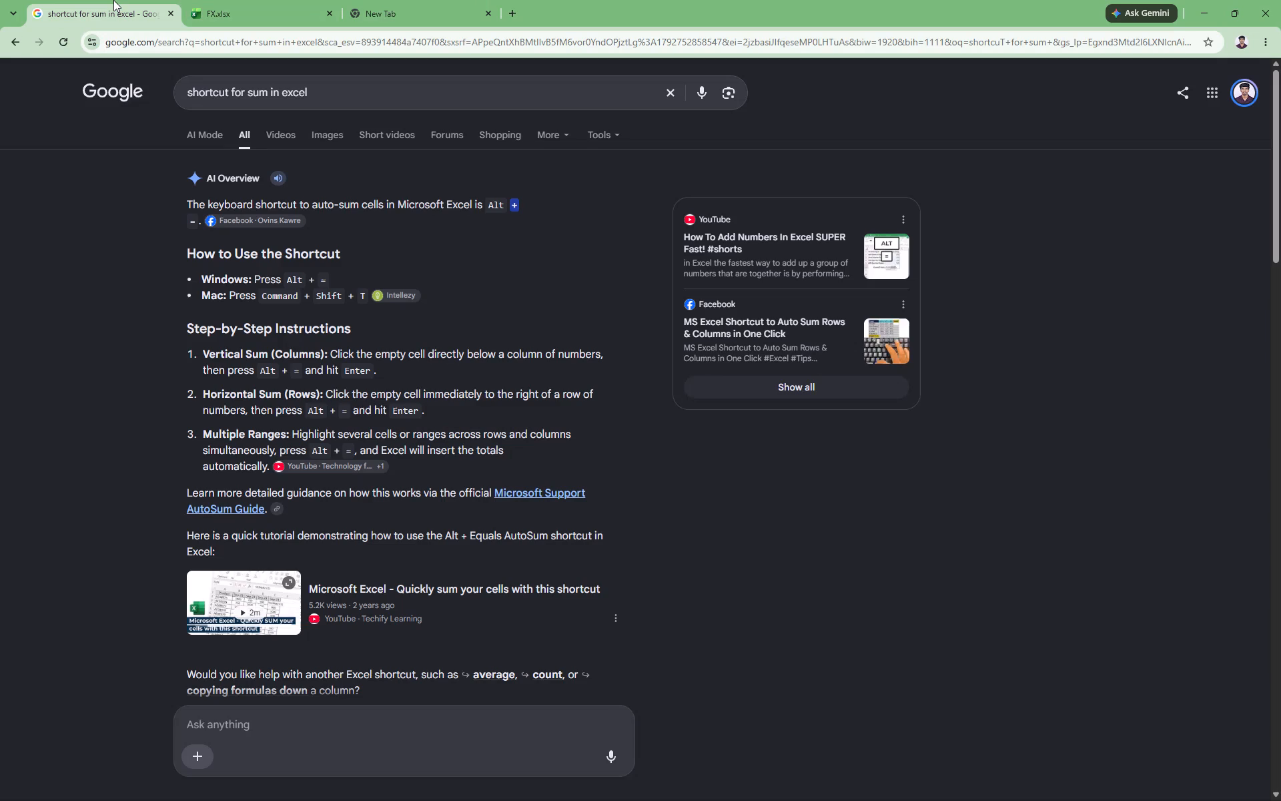
left_click(332, 95)
left_click_drag(332, 95, 153, 90)
key("BackSpace")
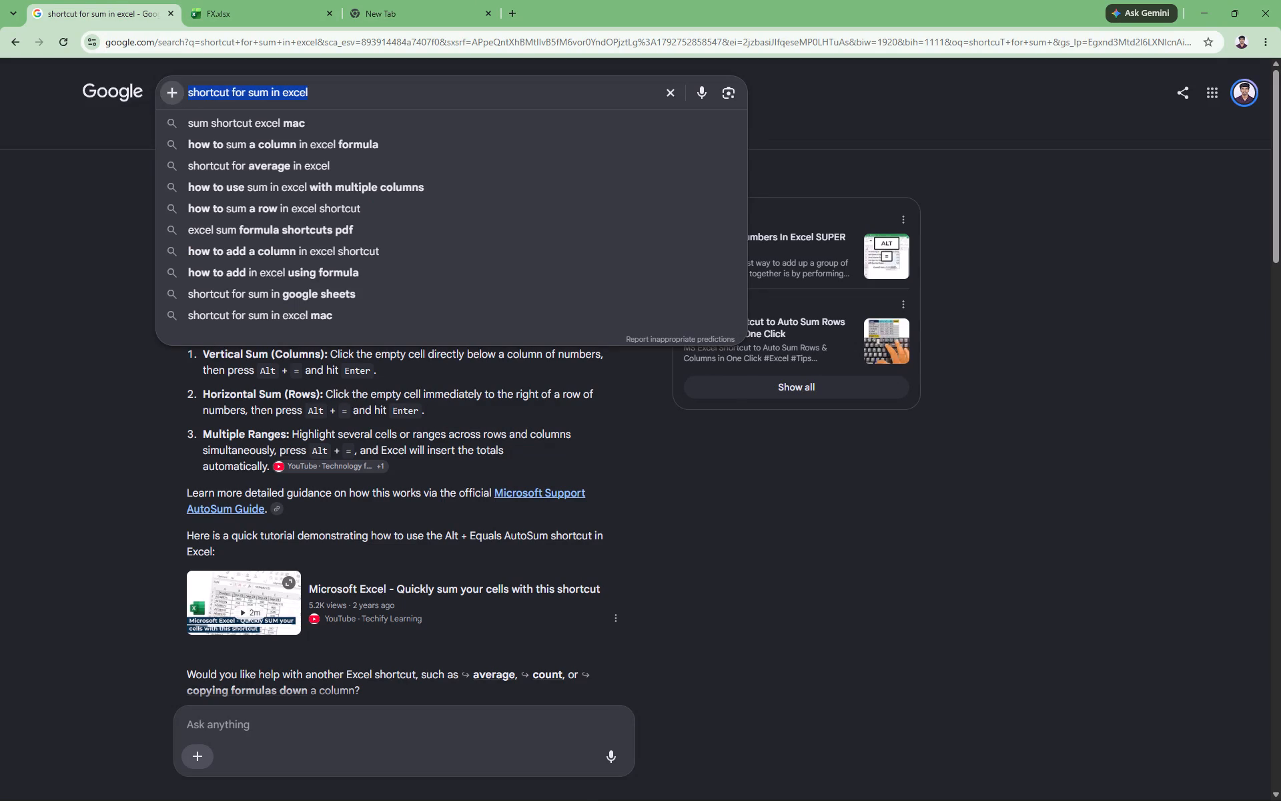
type("sum")
key("space")
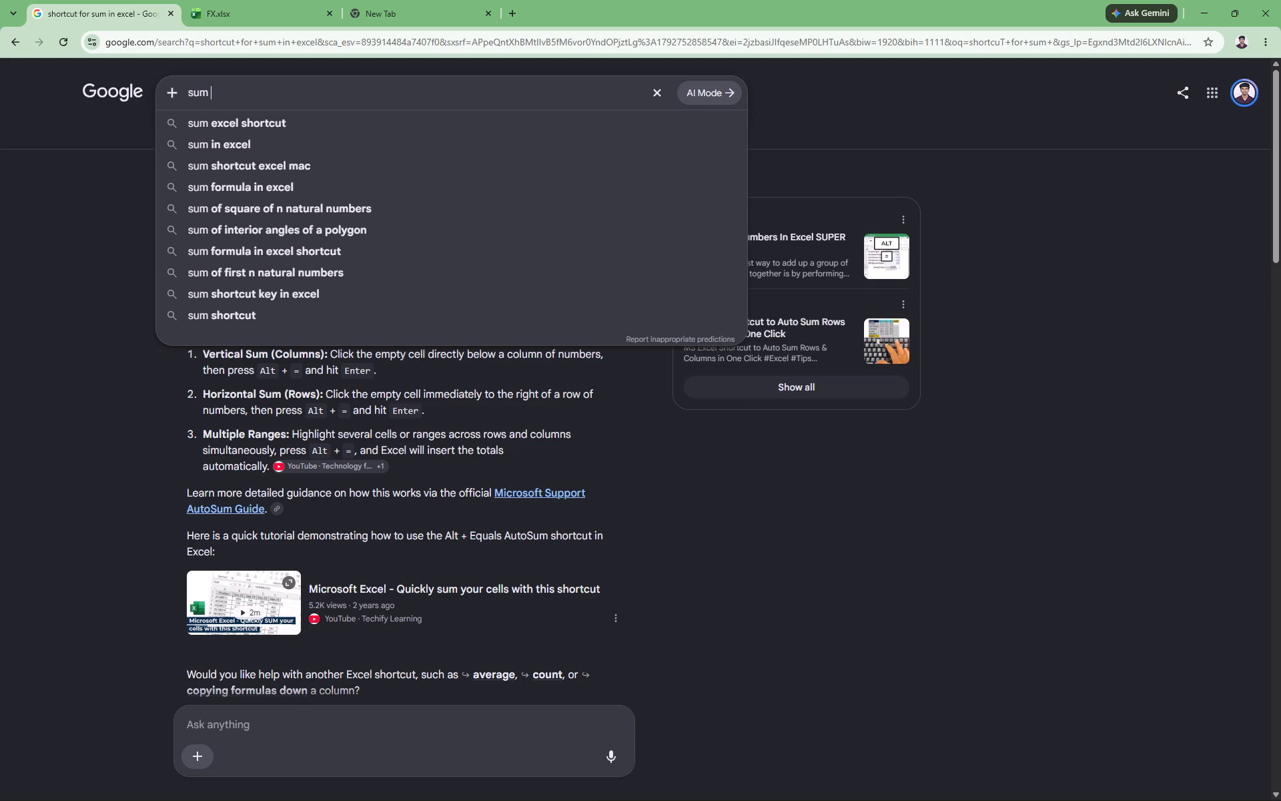
left_click(184, 119)
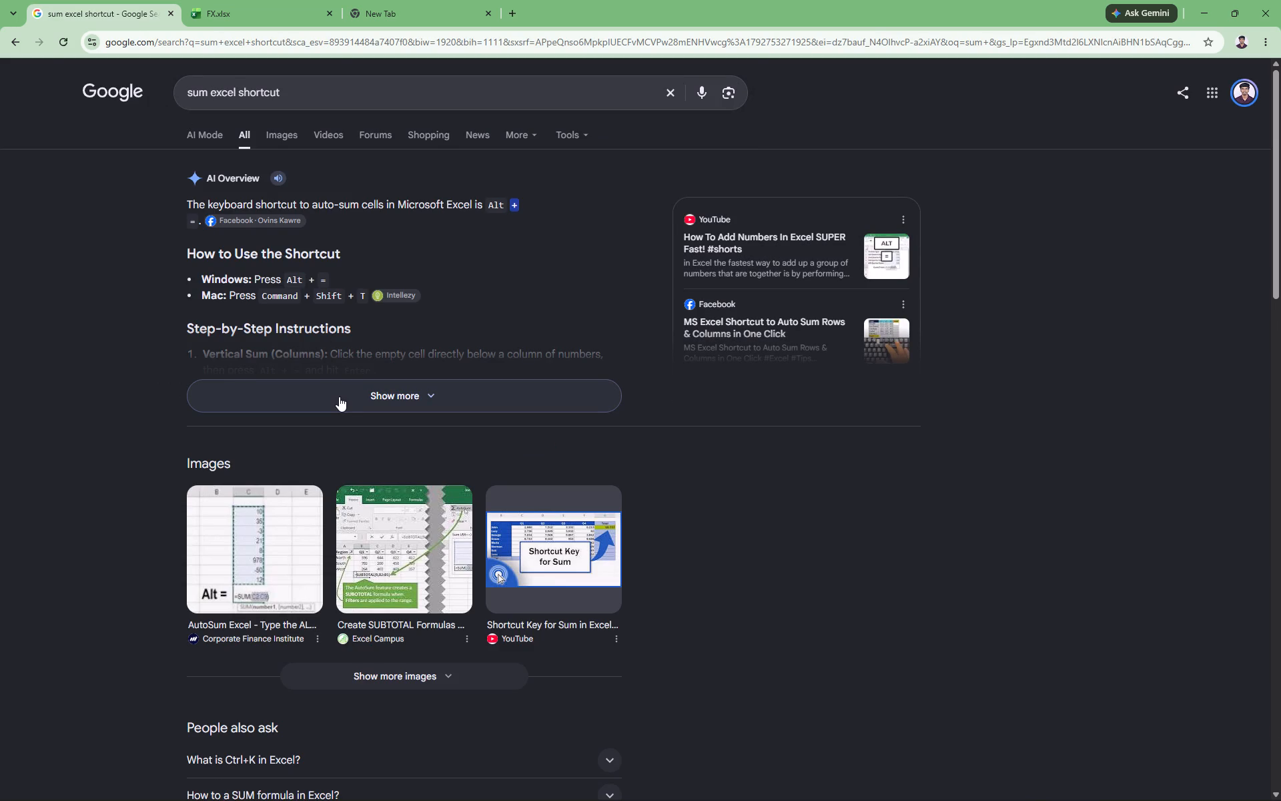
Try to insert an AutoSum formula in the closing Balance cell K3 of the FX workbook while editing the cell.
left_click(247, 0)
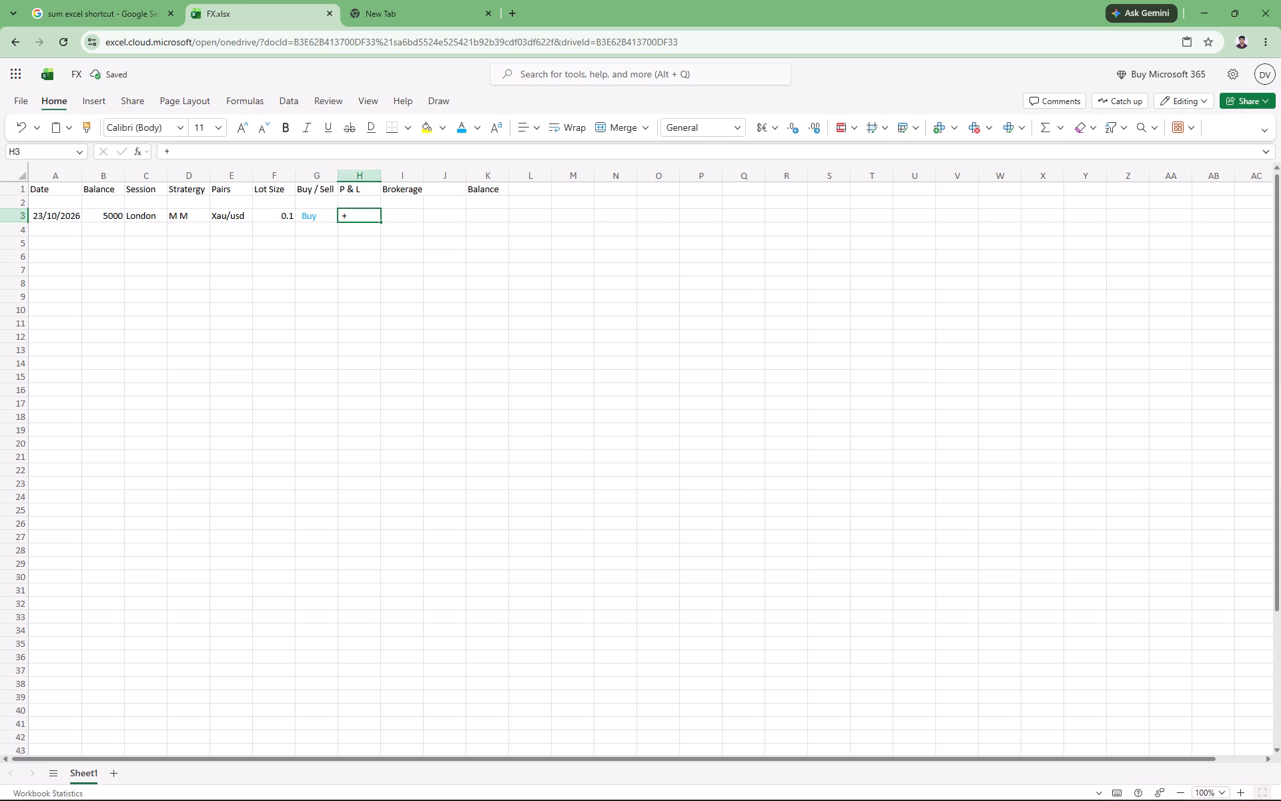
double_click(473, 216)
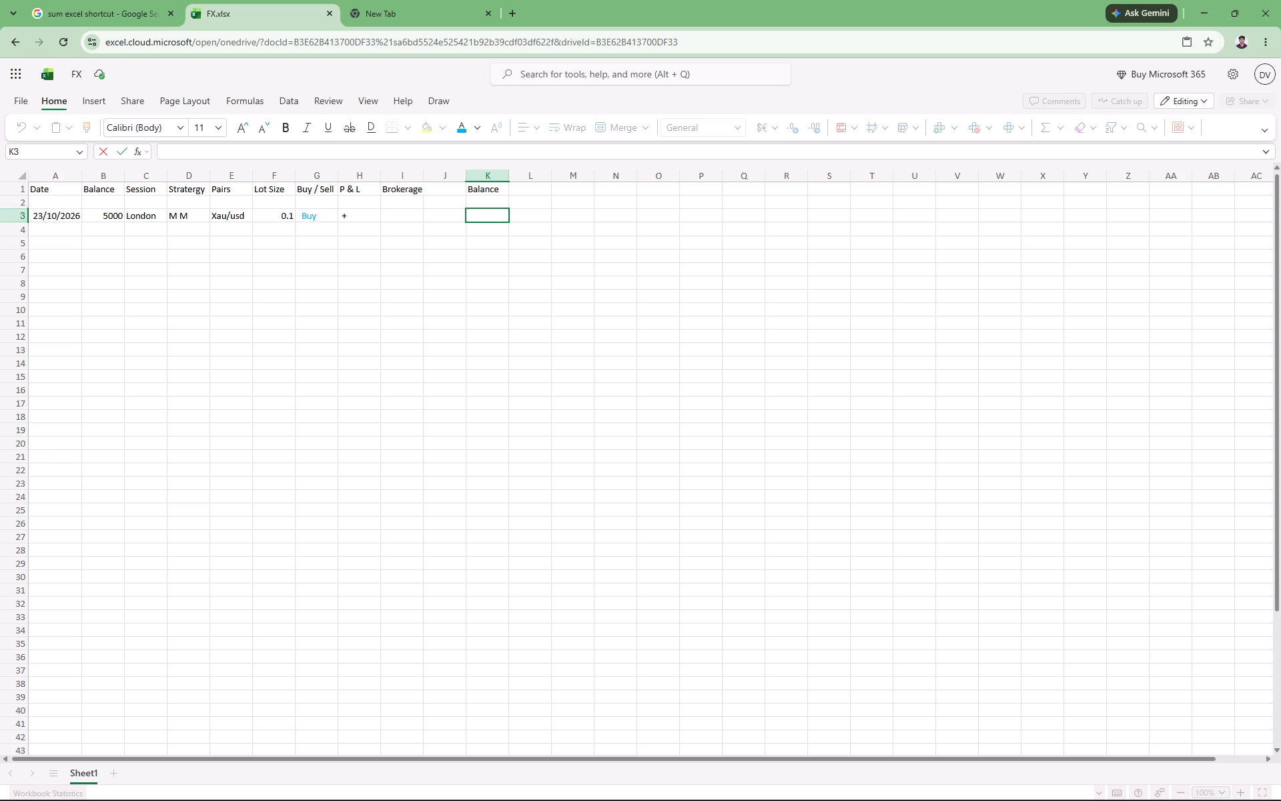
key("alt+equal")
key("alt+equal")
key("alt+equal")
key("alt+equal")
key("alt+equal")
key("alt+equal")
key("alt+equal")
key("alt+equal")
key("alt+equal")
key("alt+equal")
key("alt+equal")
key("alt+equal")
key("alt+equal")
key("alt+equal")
Recheck the sum shortcut in the Google results and AutoSum H3:J3 into the closing Balance cell K3 of the workbook.
left_click(410, 0)
left_click(272, 10)
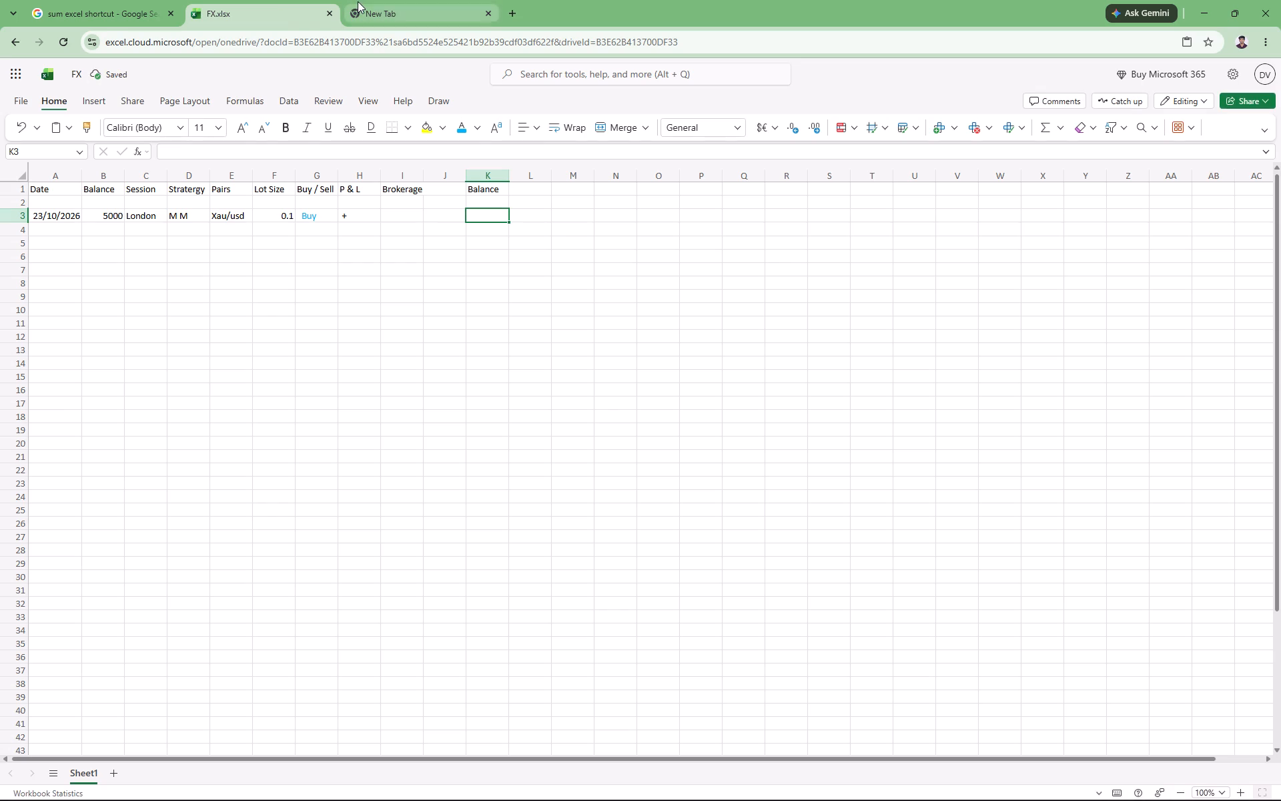
left_click(358, 1)
left_click(270, 5)
left_click(131, 10)
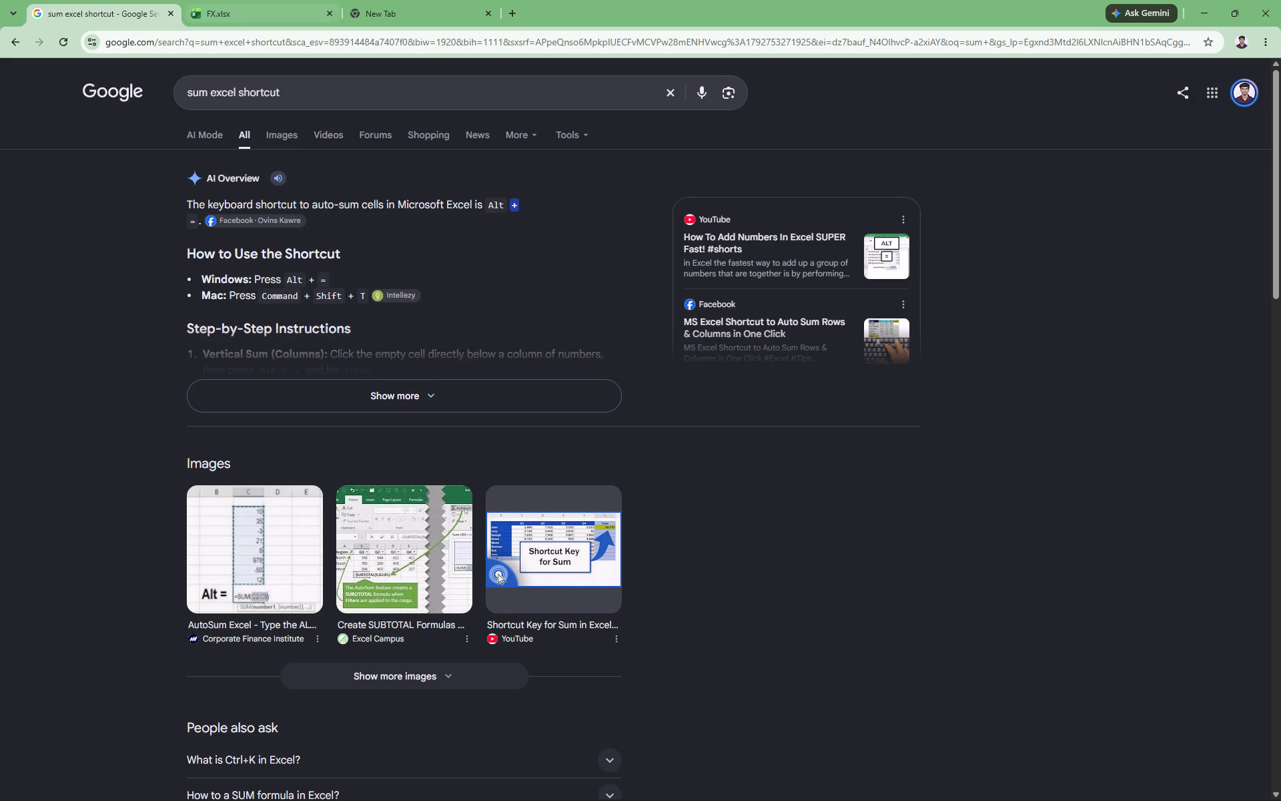
left_click(240, 0)
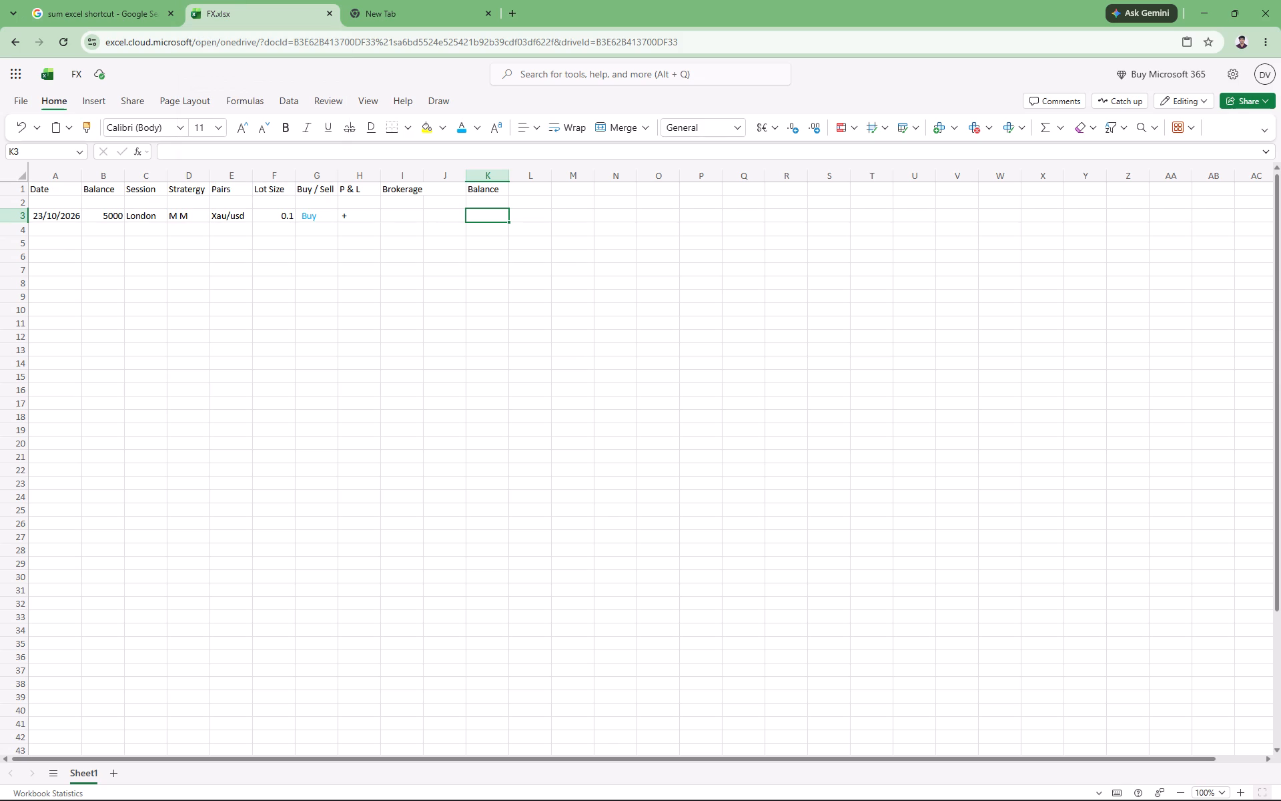
key("alt+equal")
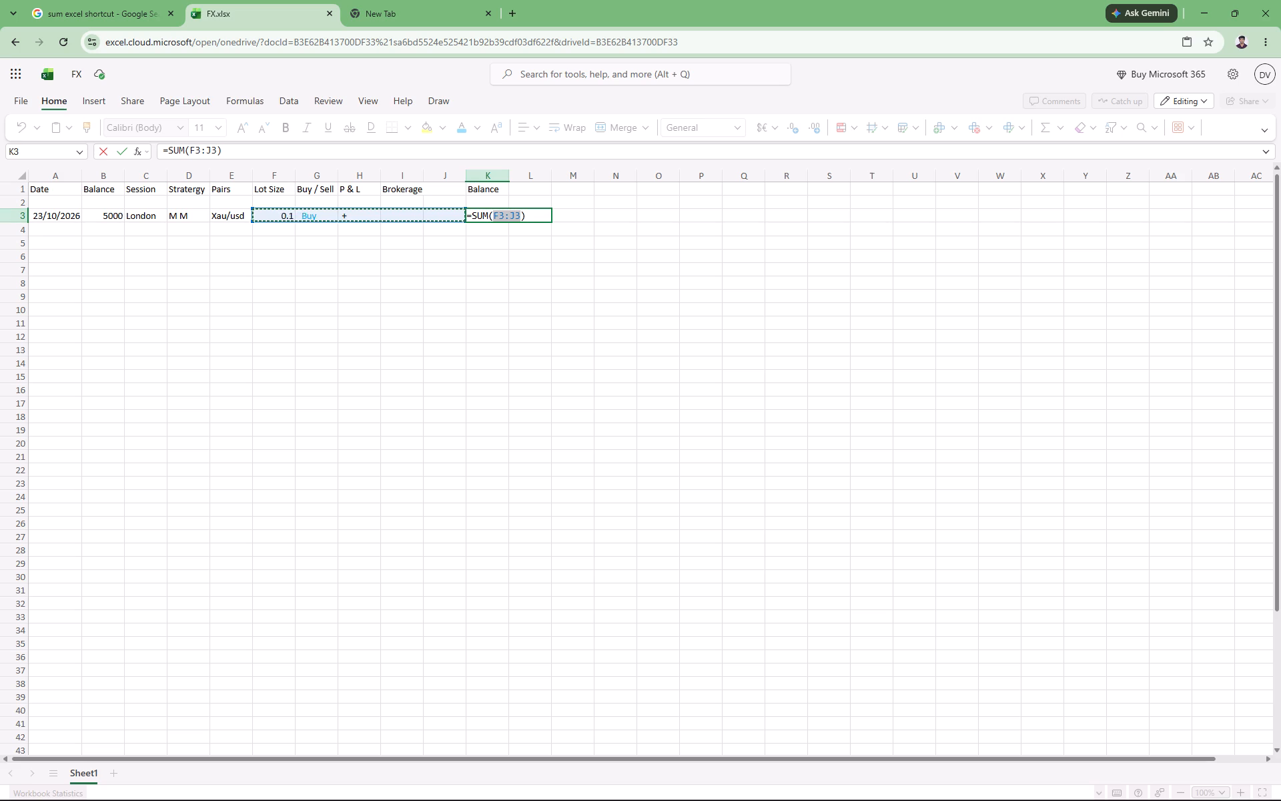
left_click_drag(251, 221, 260, 220)
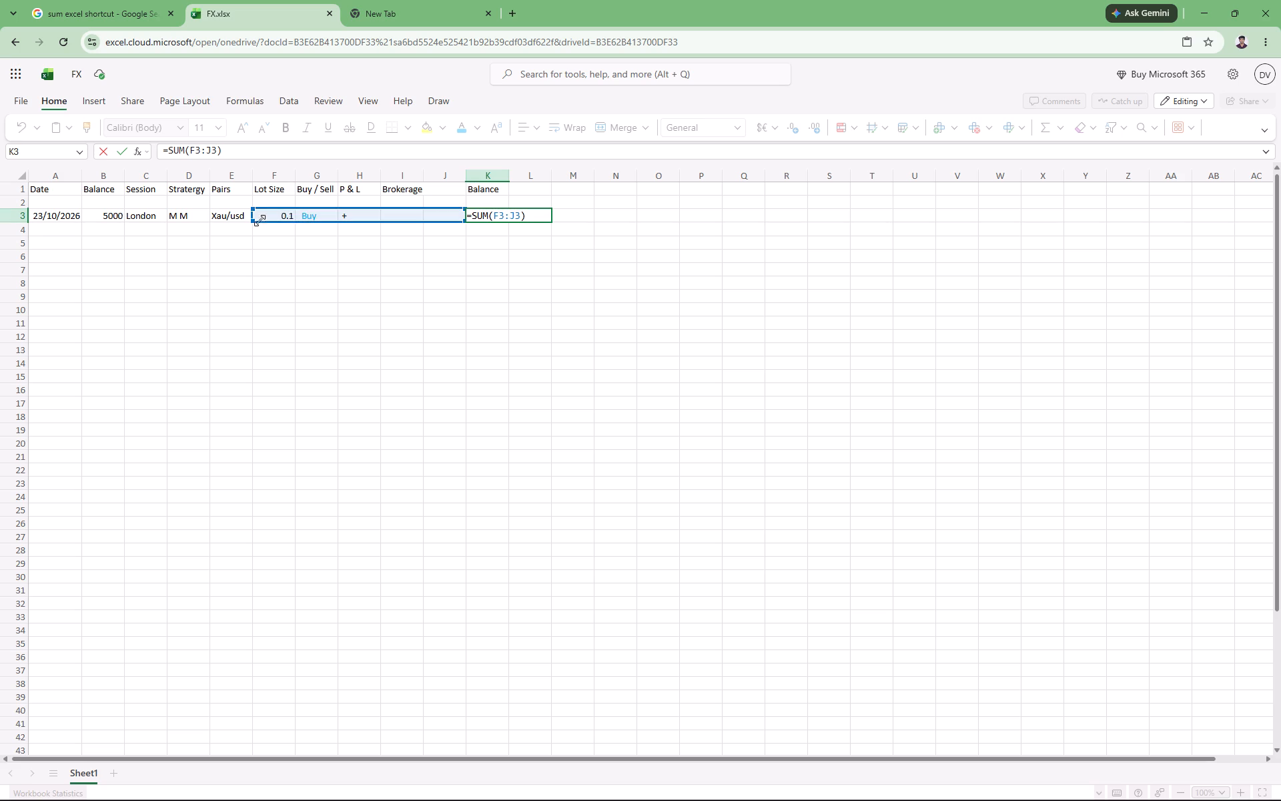
left_click_drag(260, 220, 352, 213)
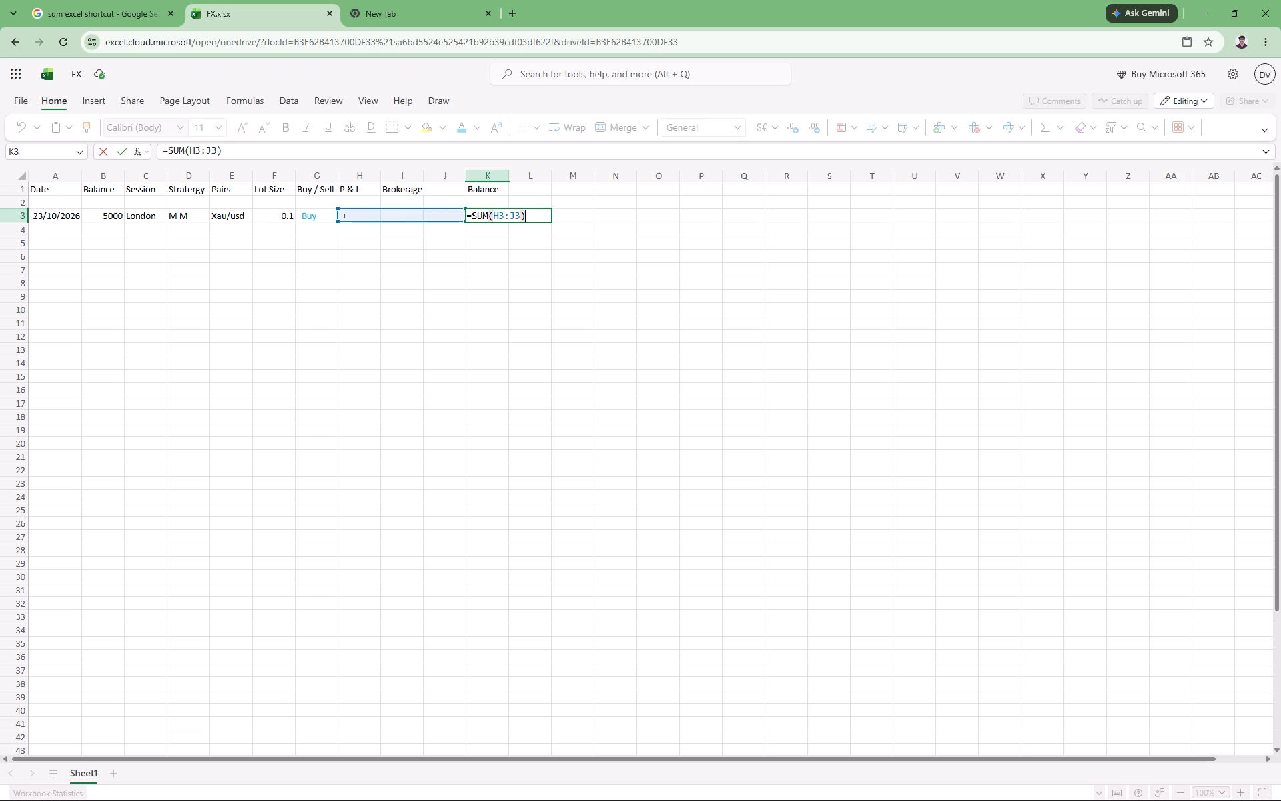
left_click(468, 346)
Replace the P & L entry in cell H3 with 190.
left_click(370, 215)
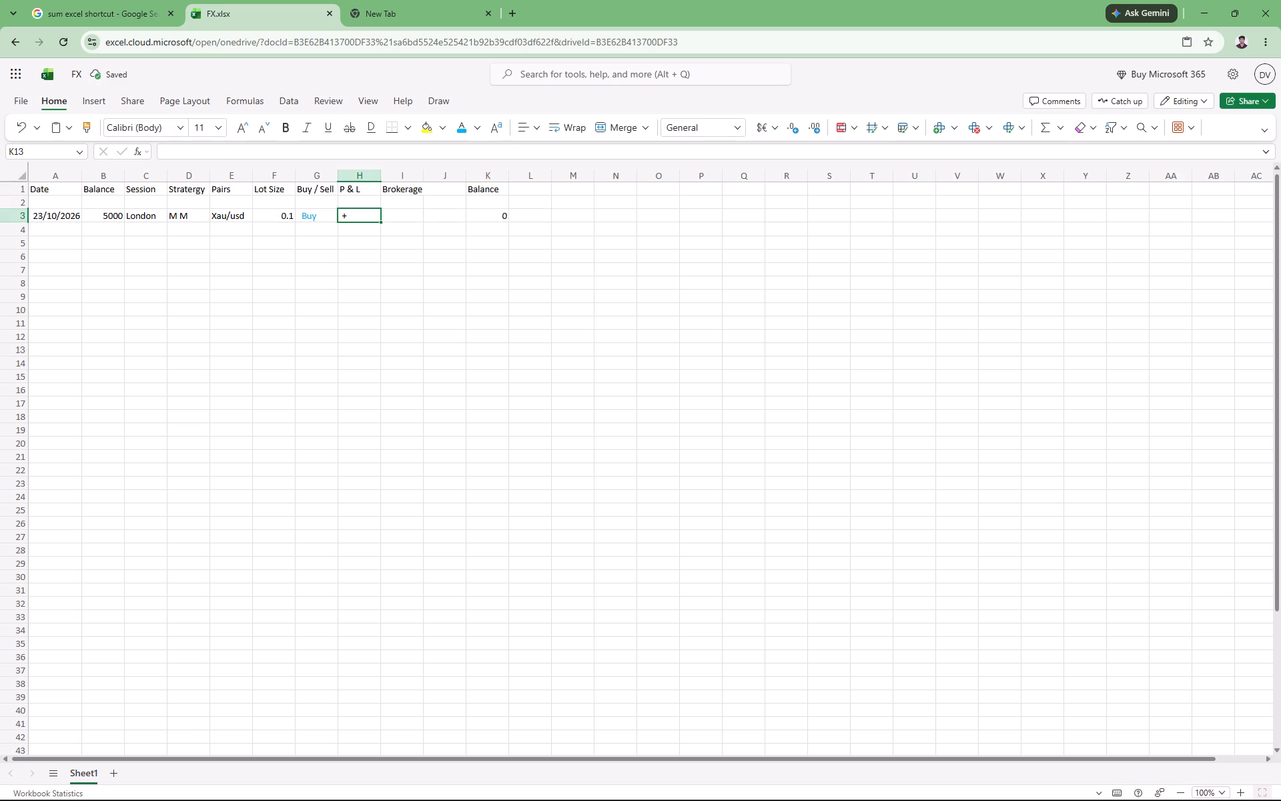
triple_click(370, 215)
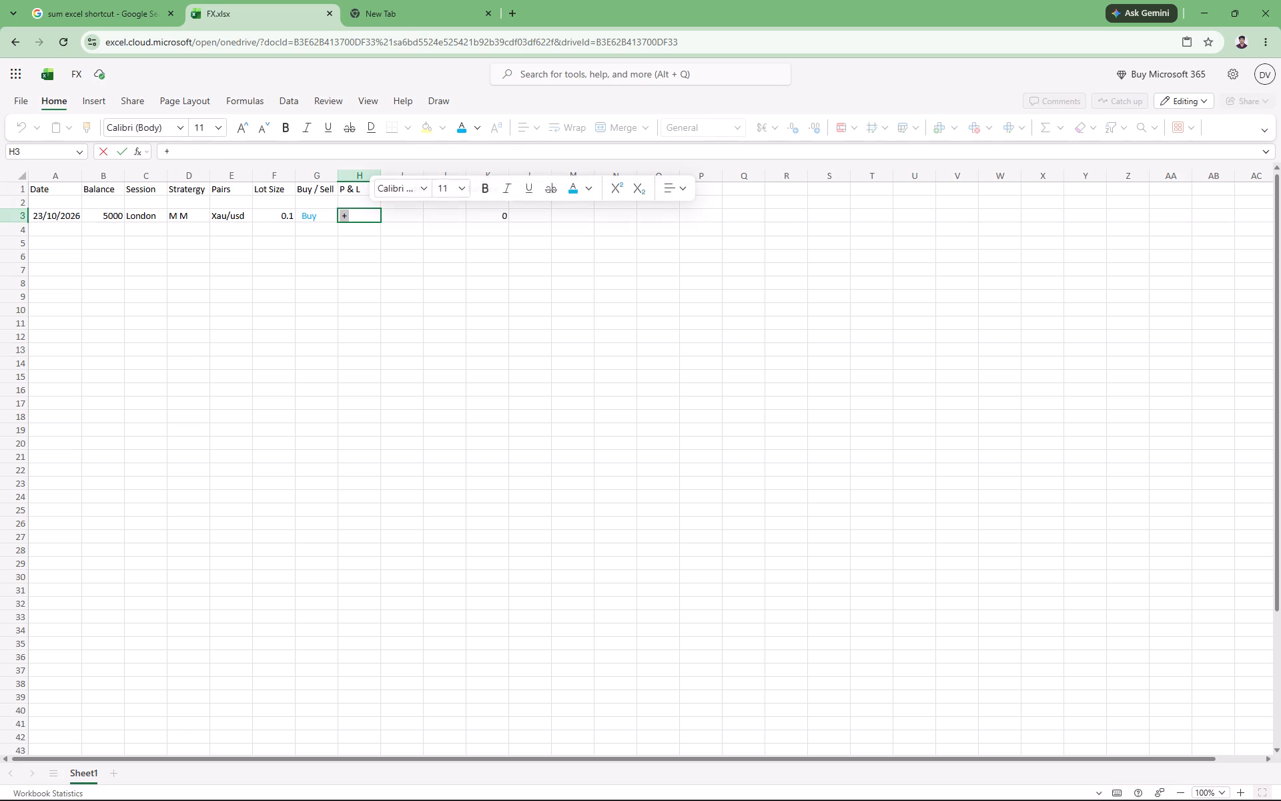
left_click(370, 215)
type("190")
Enter 6 as the brokerage in cell I3 of the London trade row.
double_click(405, 220)
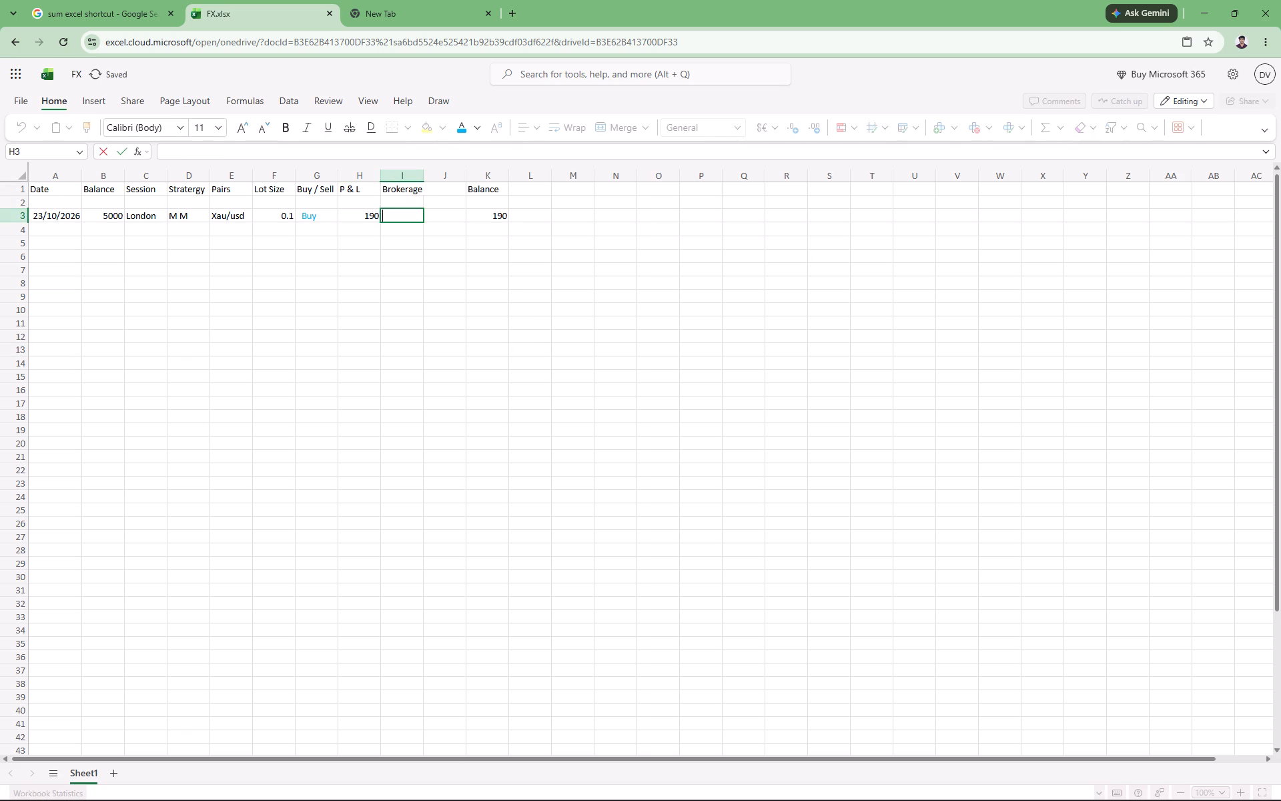
key("6")
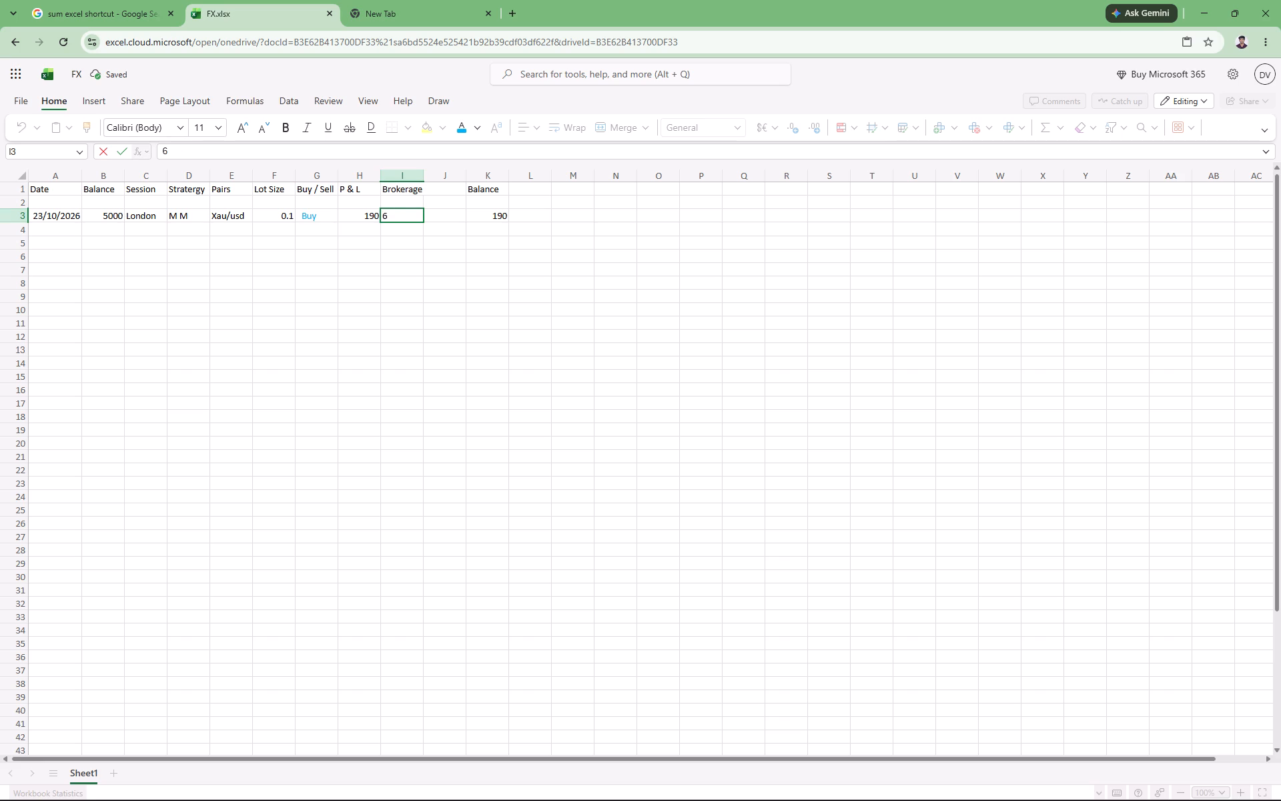
left_click(417, 230)
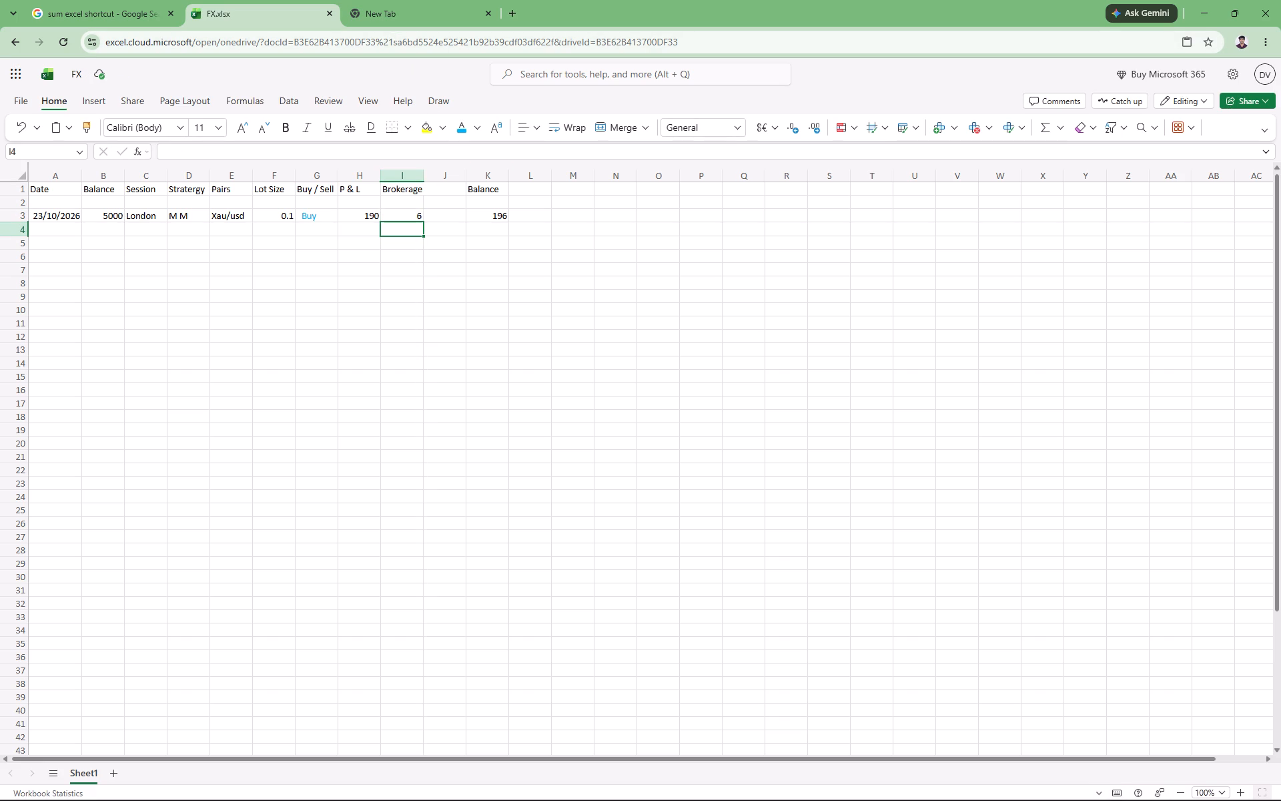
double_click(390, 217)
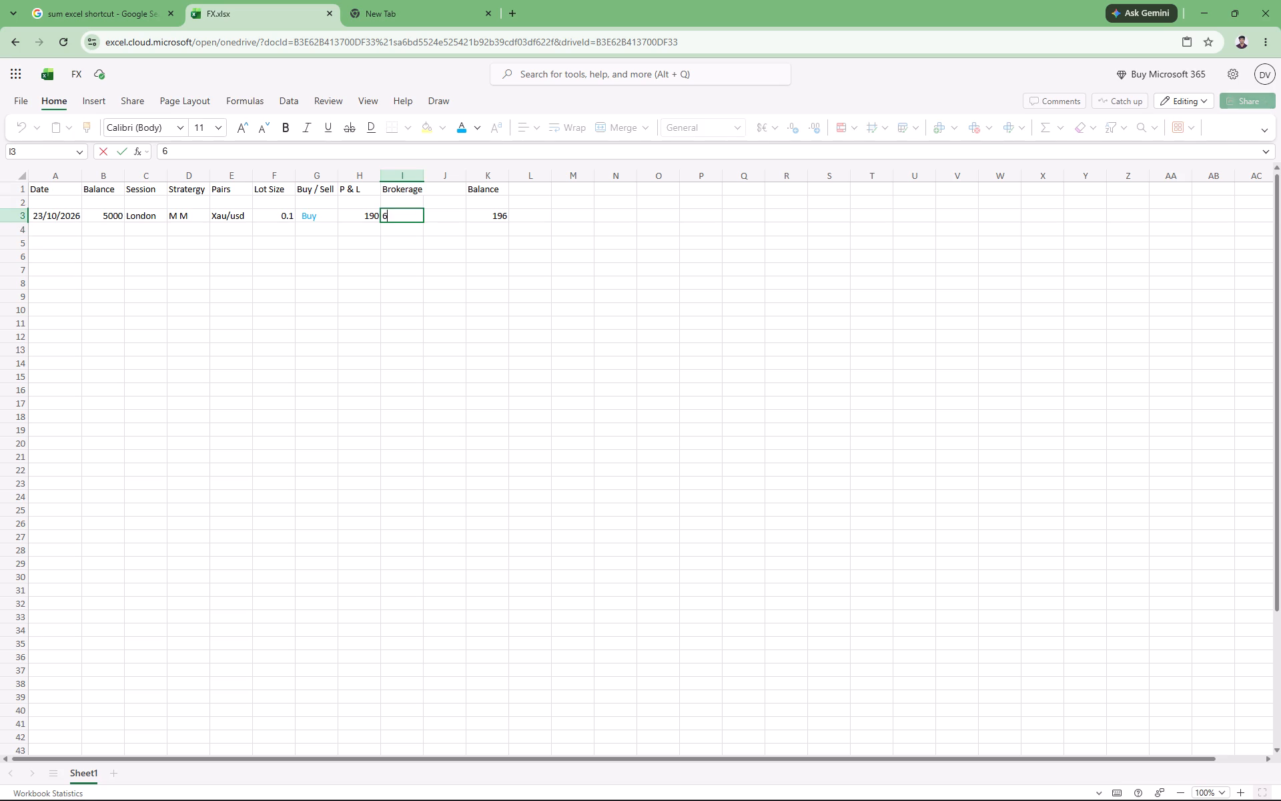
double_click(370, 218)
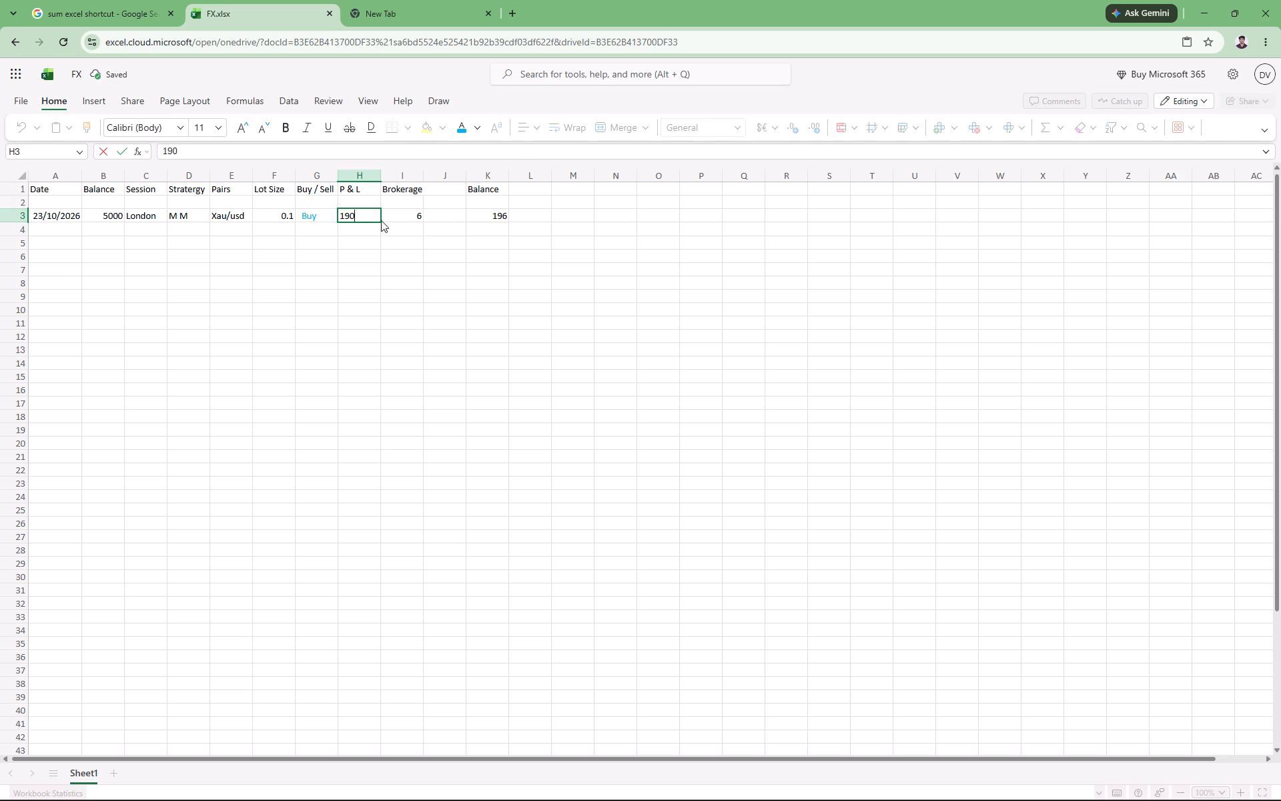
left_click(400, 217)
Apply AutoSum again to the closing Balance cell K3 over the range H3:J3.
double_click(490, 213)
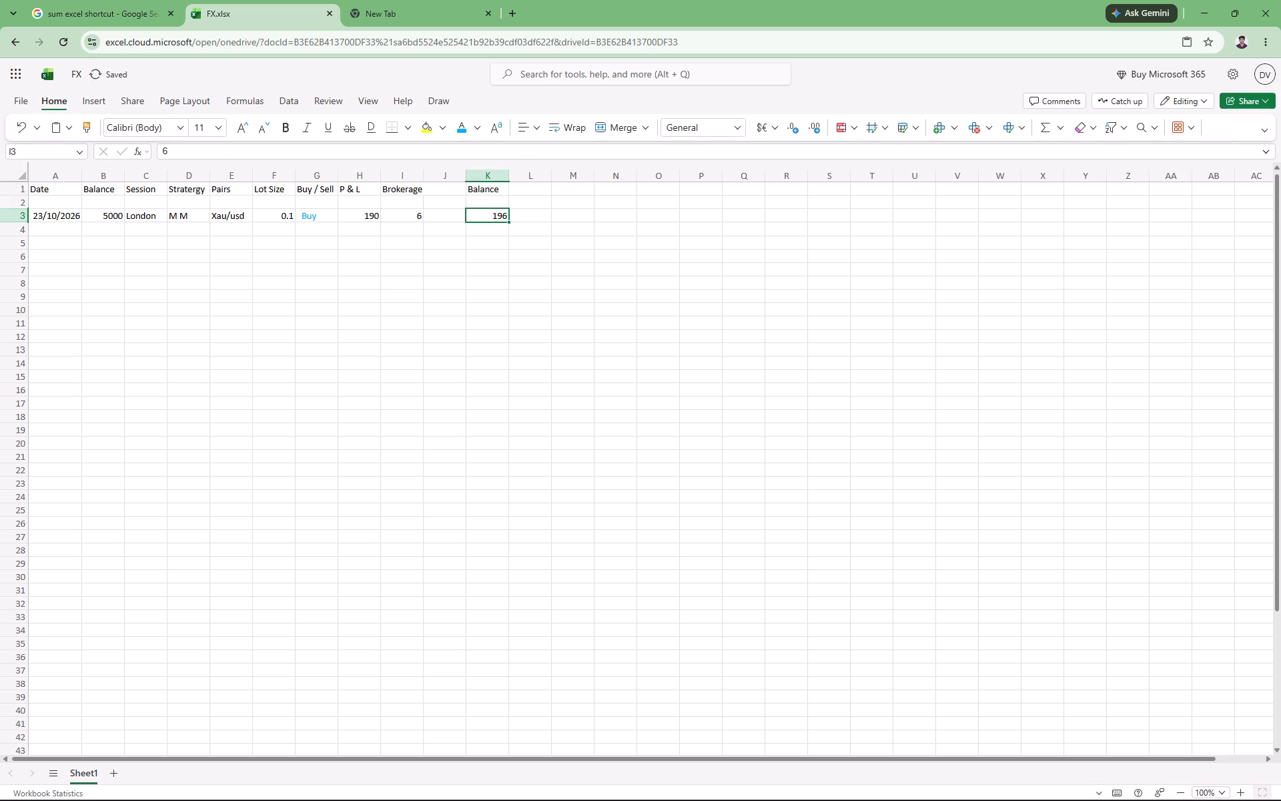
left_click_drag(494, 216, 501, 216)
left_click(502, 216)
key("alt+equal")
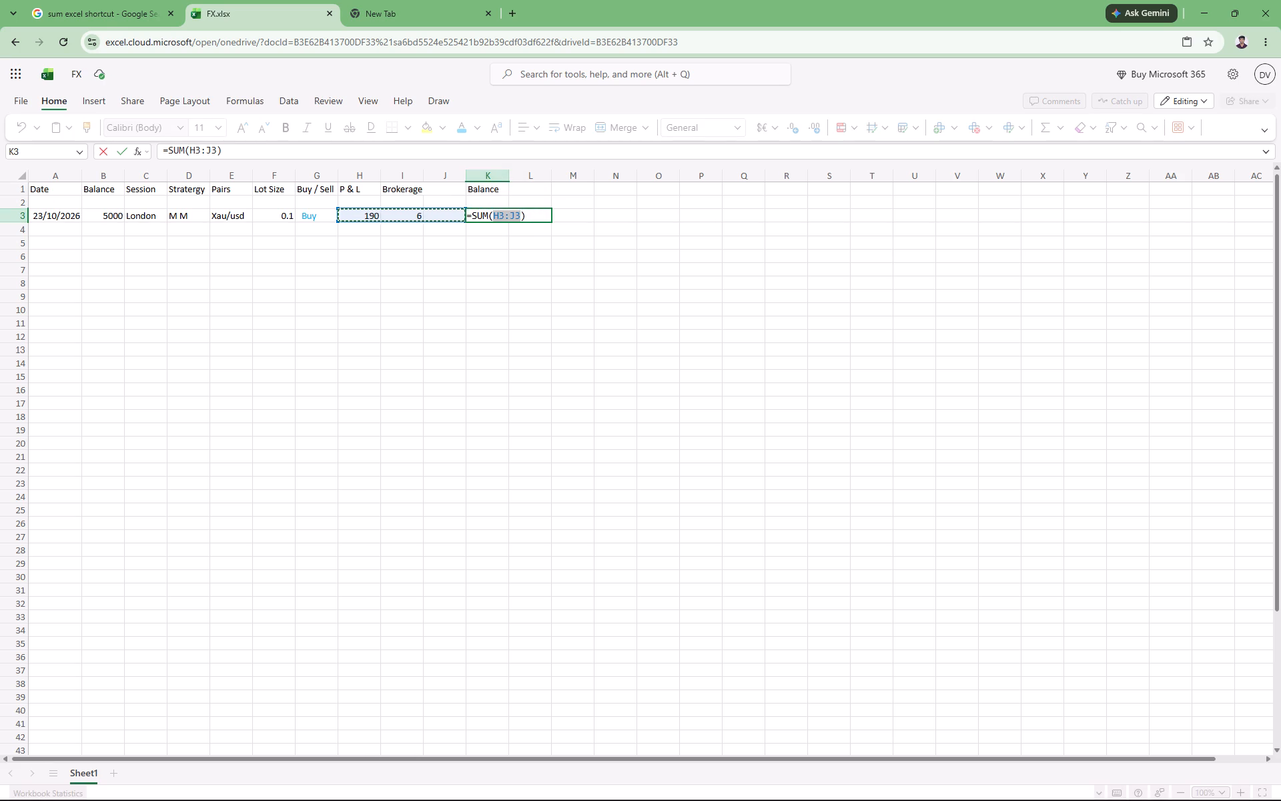
Switch to the Google results and search for "- excel shortcut".
left_click(352, 0)
left_click(284, 9)
left_click(130, 4)
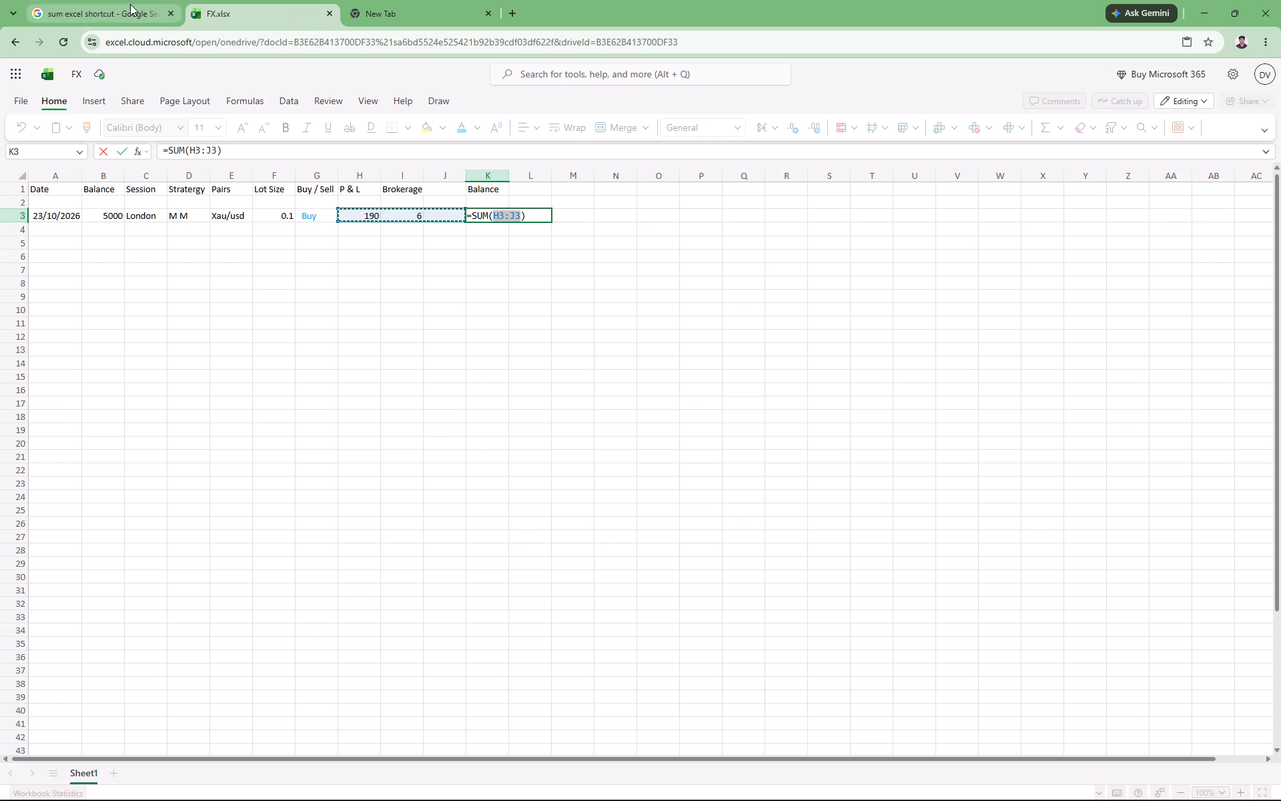
left_click(208, 95)
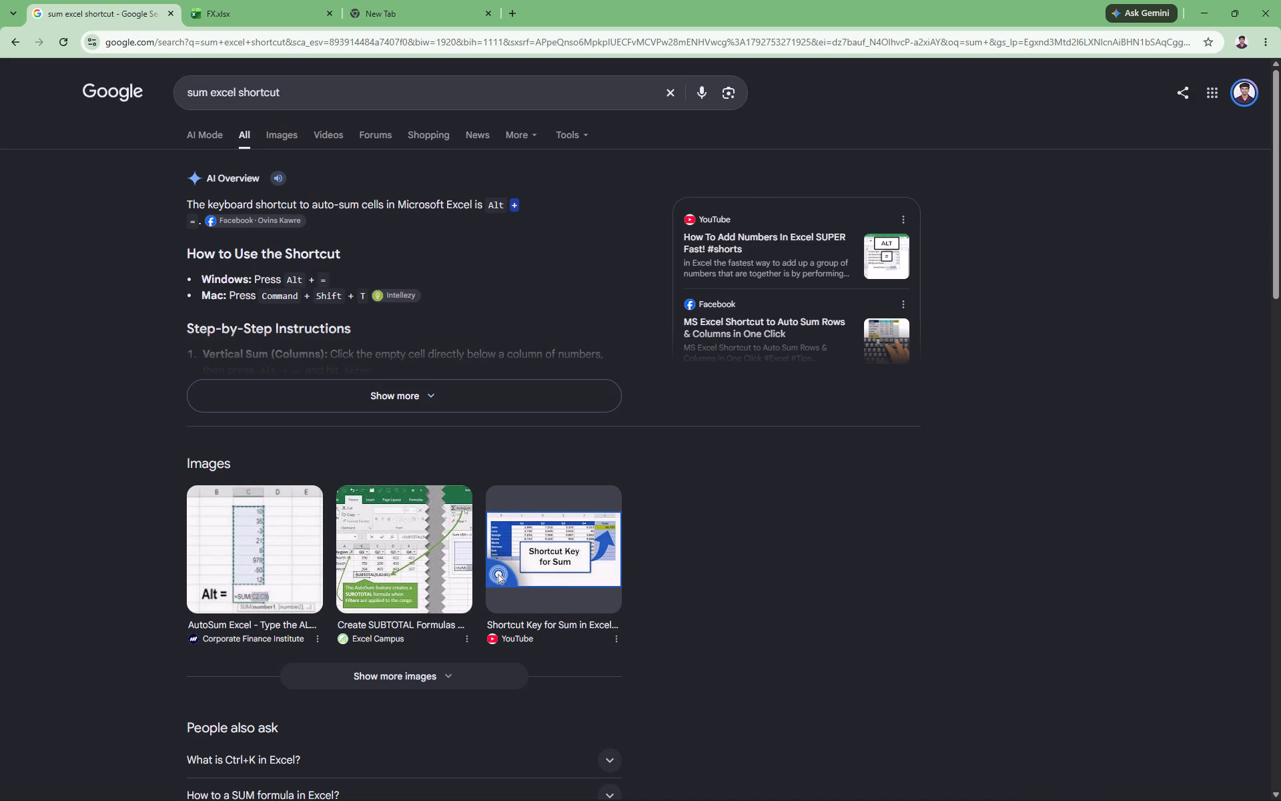
key("BackSpace")
key("BackSpace")
key("BackSpace")
key("BackSpace")
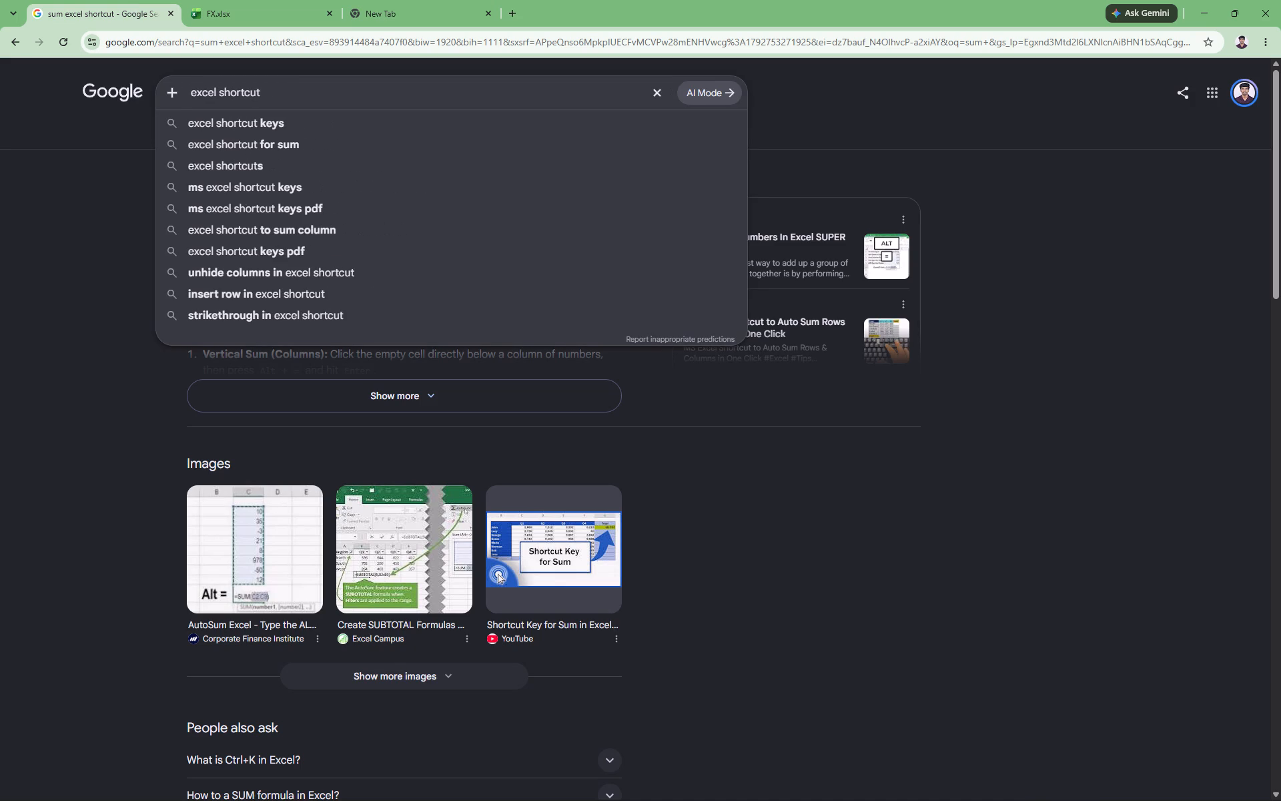
key("shift+underscore")
key("BackSpace")
key("minus")
key("Return")
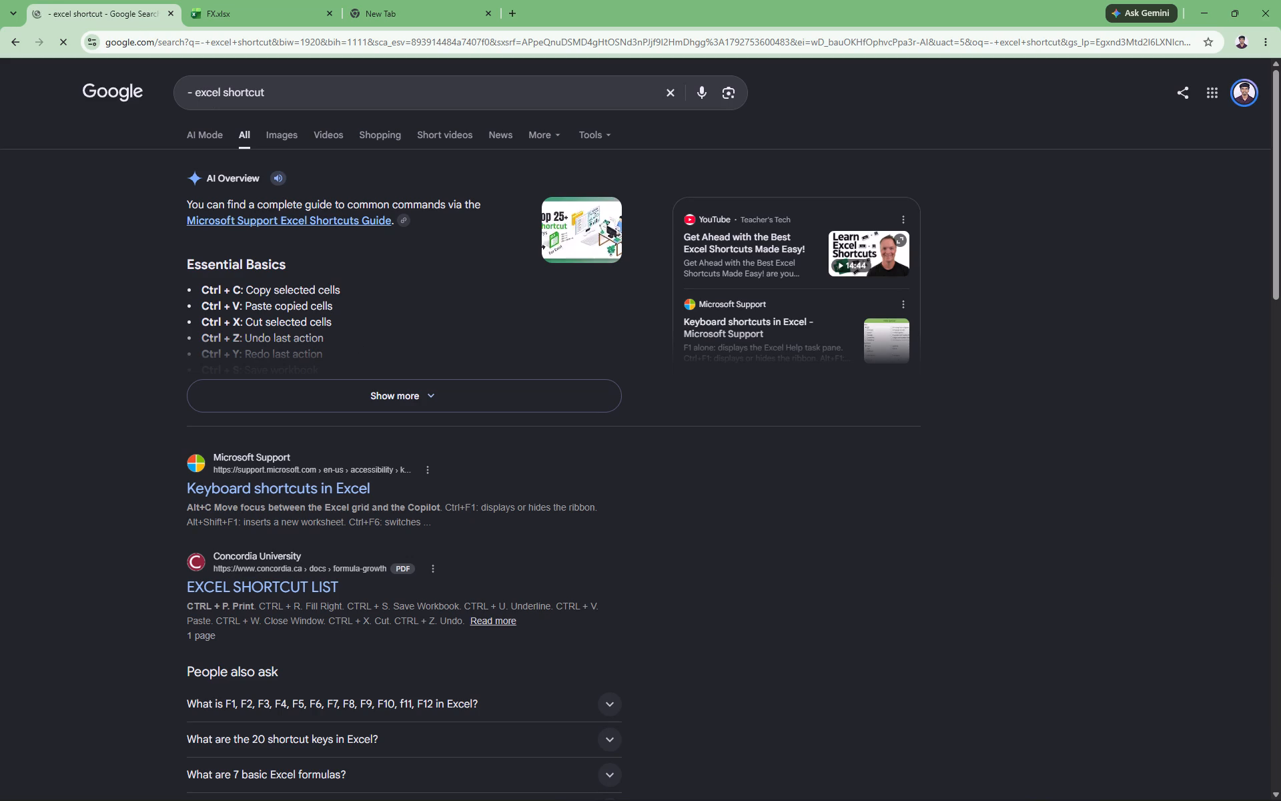
Search Google for "a-b excel shortcut" and expand the AI overview to read the full answer.
left_click(195, 95)
key("BackSpace")
key("BackSpace")
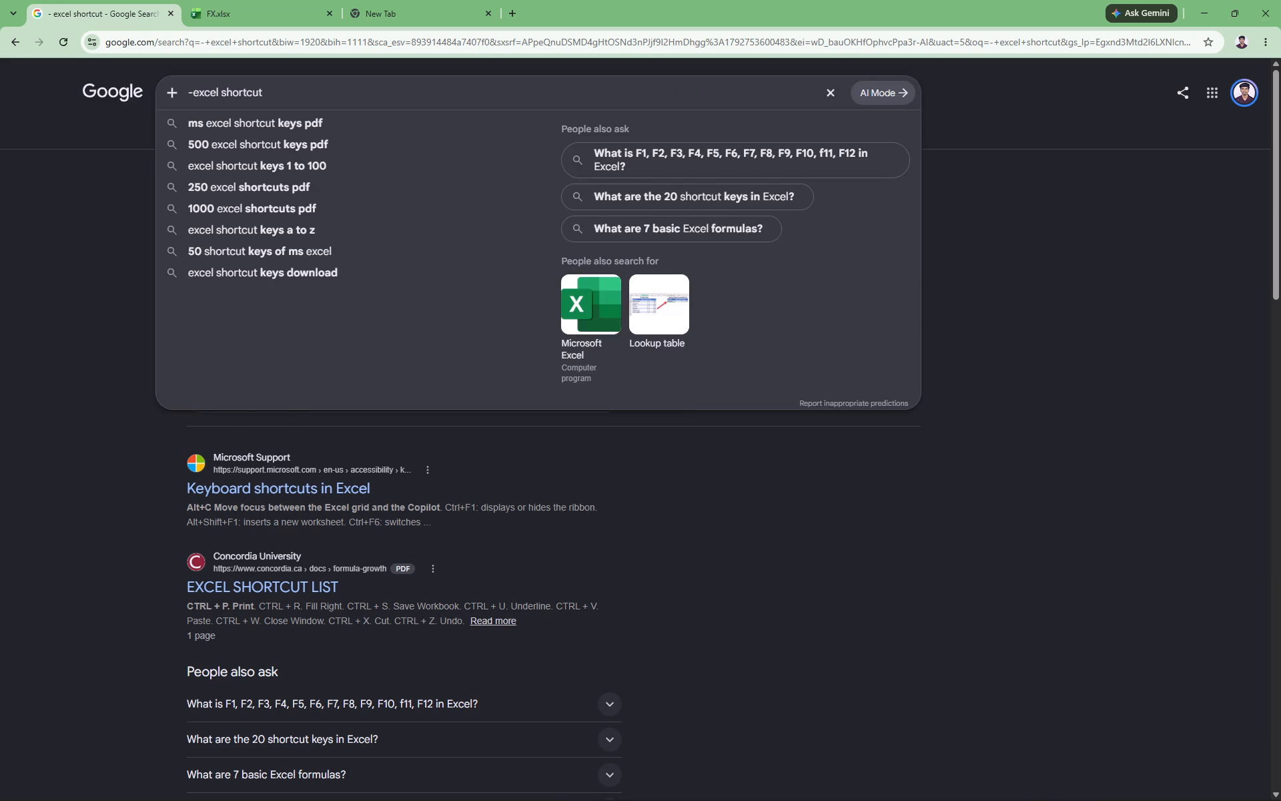
key("BackSpace")
key("space")
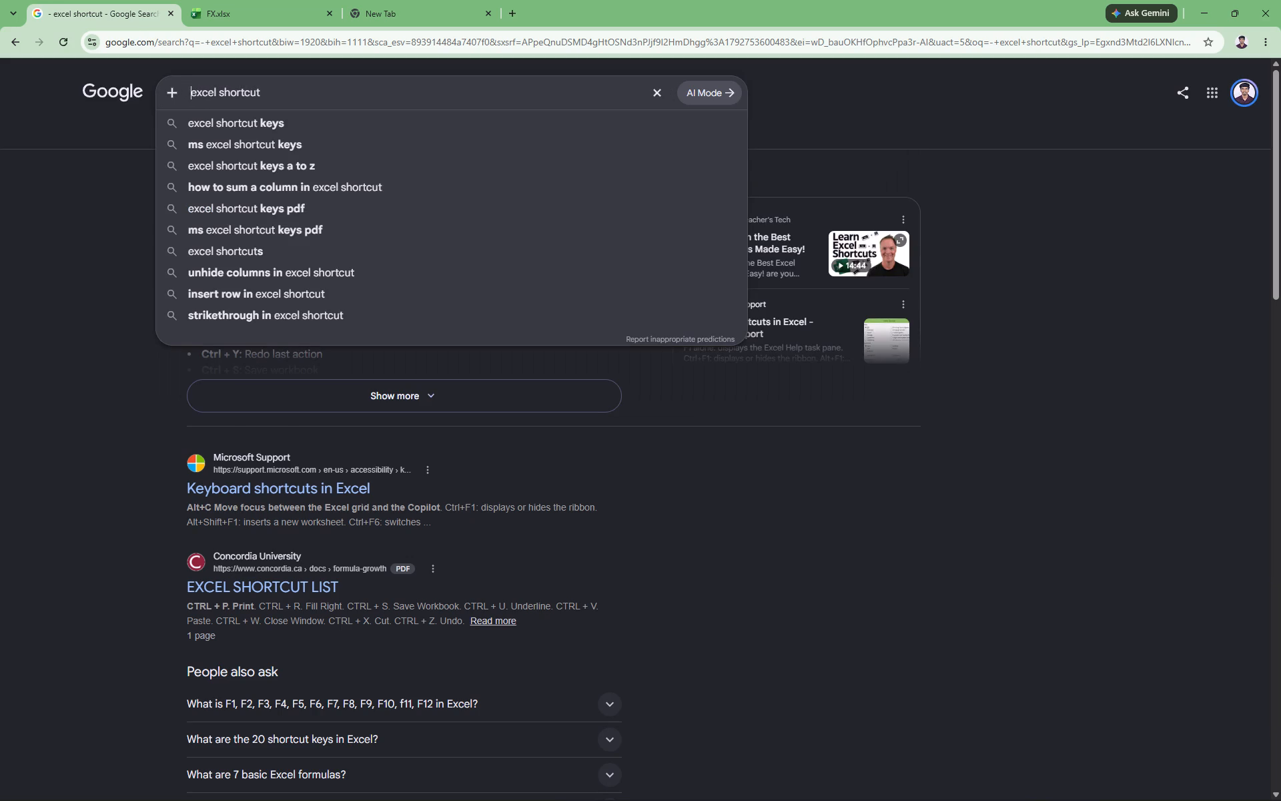
key("BackSpace")
type("a-b")
key("space")
key("Return")
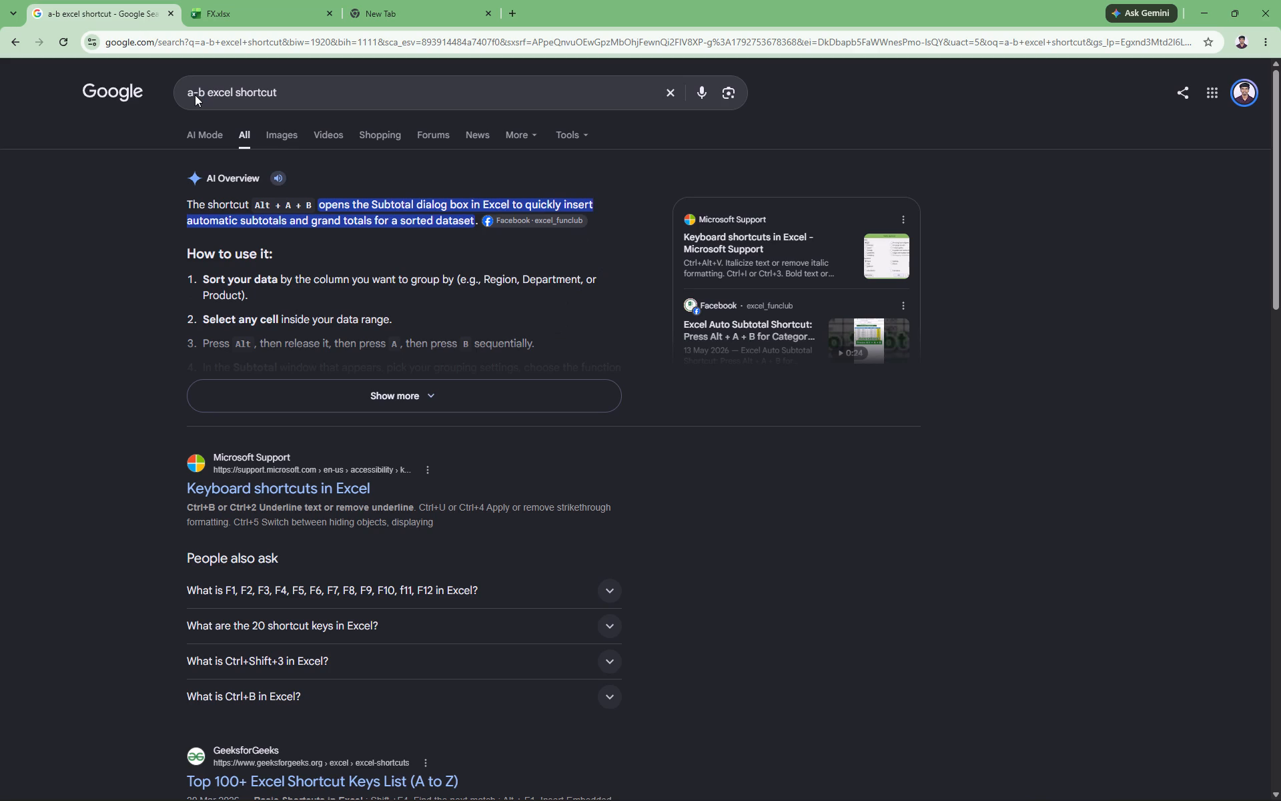
left_click(422, 398)
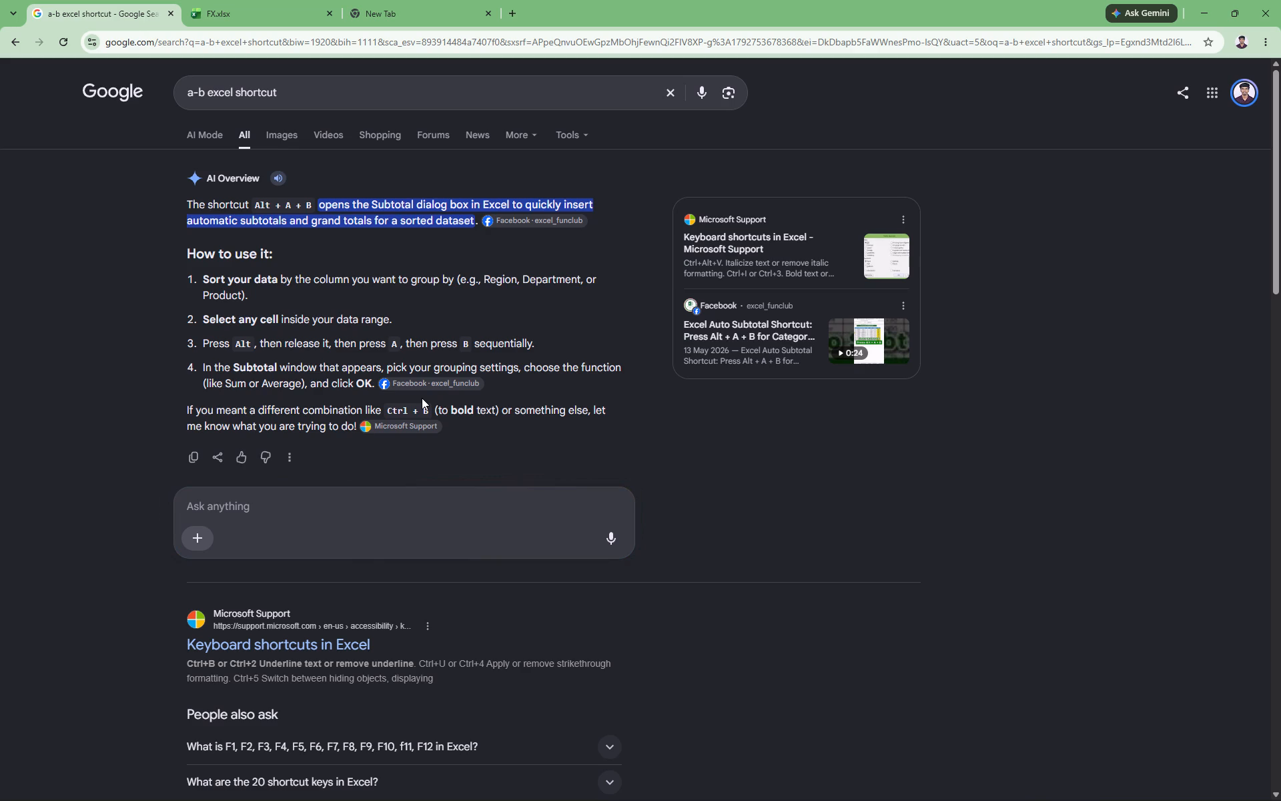
Search Google for "subtraction formula in excel shortcut" and expand the AI overview to read the full answer.
left_click(205, 93)
key("BackSpace")
key("BackSpace")
key("BackSpace")
key("BackSpace")
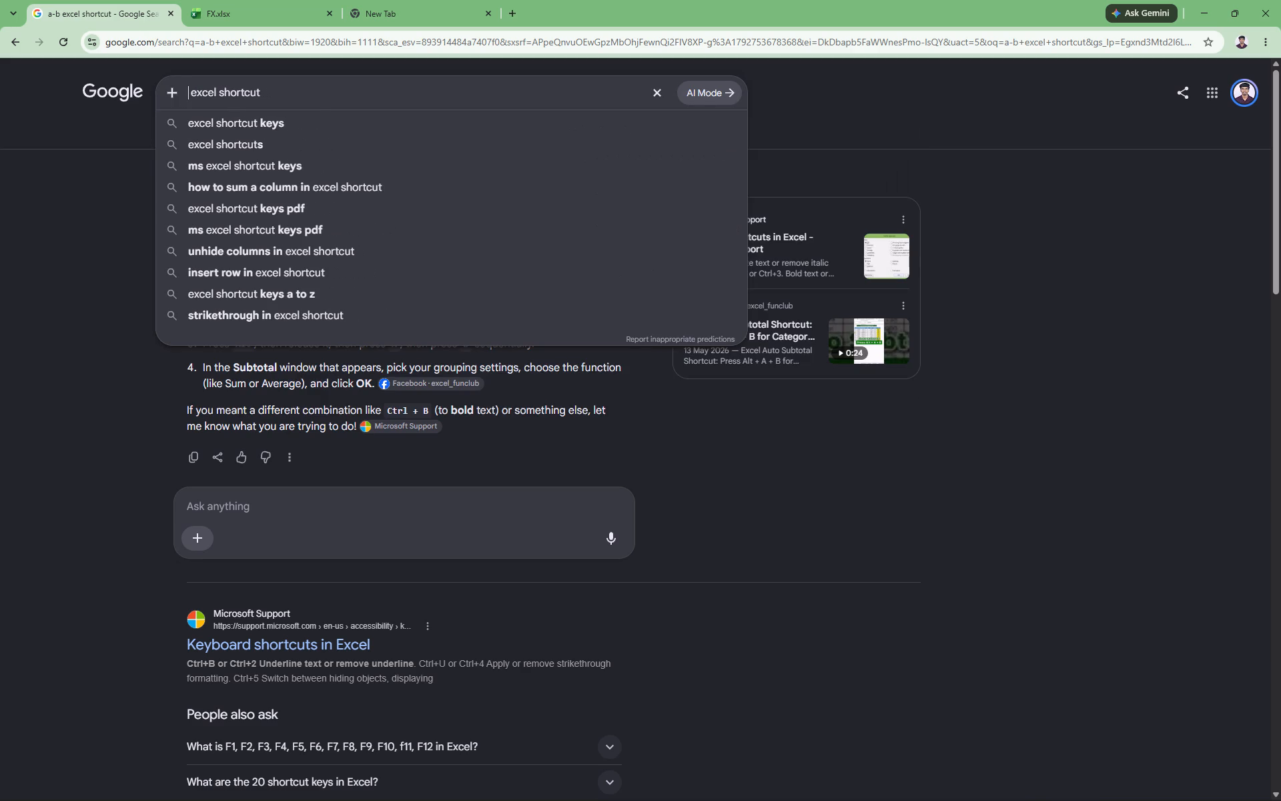
type("subtra")
left_click(224, 123)
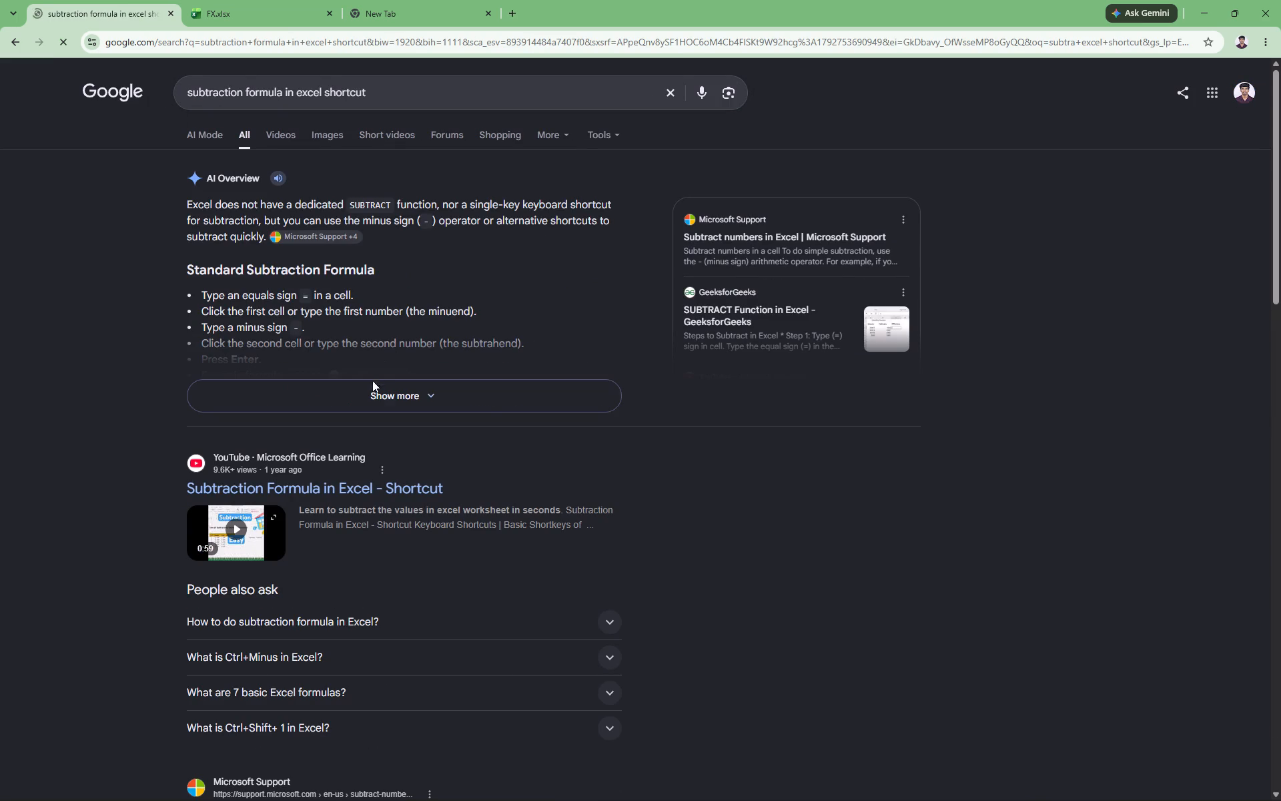
left_click(369, 392)
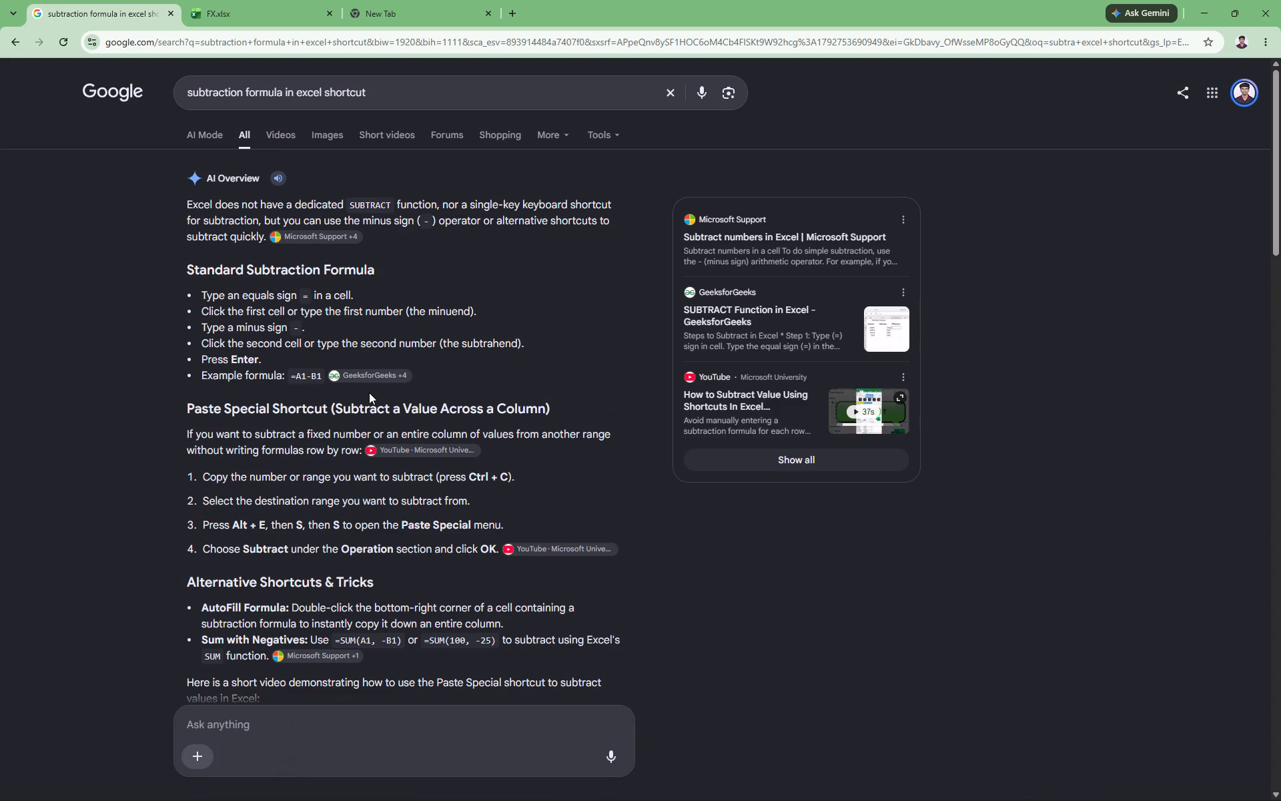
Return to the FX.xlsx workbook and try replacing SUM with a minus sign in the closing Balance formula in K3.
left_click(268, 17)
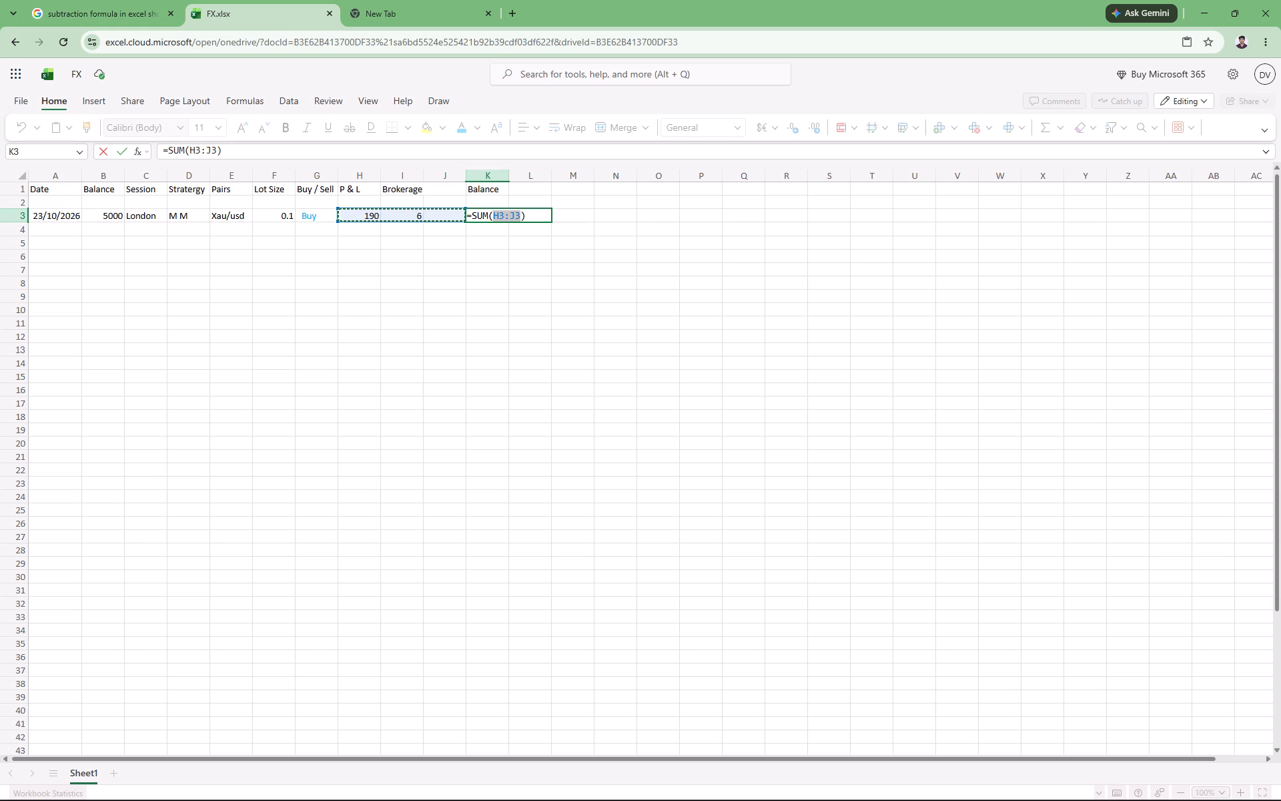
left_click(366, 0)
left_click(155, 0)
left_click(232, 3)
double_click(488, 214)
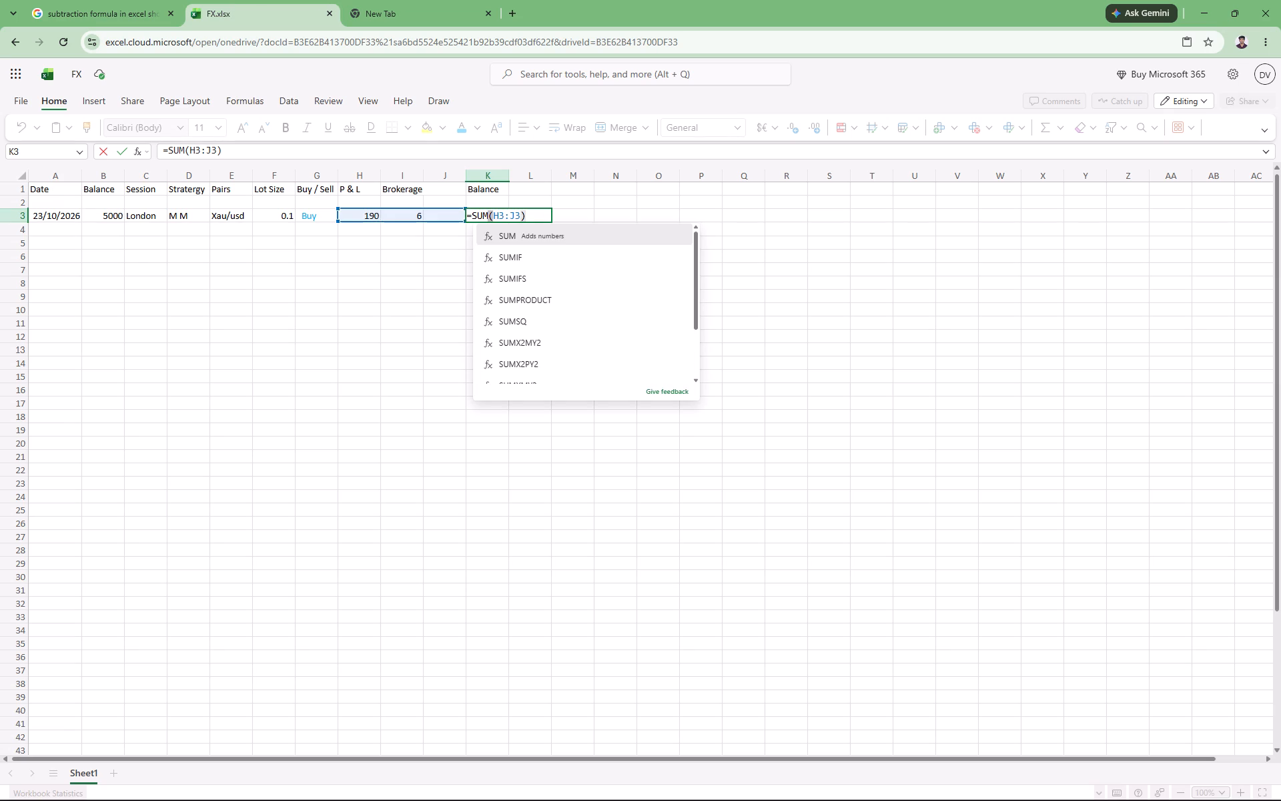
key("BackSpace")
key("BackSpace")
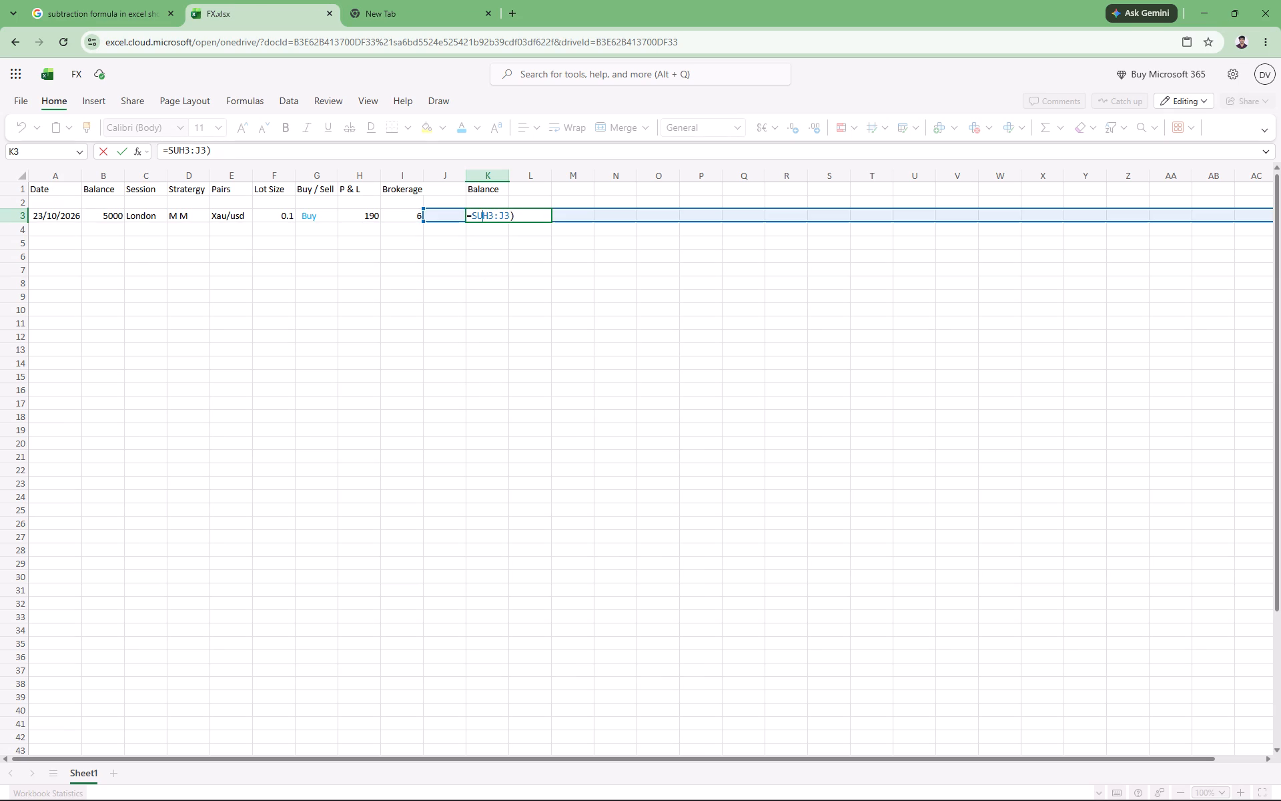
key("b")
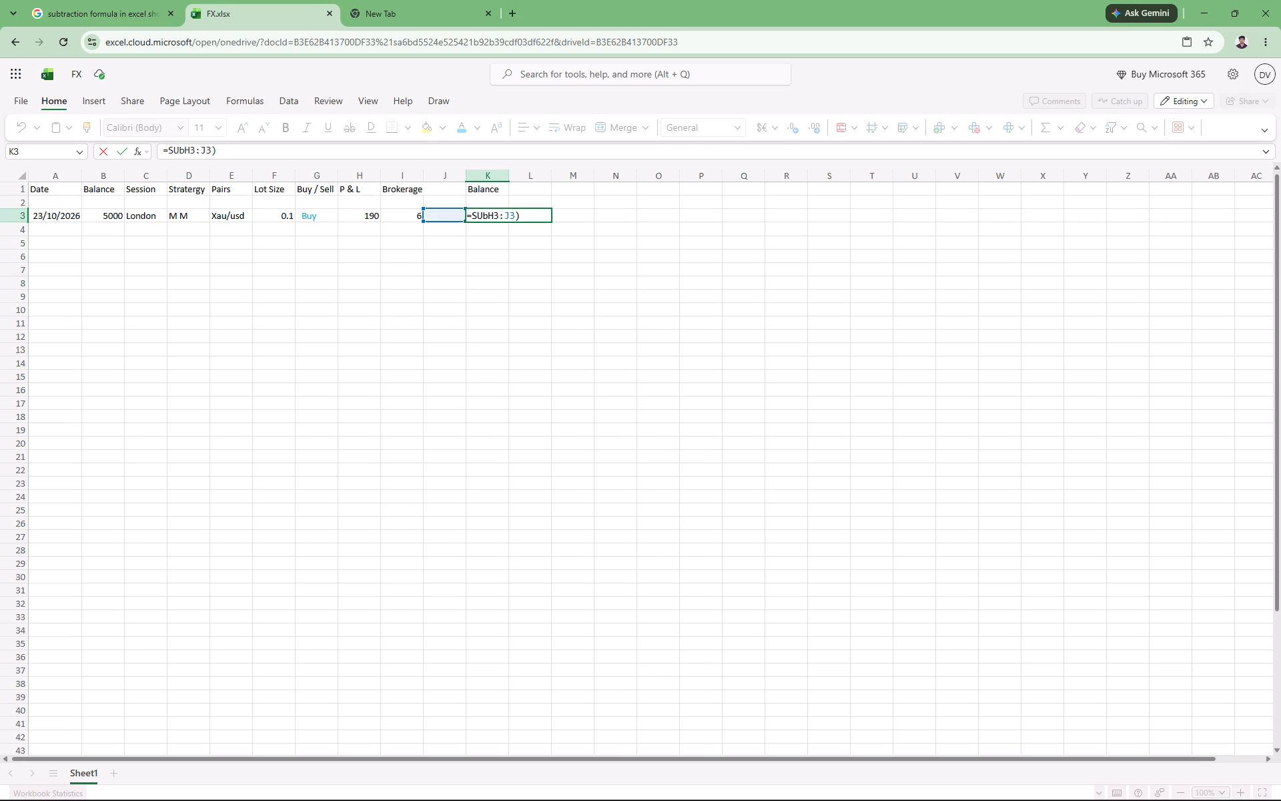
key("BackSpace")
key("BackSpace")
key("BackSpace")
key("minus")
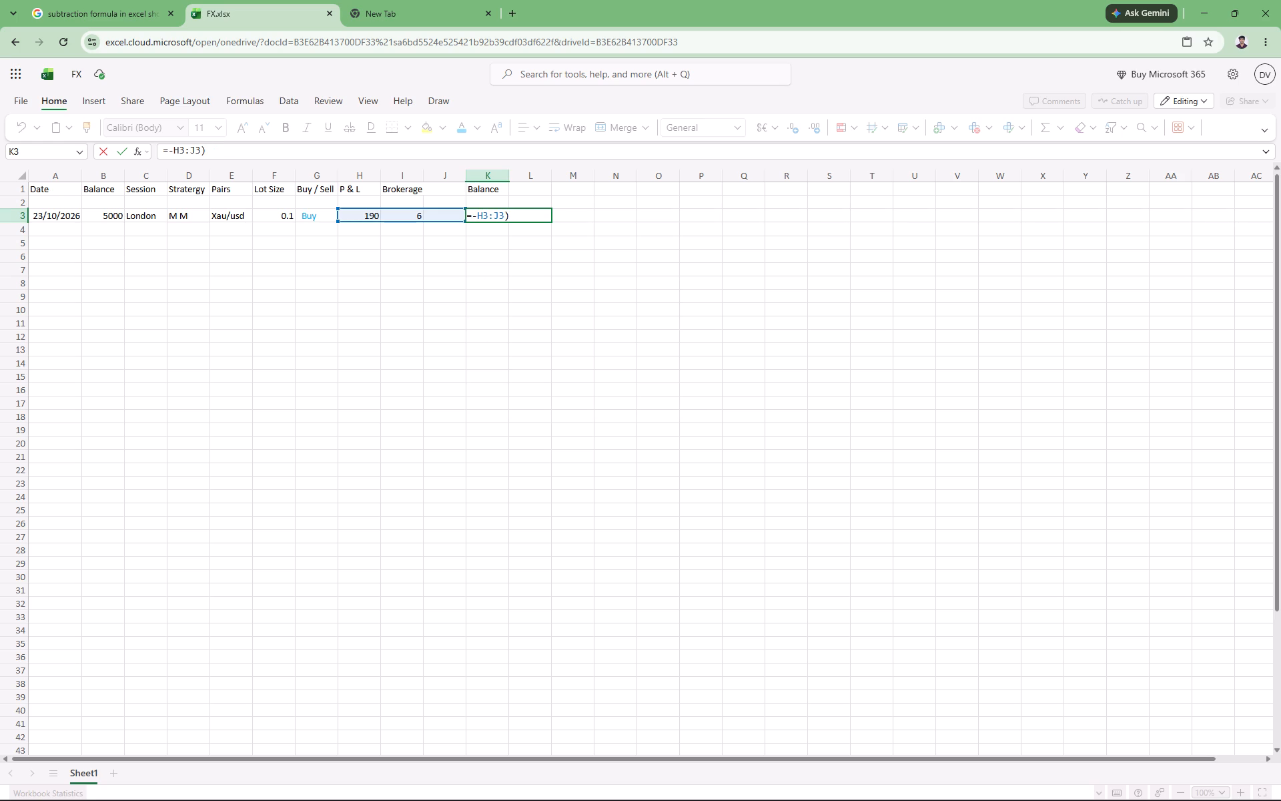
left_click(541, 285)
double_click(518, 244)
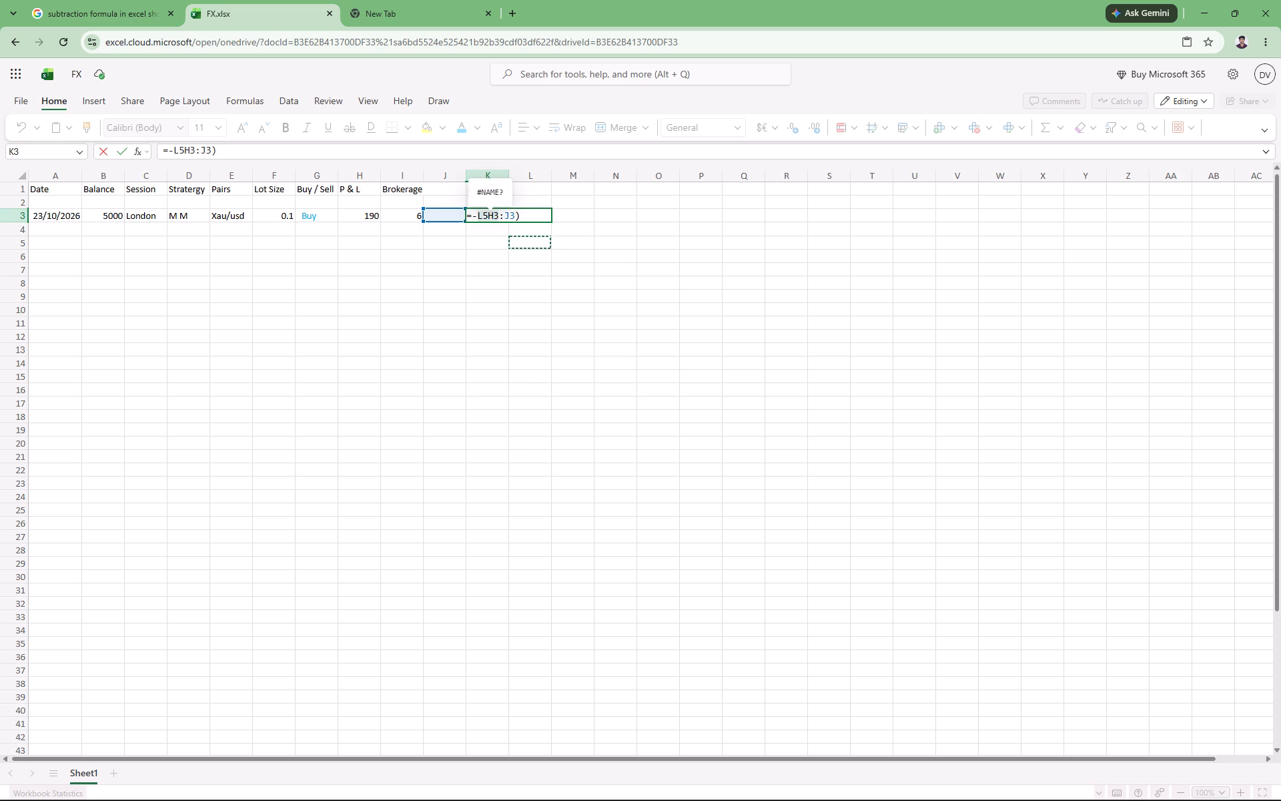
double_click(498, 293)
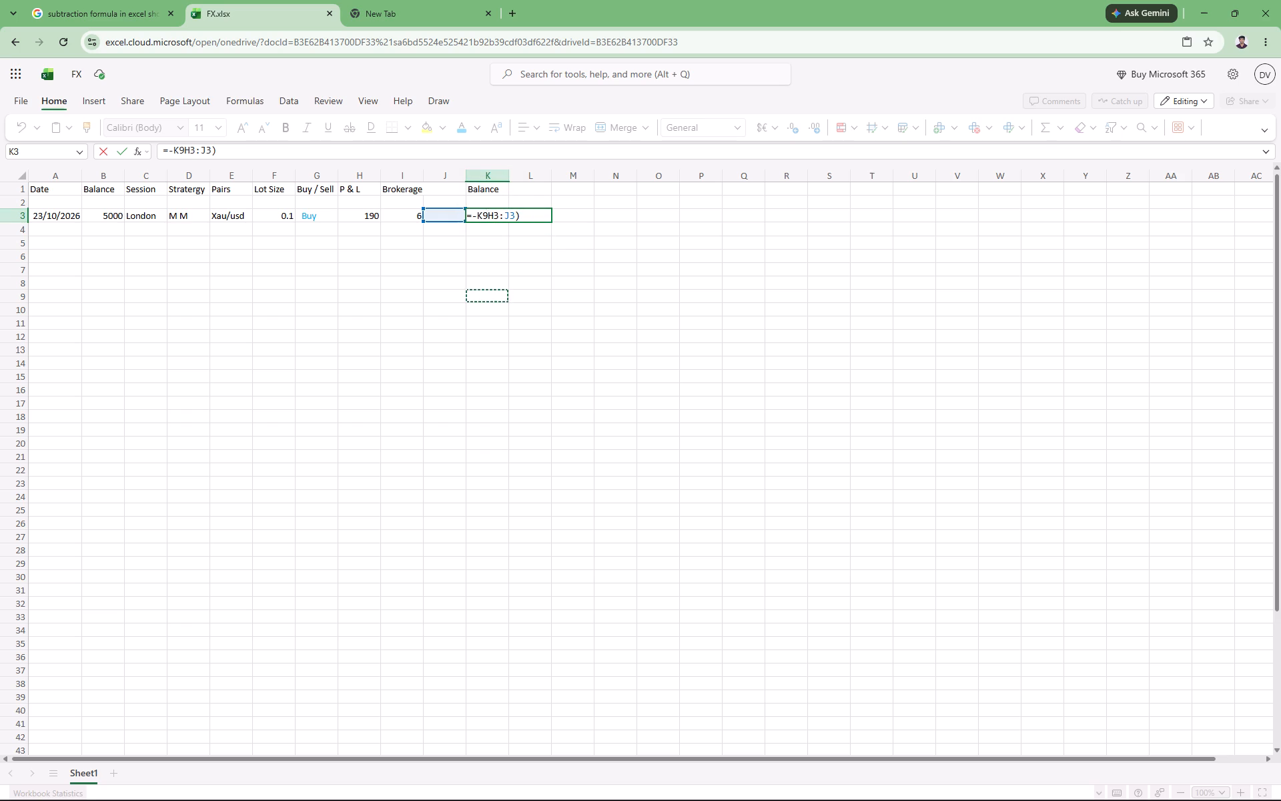
Clear the entire formula from the closing Balance cell K3.
double_click(479, 216)
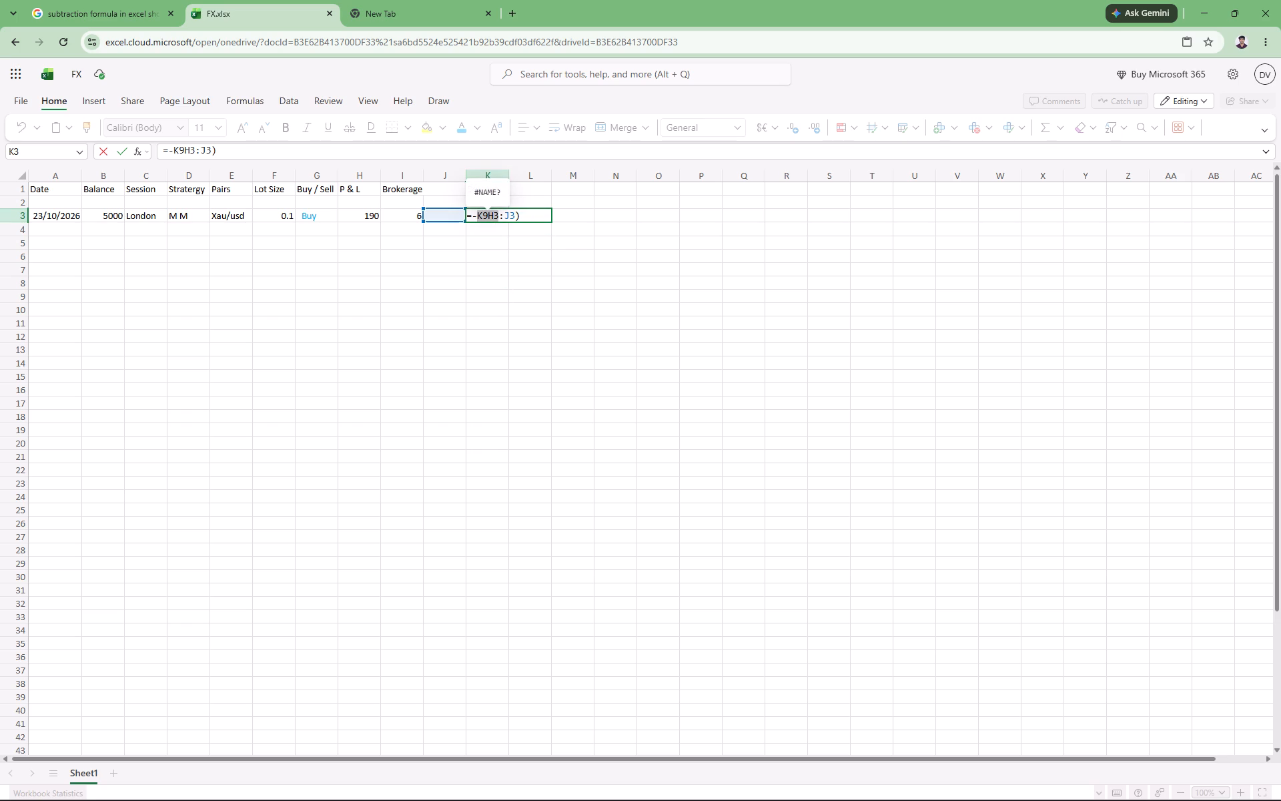
double_click(487, 221)
left_click(500, 216)
left_click_drag(501, 216, 508, 216)
left_click(526, 218)
left_click_drag(526, 218, 466, 222)
key("BackSpace")
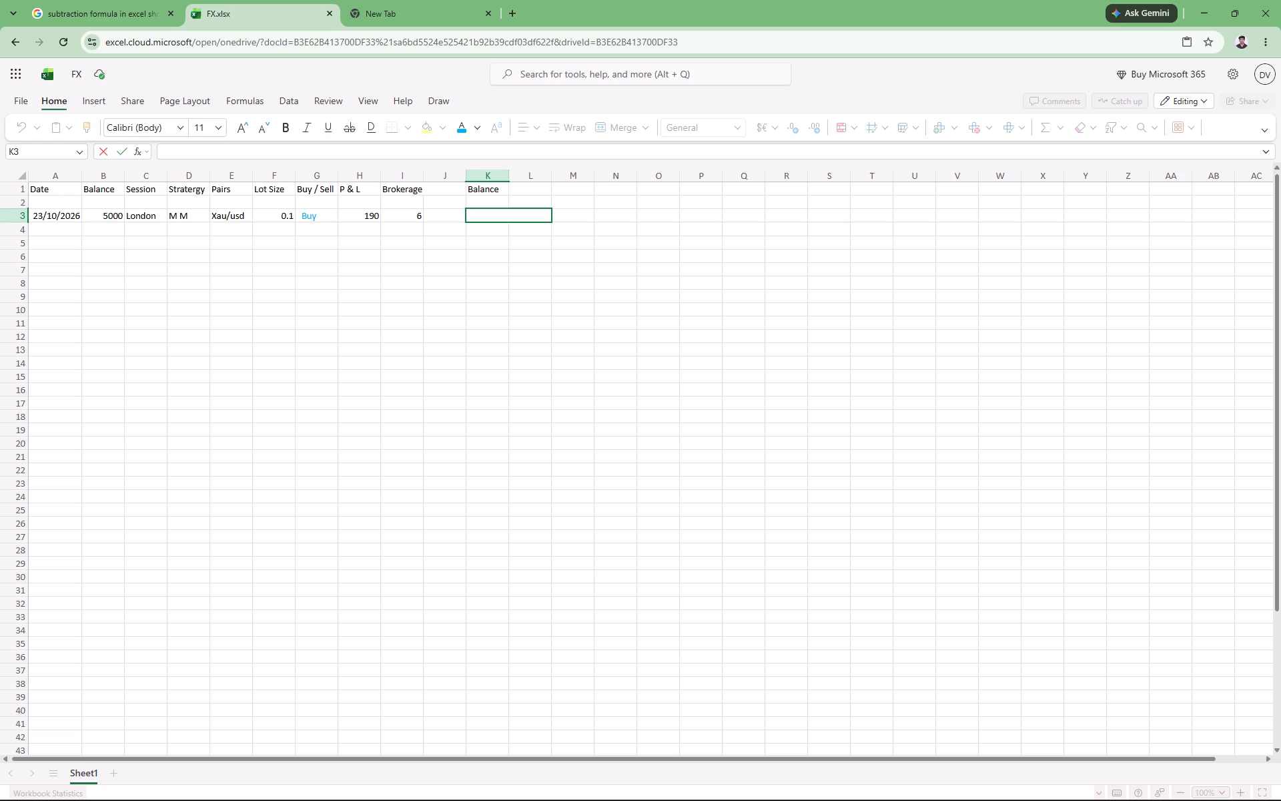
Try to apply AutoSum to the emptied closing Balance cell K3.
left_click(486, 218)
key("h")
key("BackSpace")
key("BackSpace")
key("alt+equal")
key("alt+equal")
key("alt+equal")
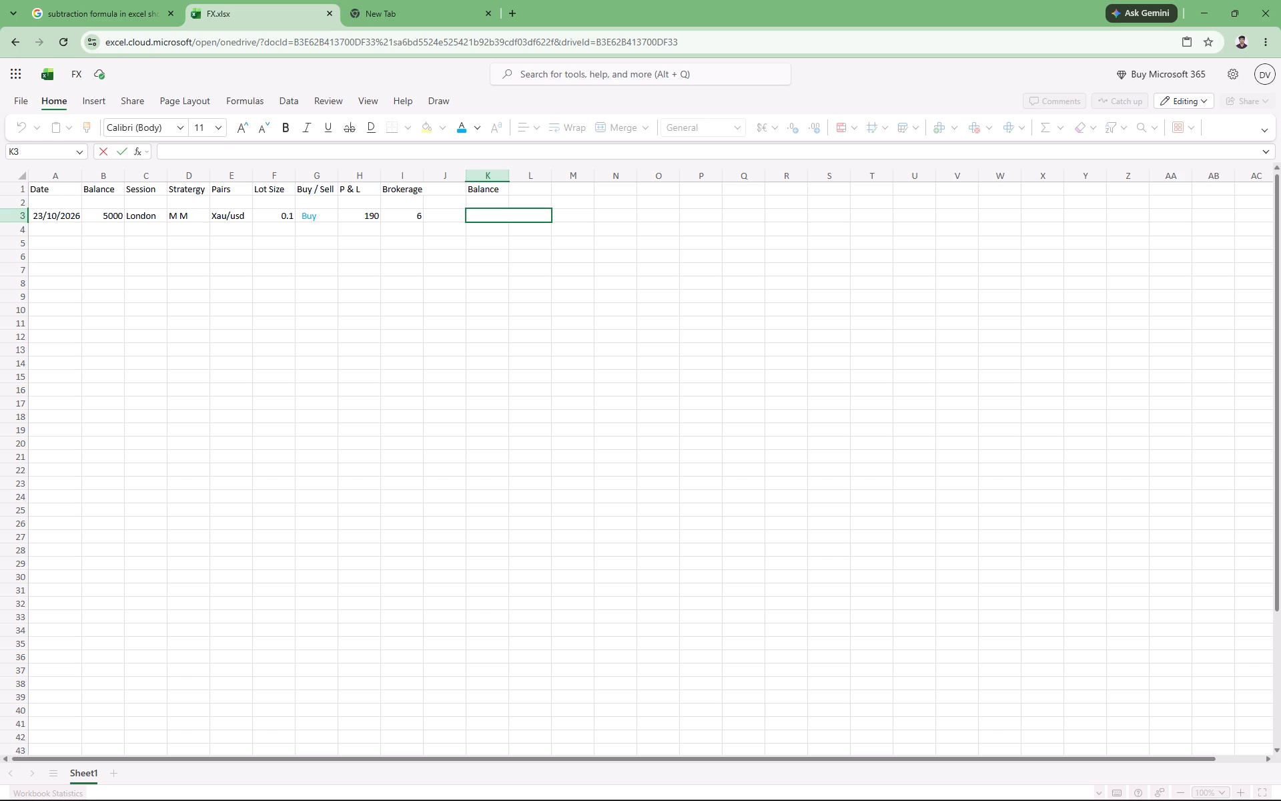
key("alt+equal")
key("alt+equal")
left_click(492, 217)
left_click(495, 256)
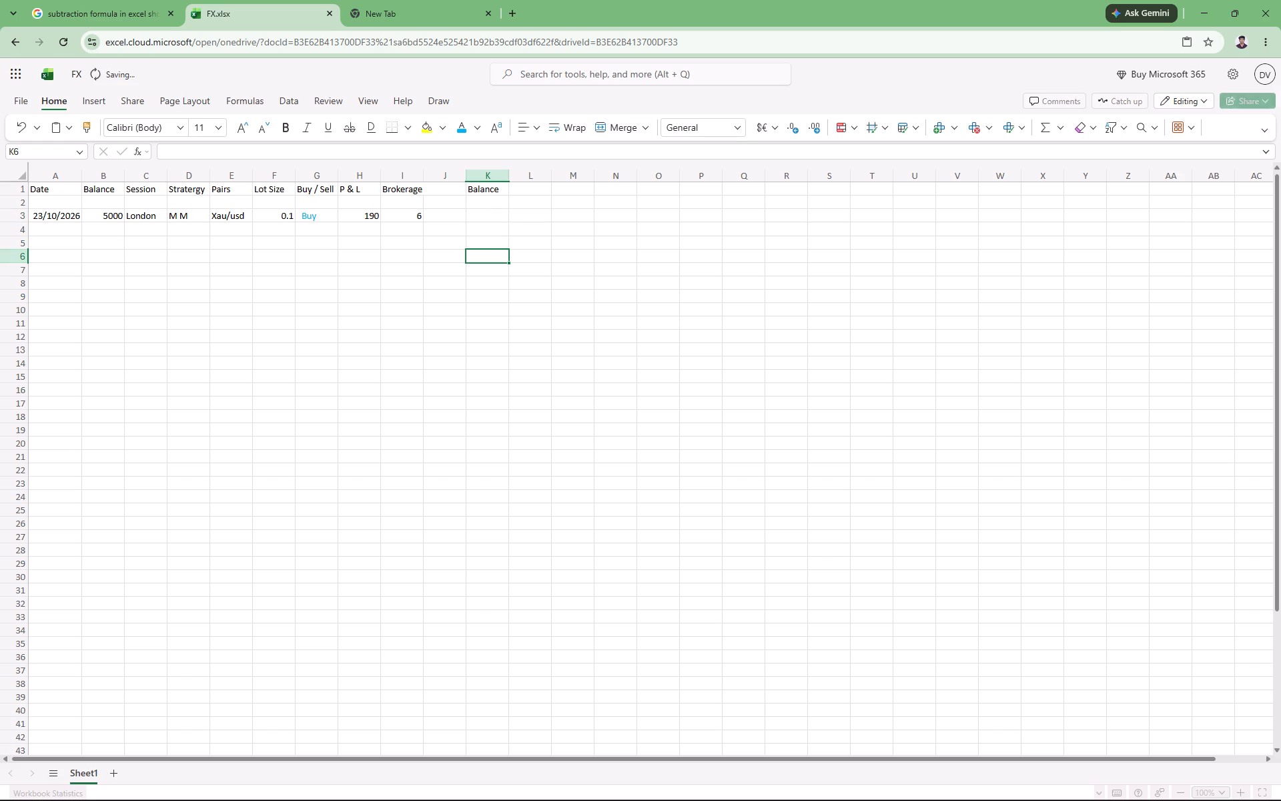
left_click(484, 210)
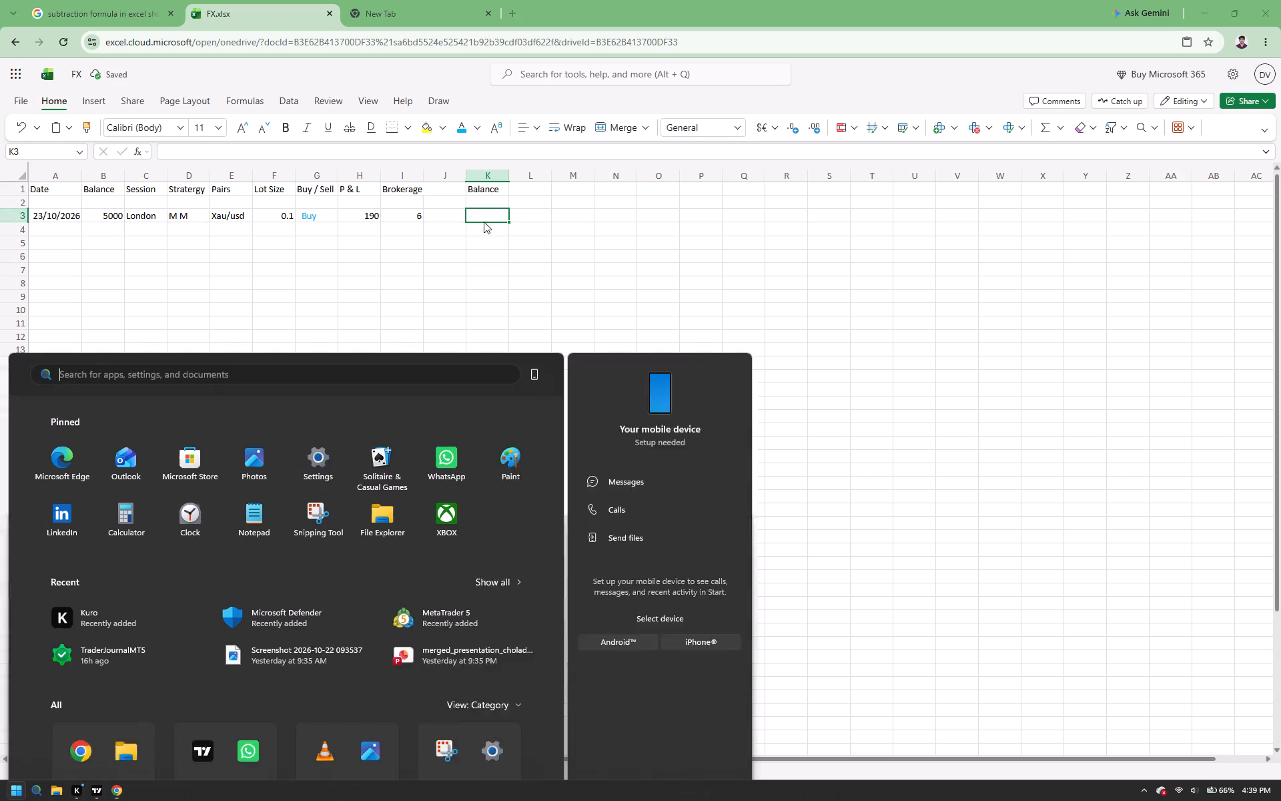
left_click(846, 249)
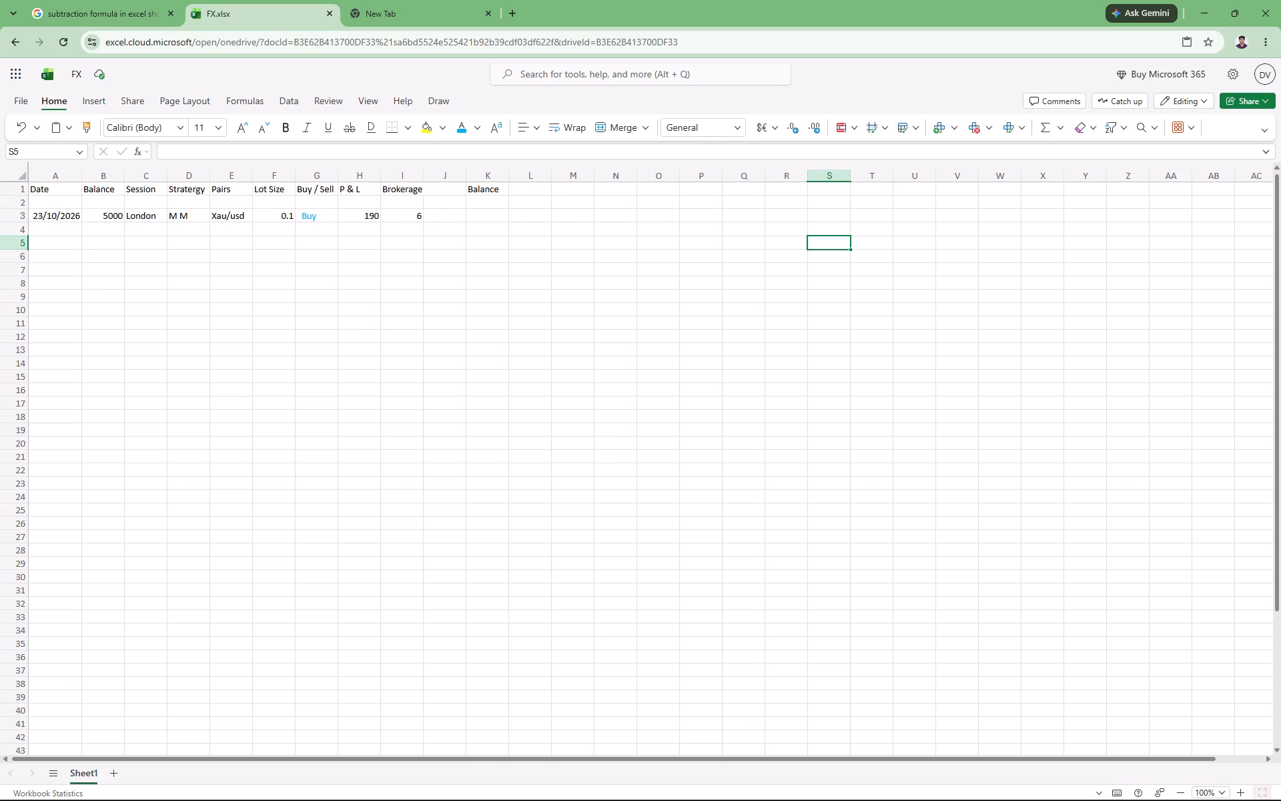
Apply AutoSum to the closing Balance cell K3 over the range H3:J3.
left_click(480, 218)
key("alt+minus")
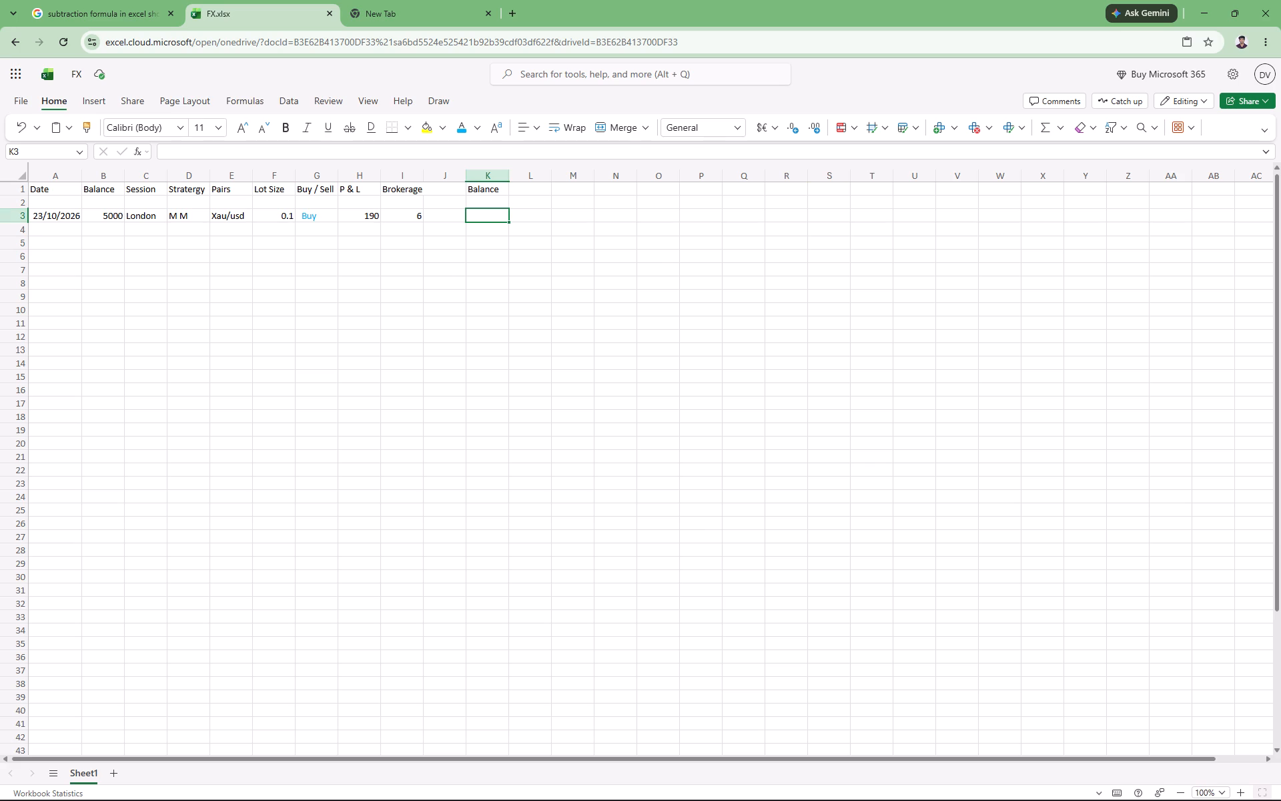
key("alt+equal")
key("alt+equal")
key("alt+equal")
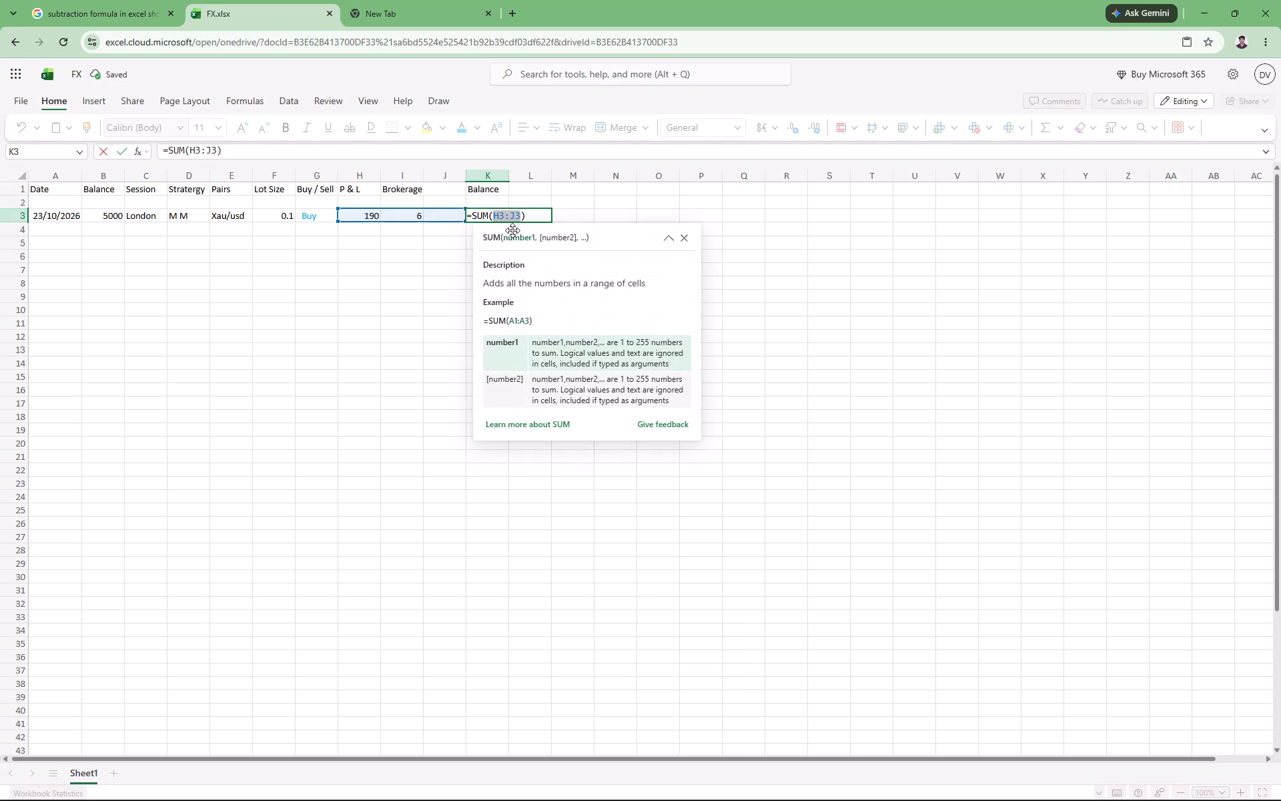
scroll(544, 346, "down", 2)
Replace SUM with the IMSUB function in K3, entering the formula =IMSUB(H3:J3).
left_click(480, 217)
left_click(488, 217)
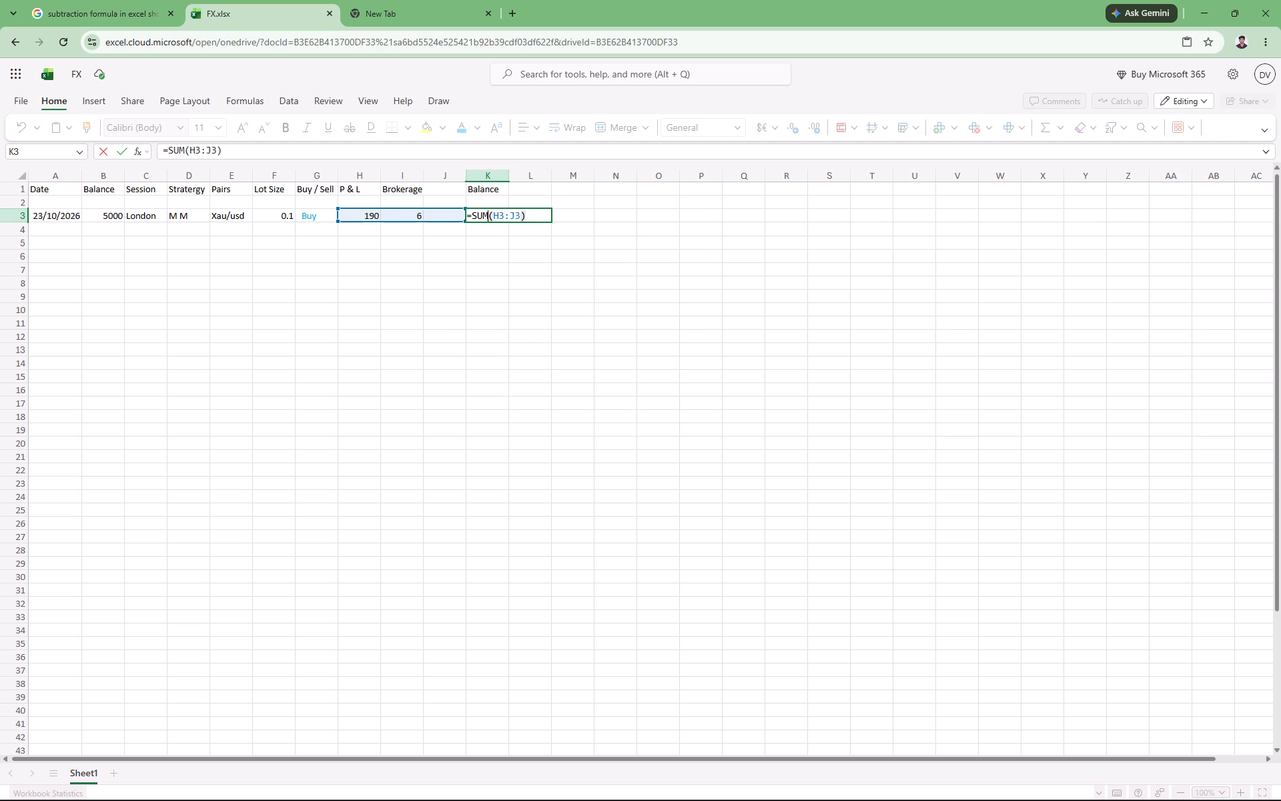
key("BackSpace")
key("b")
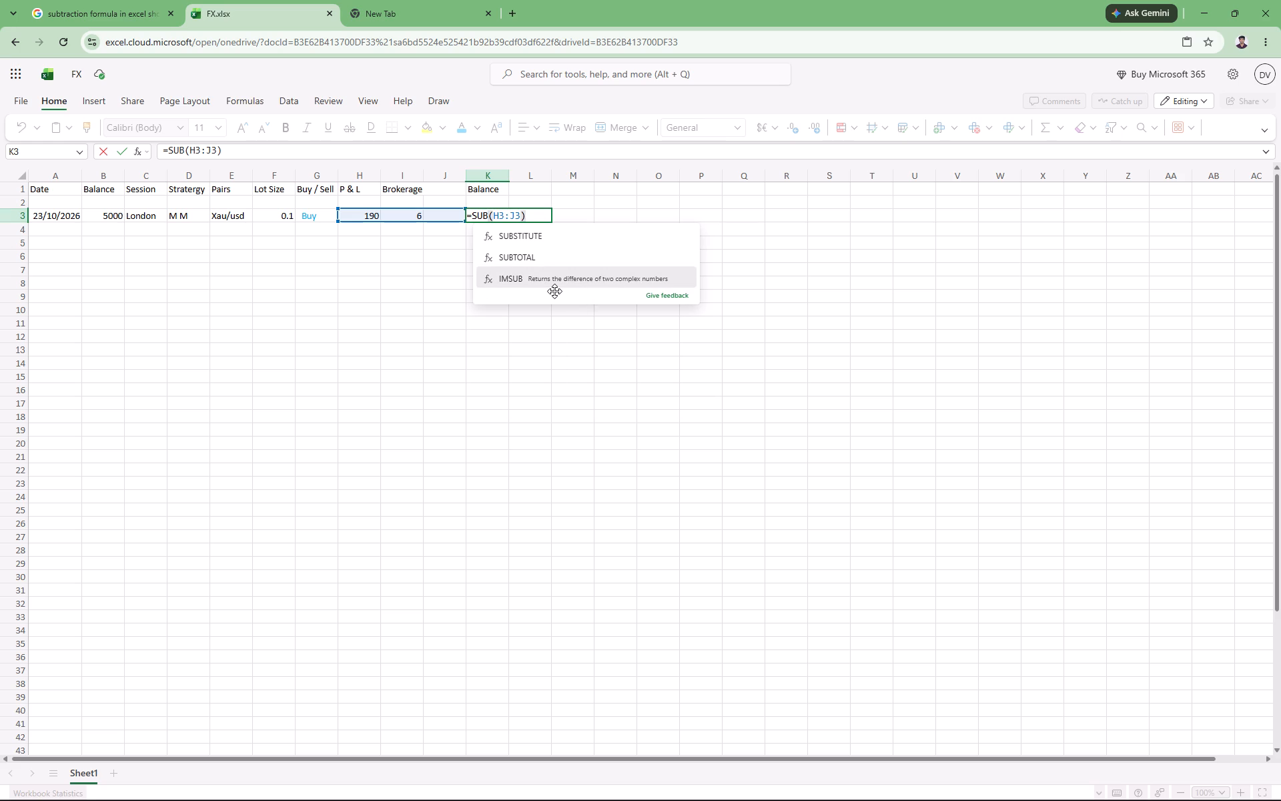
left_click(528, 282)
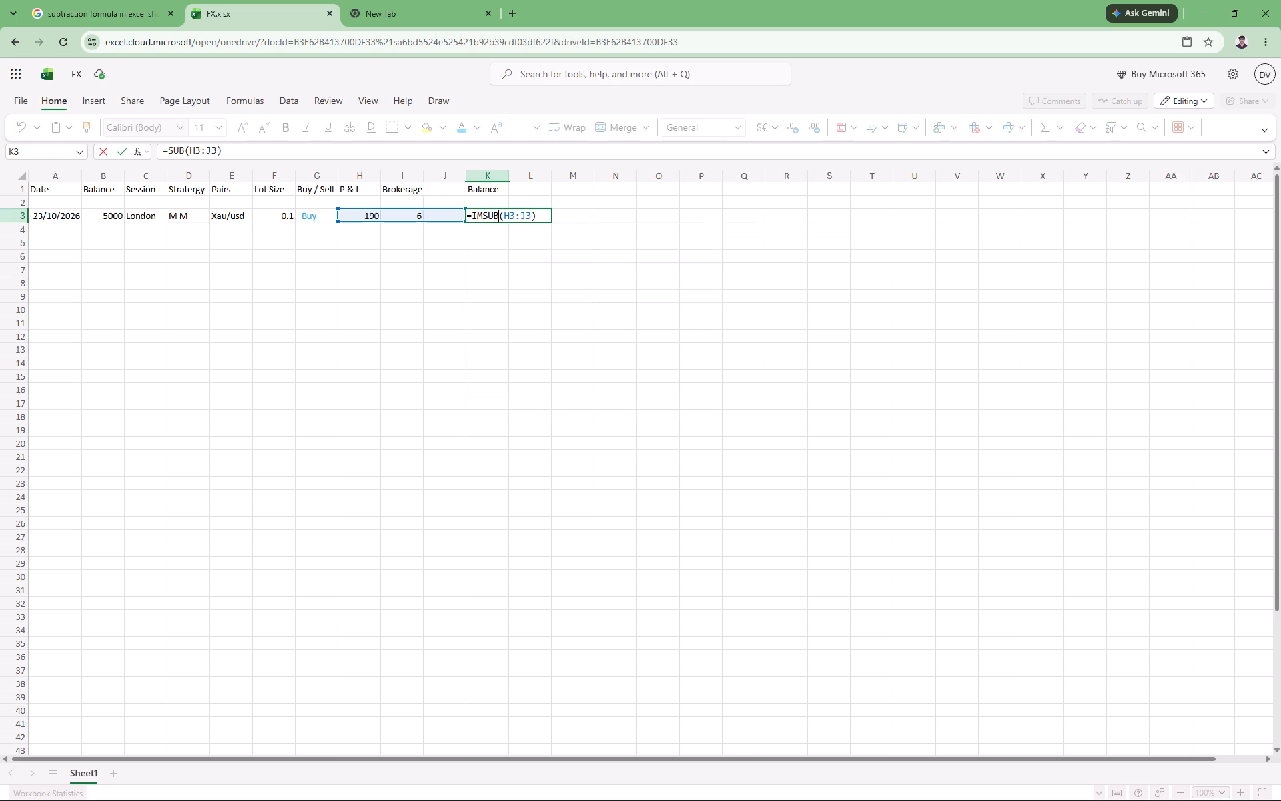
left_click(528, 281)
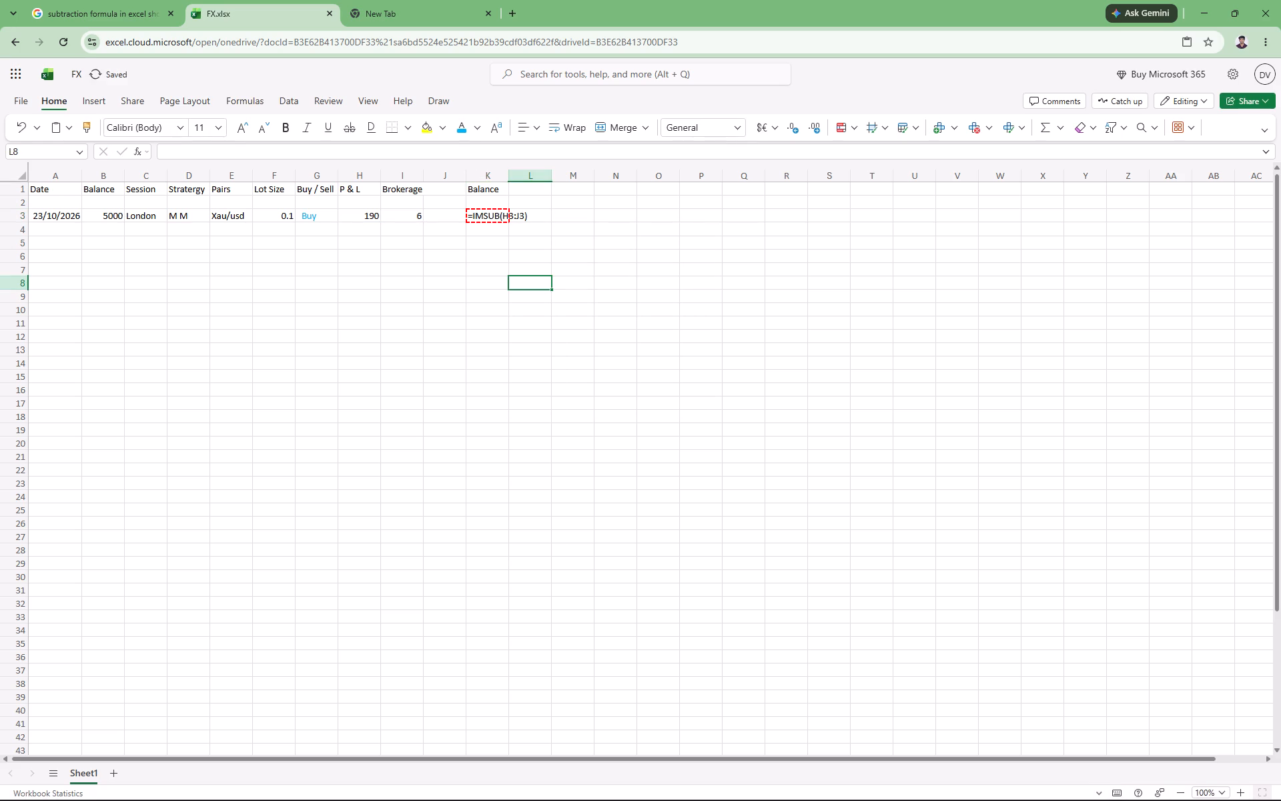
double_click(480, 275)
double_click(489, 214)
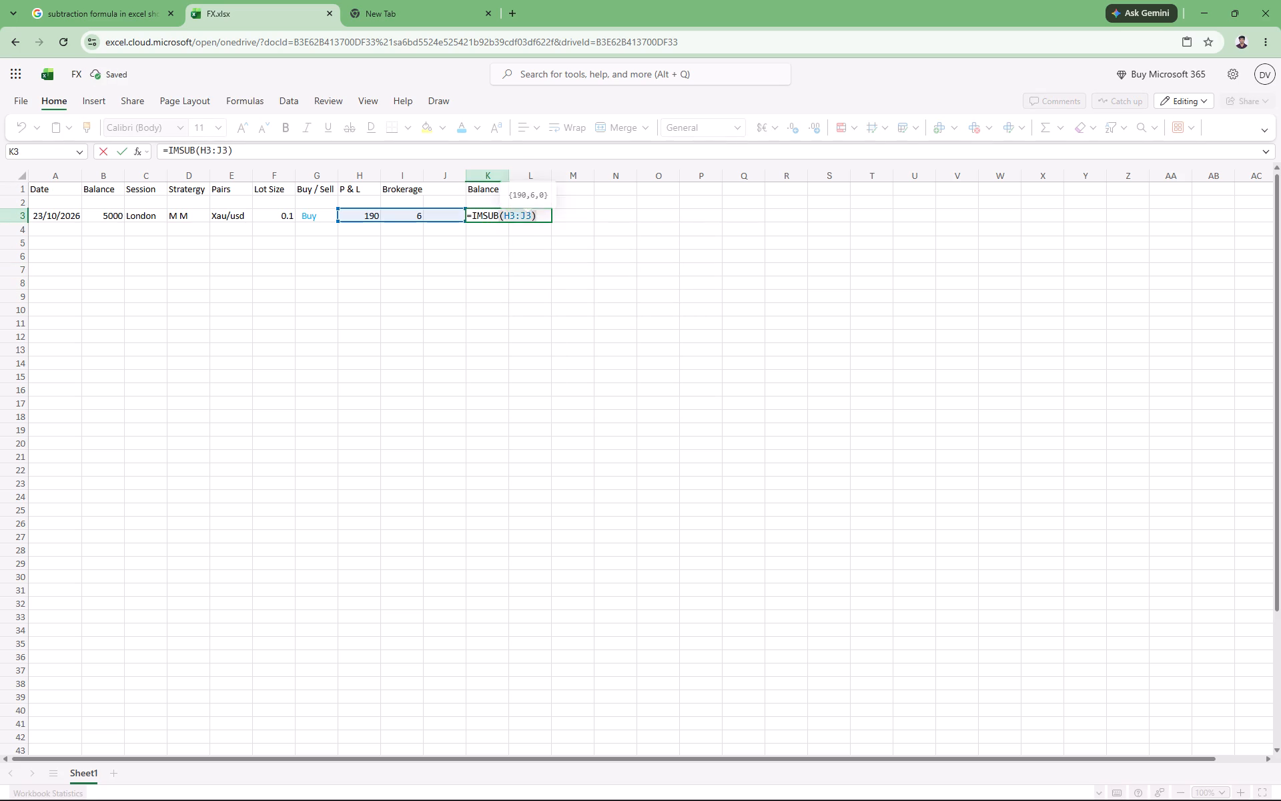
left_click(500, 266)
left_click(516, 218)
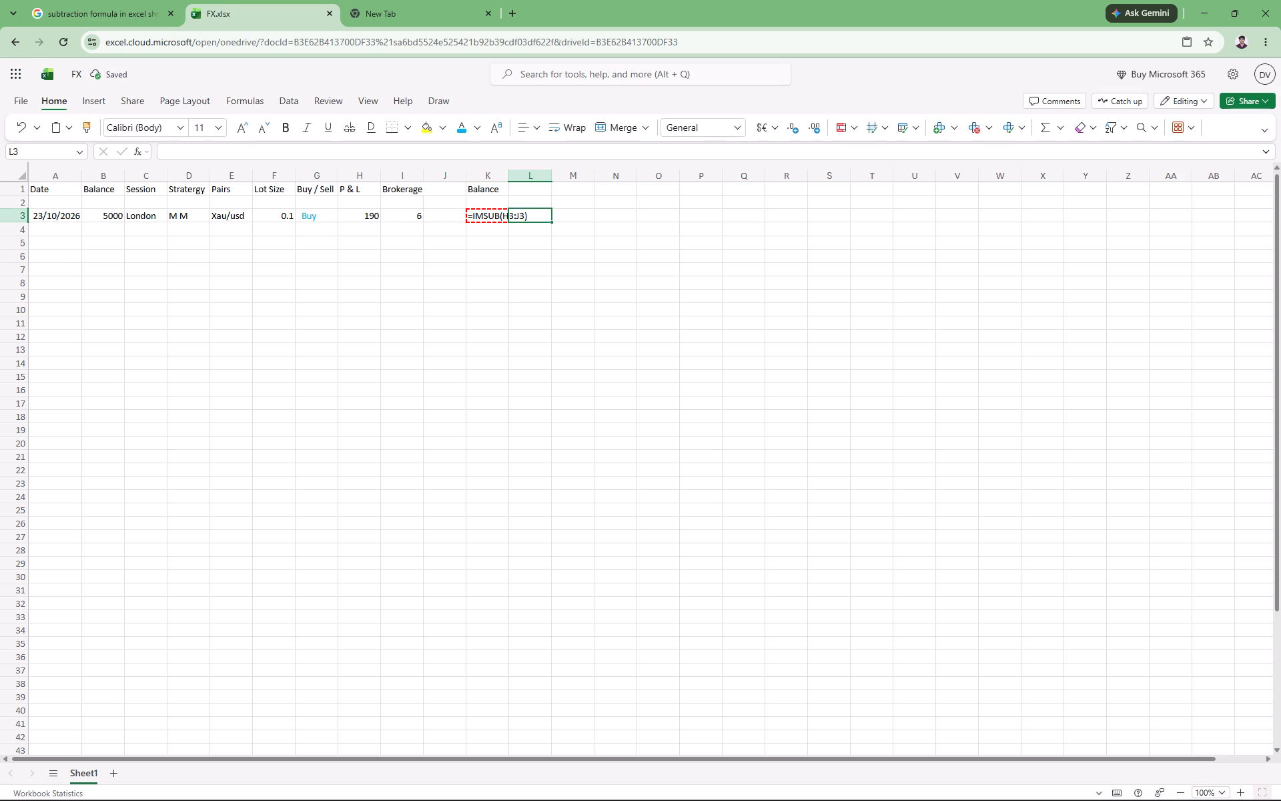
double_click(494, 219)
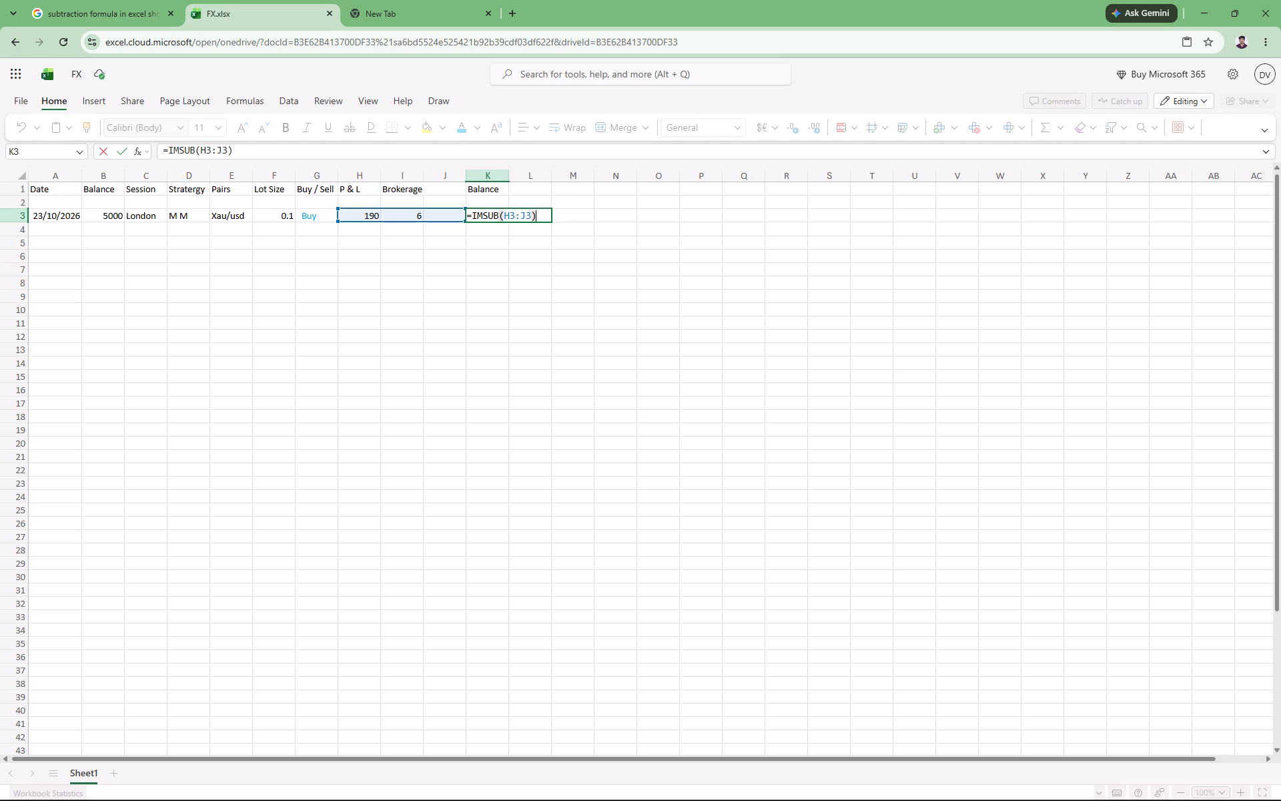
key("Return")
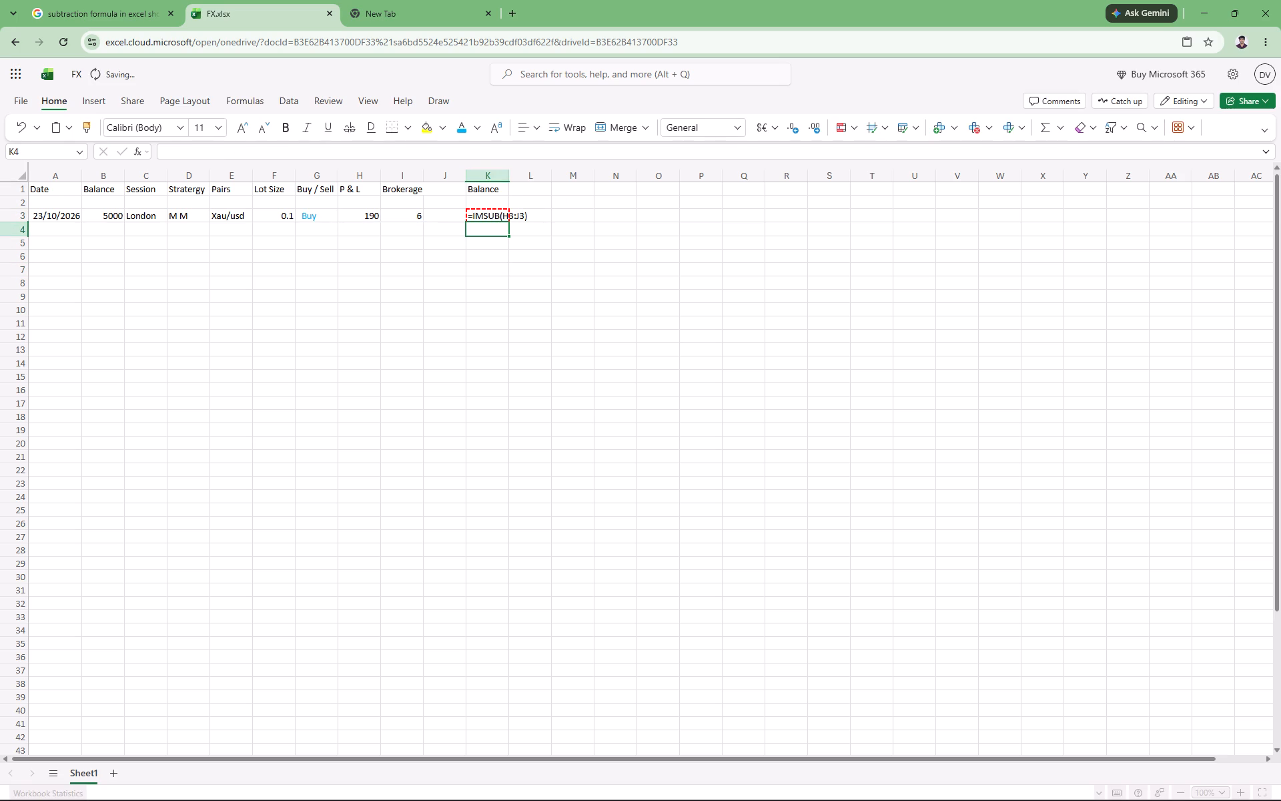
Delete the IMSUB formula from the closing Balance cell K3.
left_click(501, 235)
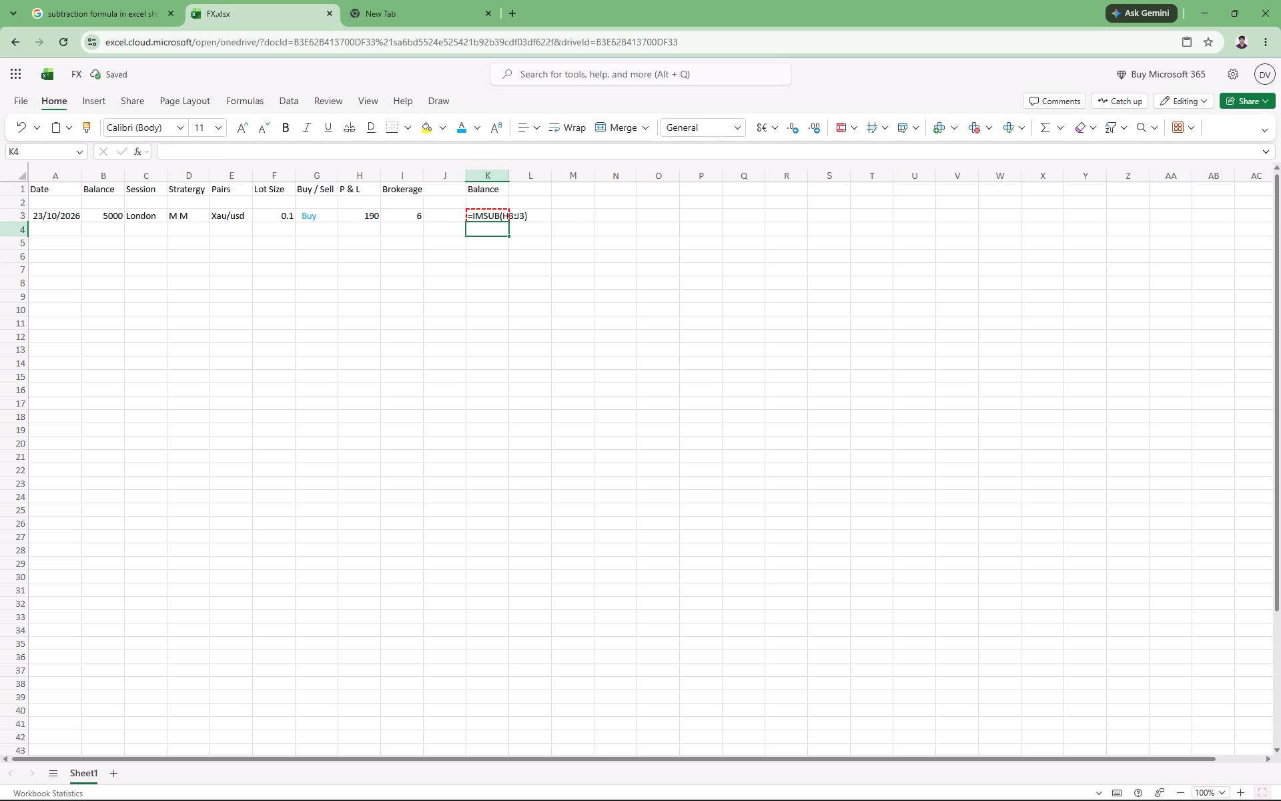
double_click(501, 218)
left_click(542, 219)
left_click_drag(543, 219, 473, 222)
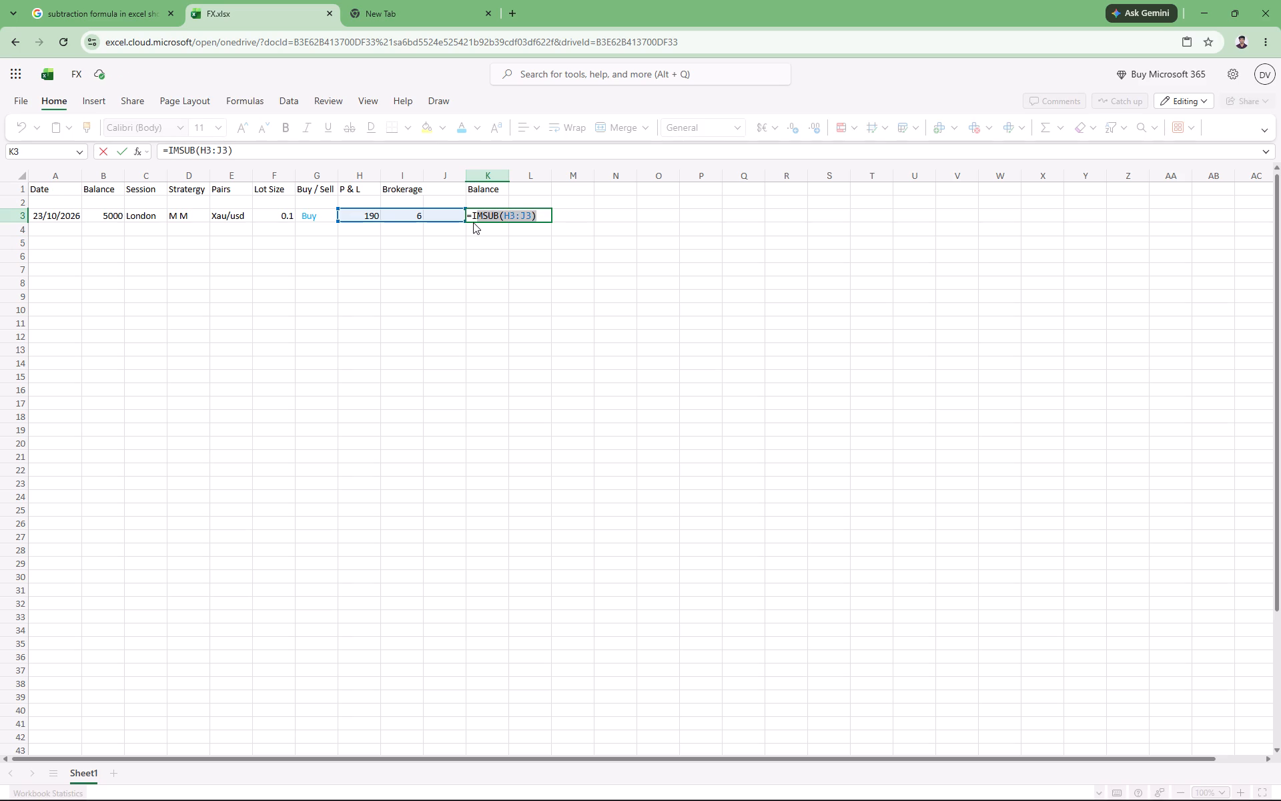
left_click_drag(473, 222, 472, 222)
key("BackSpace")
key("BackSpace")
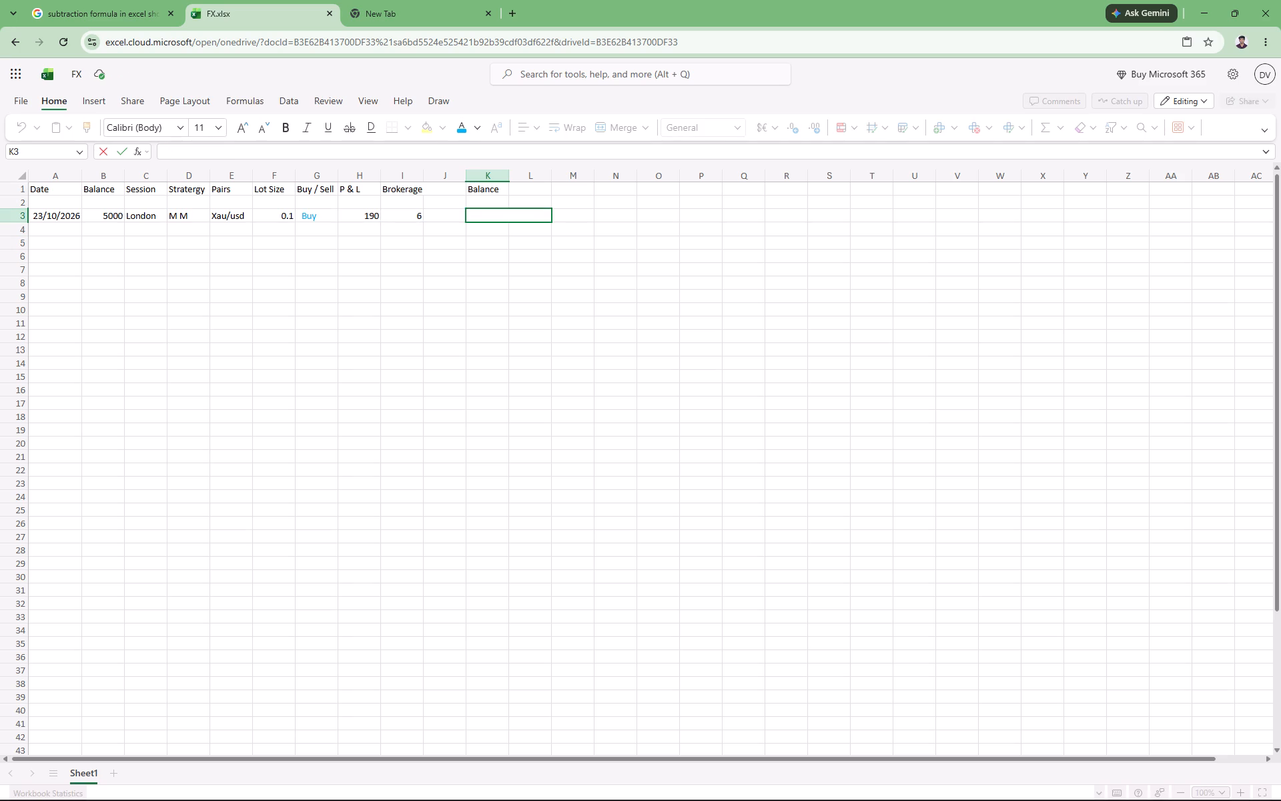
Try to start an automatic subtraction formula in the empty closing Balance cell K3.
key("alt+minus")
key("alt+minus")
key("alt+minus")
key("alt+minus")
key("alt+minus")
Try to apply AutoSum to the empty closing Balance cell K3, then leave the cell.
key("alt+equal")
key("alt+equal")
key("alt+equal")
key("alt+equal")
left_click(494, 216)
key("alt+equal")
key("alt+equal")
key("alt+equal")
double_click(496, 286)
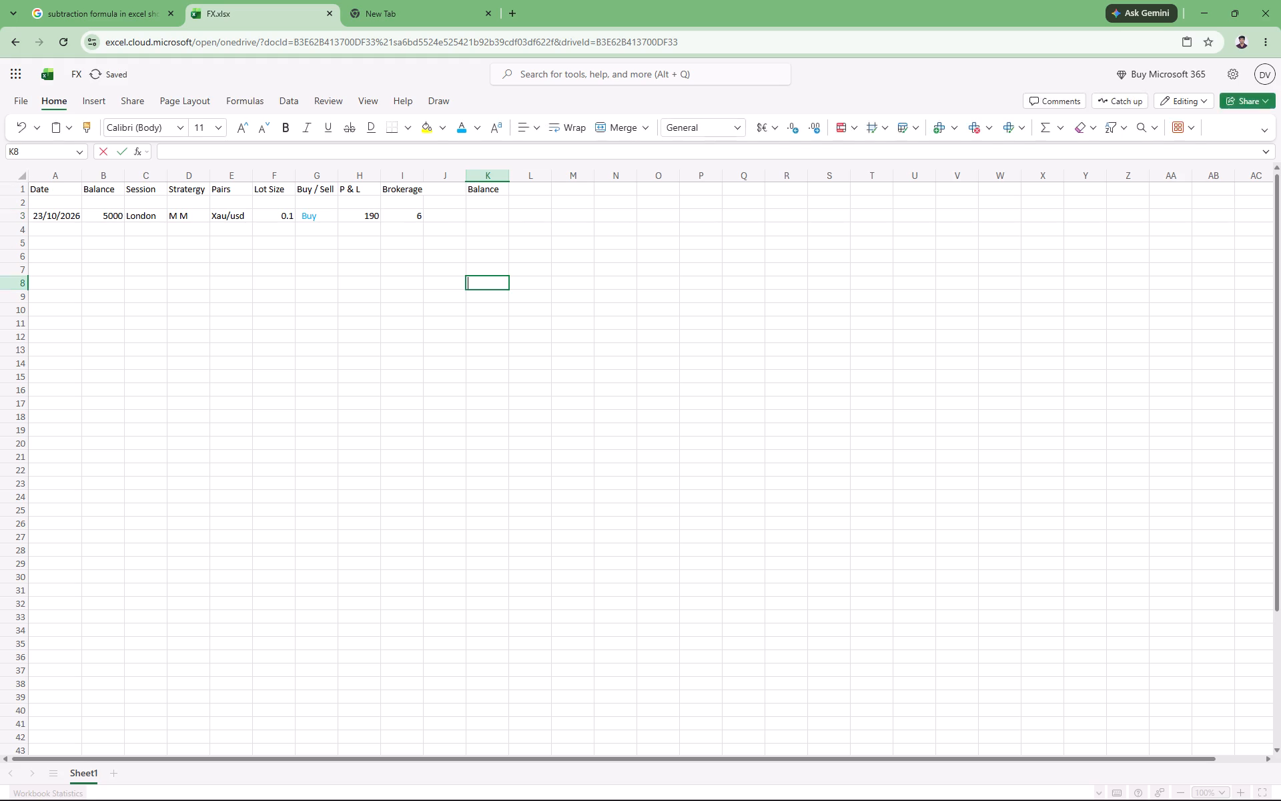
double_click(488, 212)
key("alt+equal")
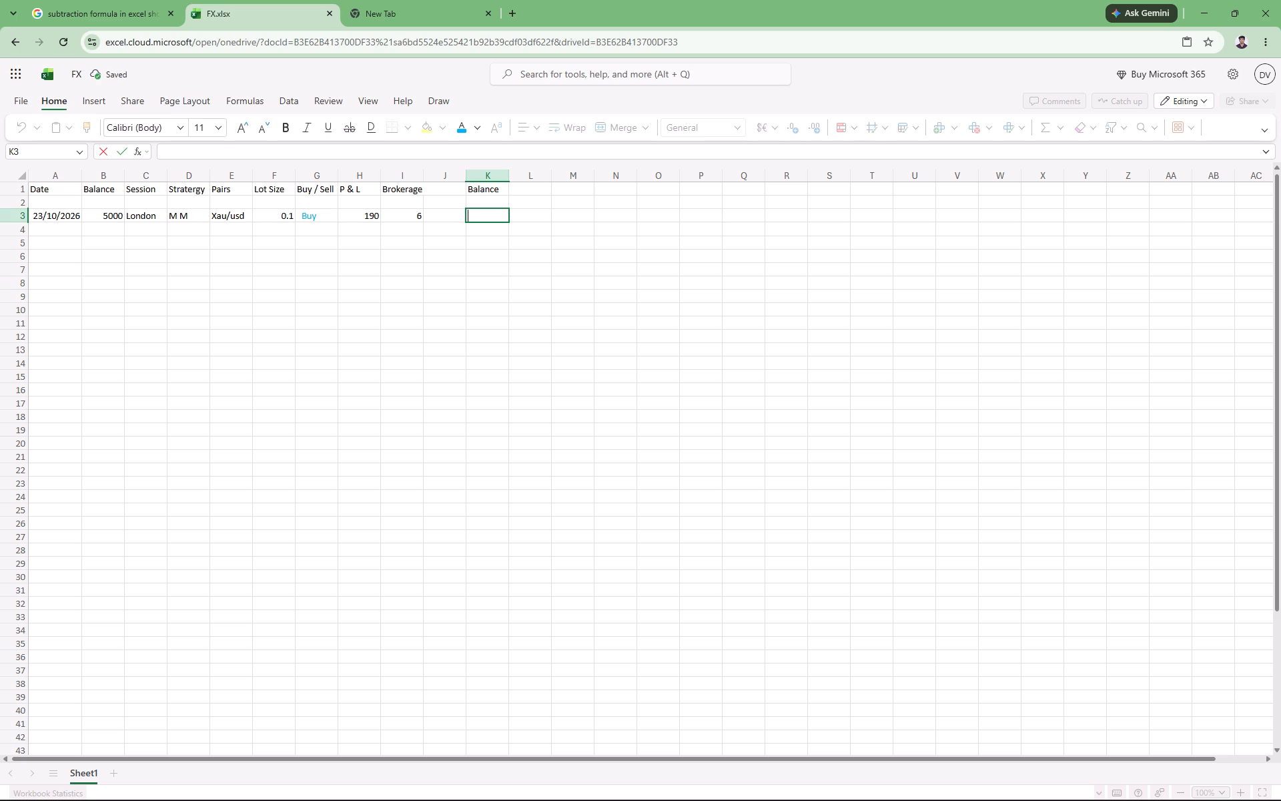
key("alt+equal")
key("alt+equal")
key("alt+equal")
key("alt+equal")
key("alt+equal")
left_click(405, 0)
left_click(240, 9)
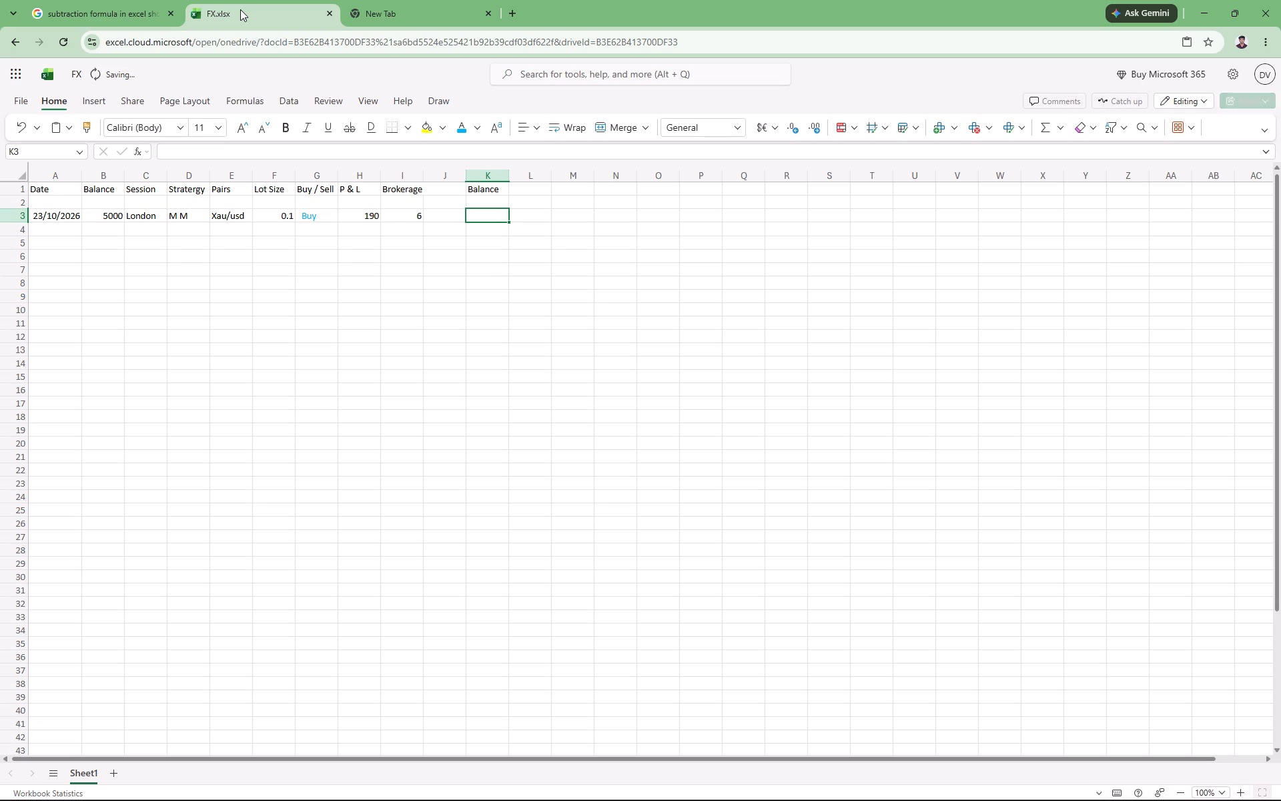
Switch to the Google results page and search the web for "sub in excel shortcut".
left_click(95, 10)
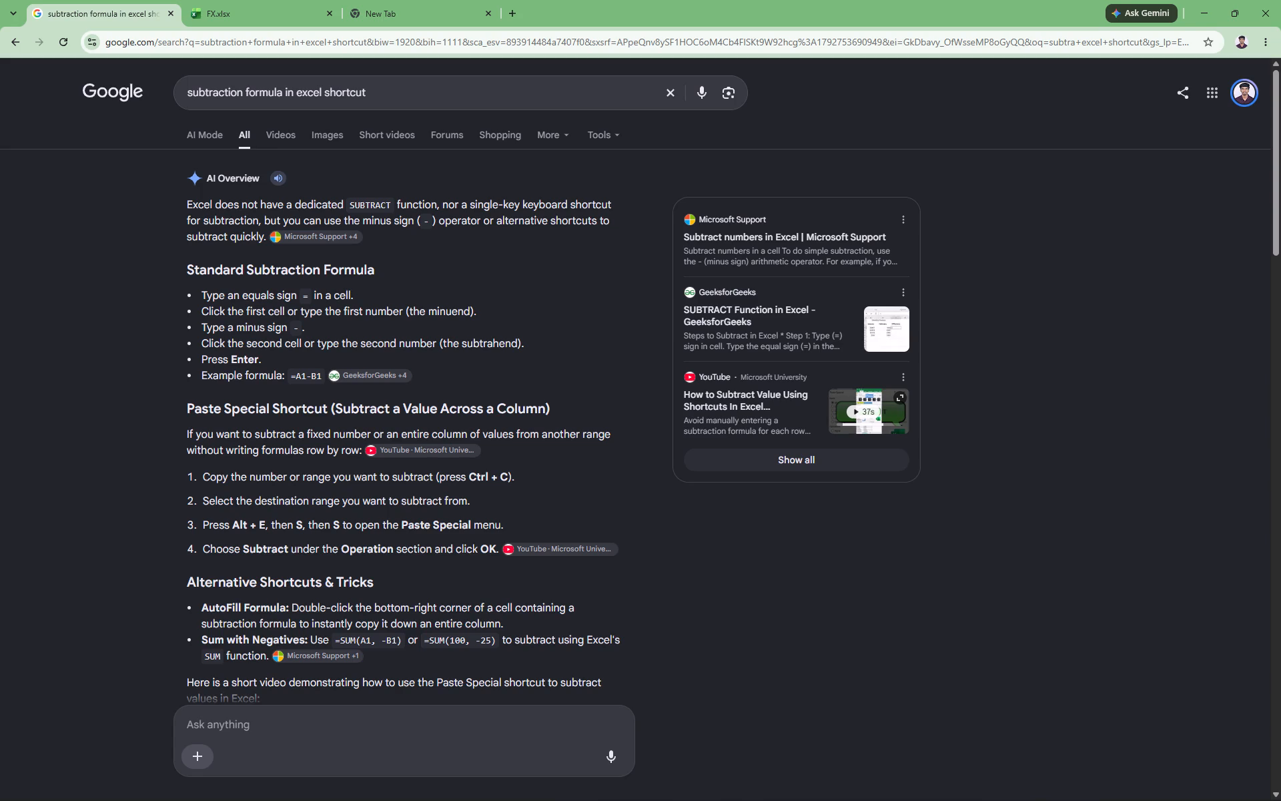
left_click(381, 94)
left_click(250, 97)
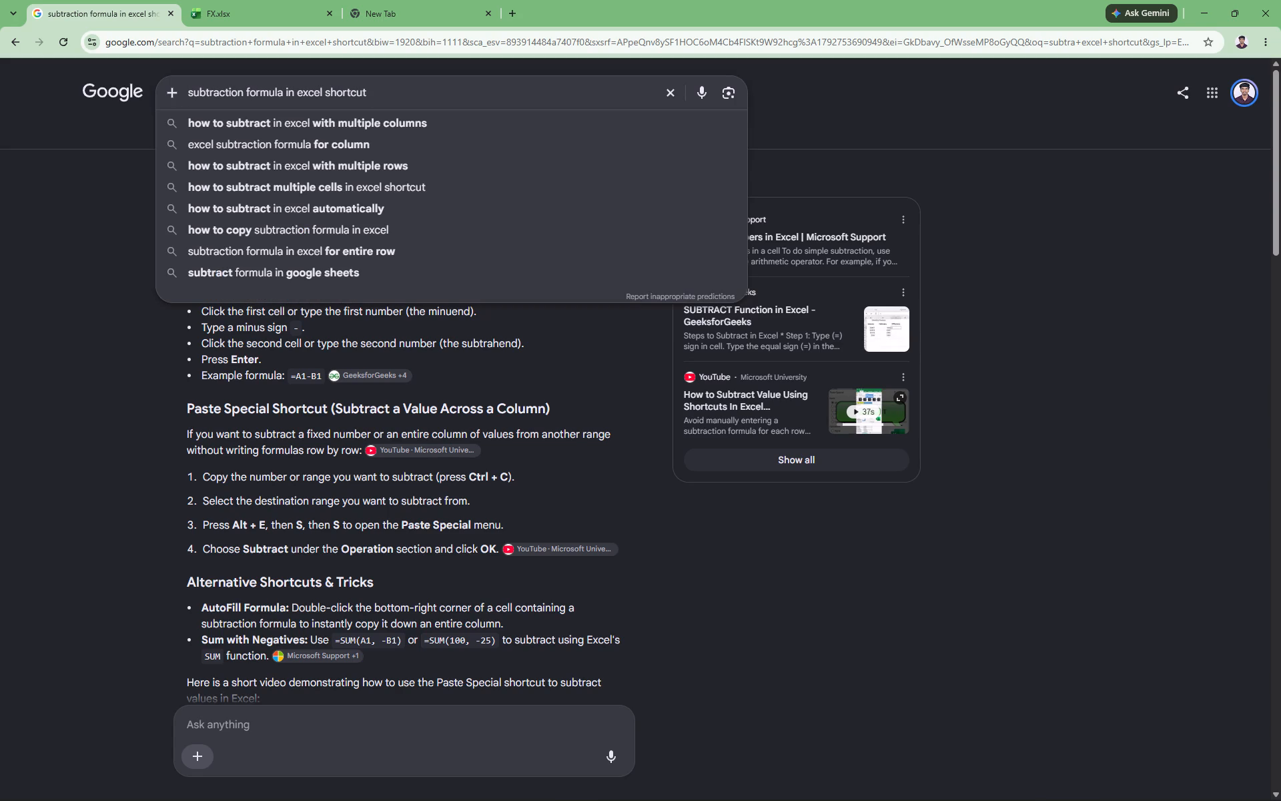
left_click(244, 96)
key("BackSpace")
key("BackSpace")
key("BackSpace")
key("BackSpace")
key("BackSpace")
key("BackSpace")
key("BackSpace")
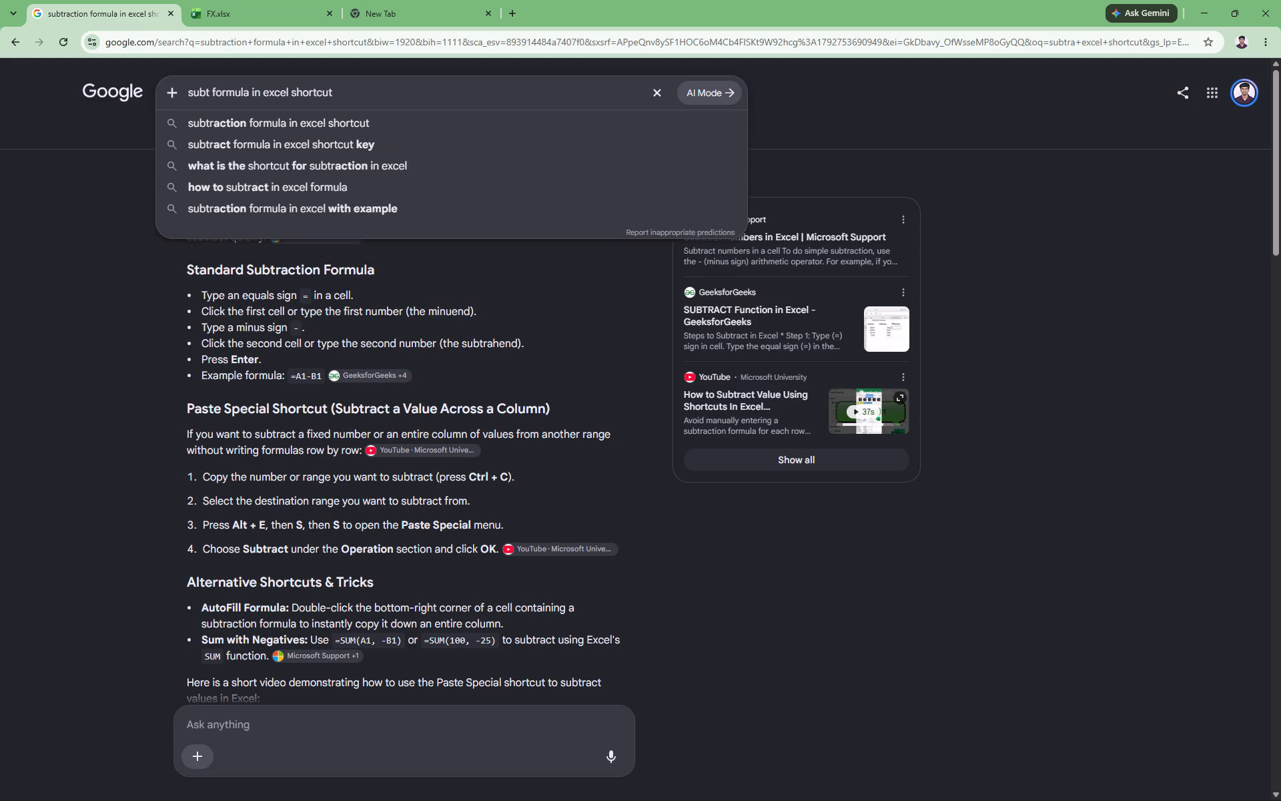
key("BackSpace")
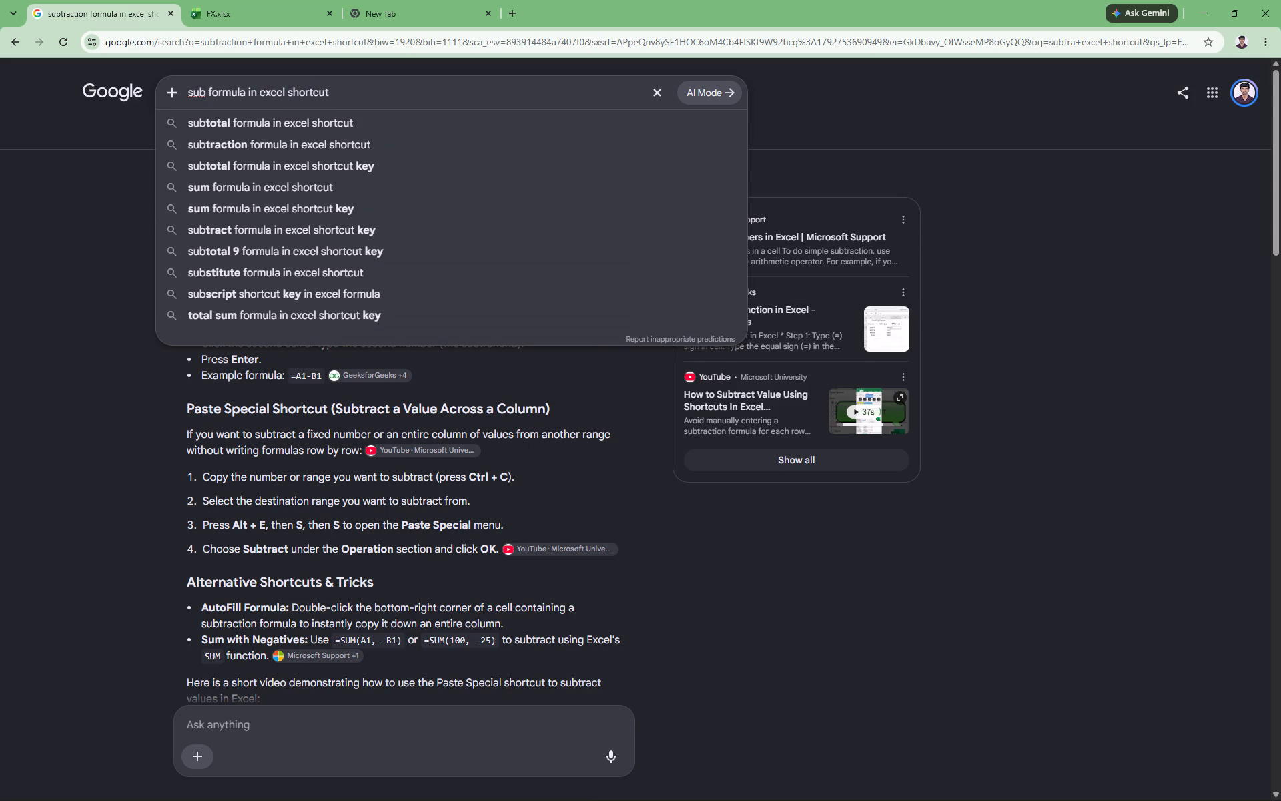
left_click(246, 93)
key("BackSpace")
key("BackSpace")
key("BackSpace")
key("BackSpace")
key("BackSpace")
key("BackSpace")
key("BackSpace")
key("BackSpace")
key("BackSpace")
key("BackSpace")
key("BackSpace")
key("BackSpace")
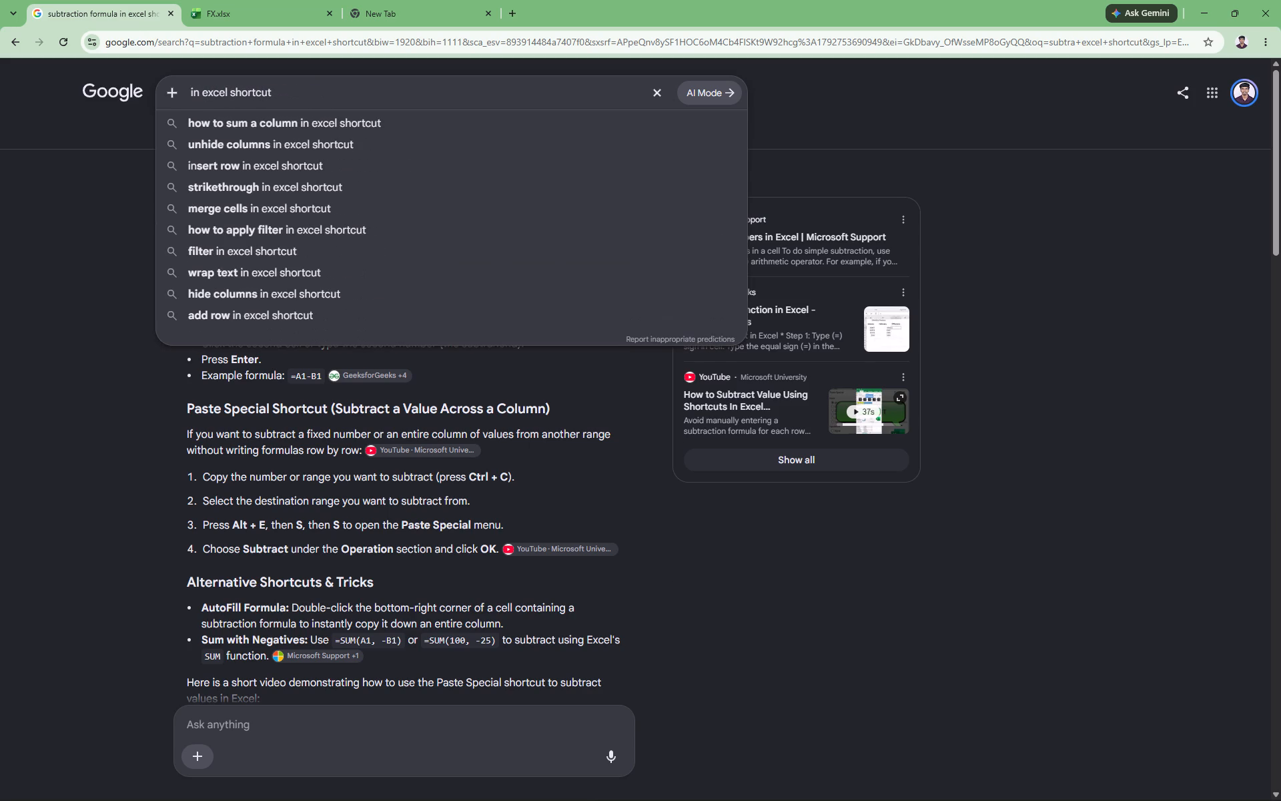
type("sub")
key("Return")
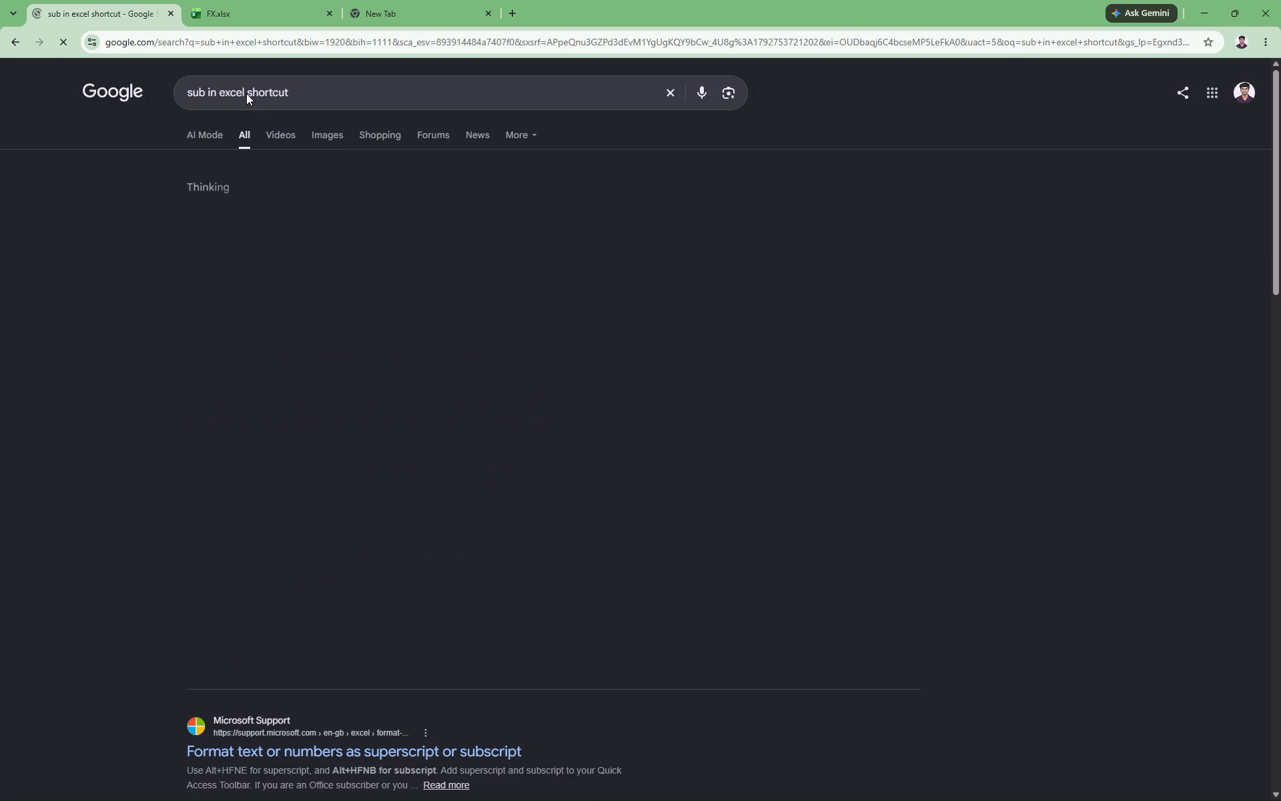
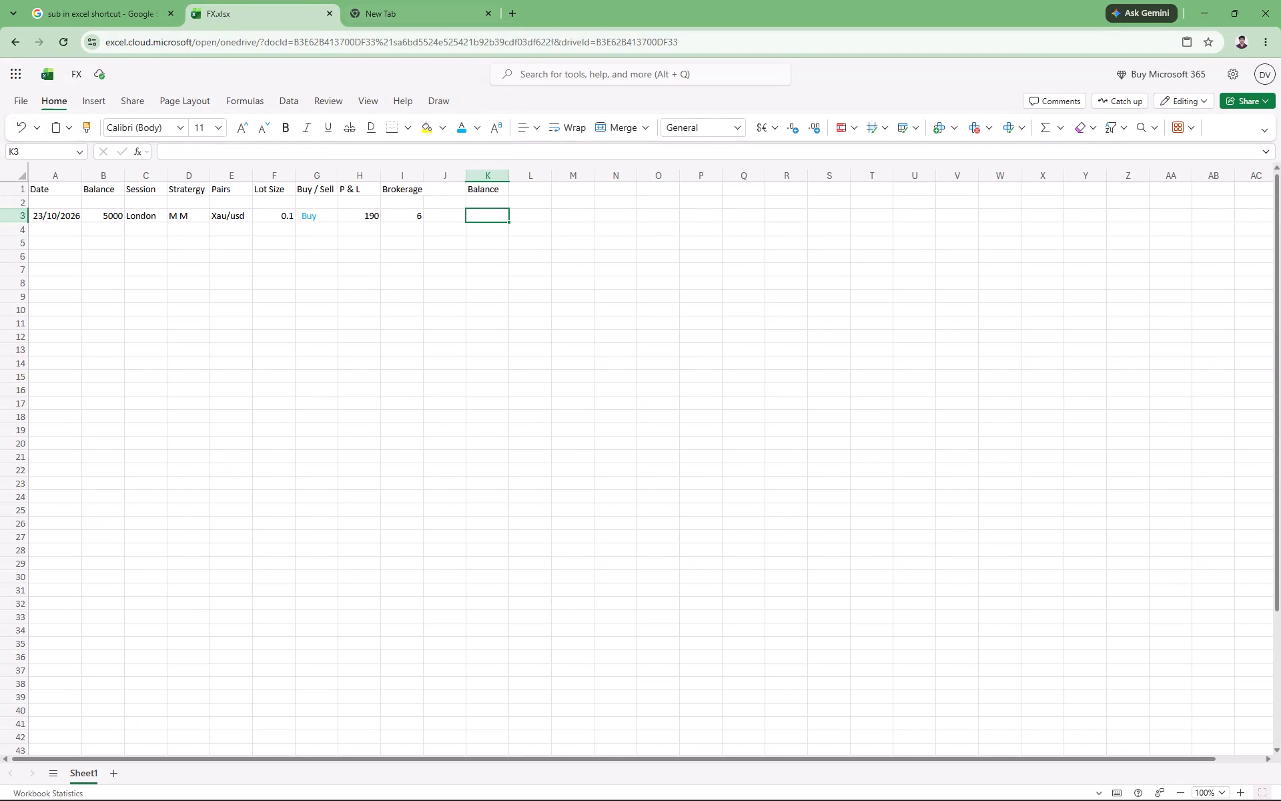
Copy the empty closing Balance cell K3 and paste it into cell B4, below the opening balance of the first trade.
double_click(117, 233)
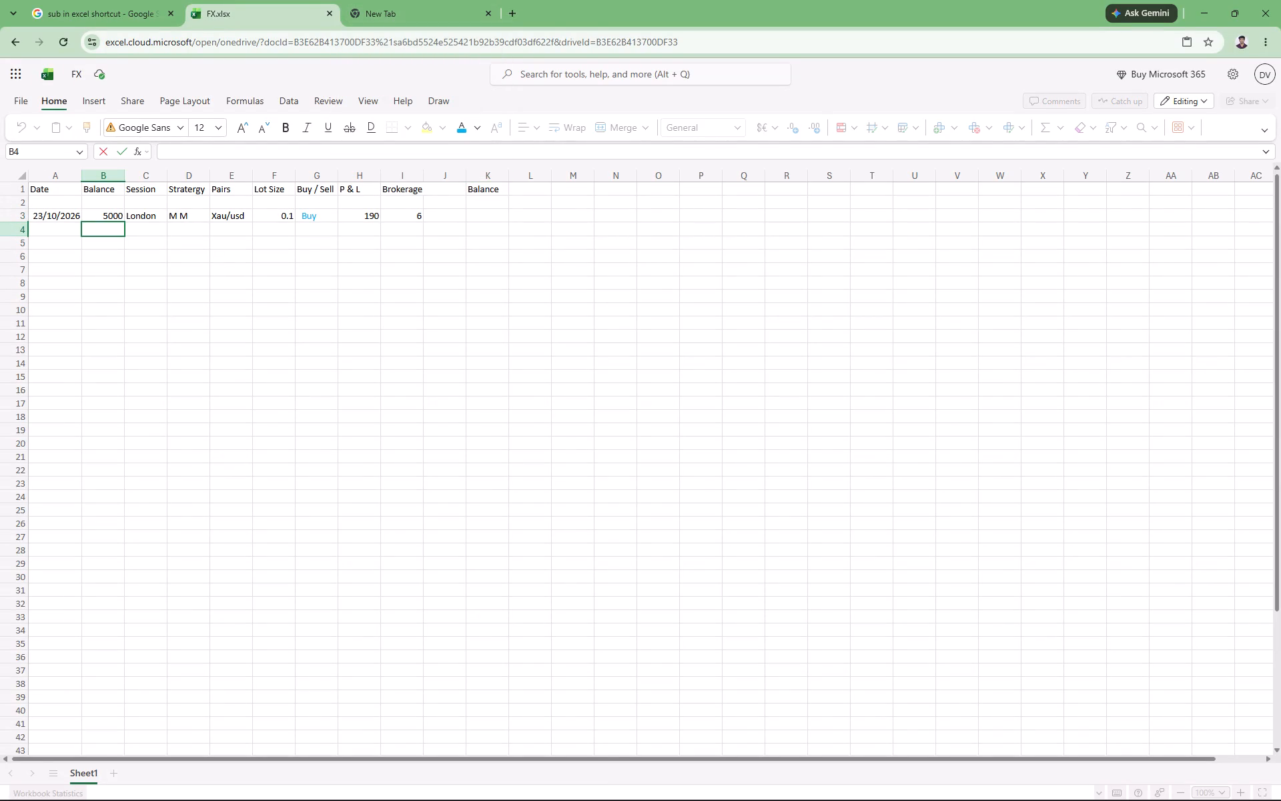
double_click(468, 217)
left_click(494, 224)
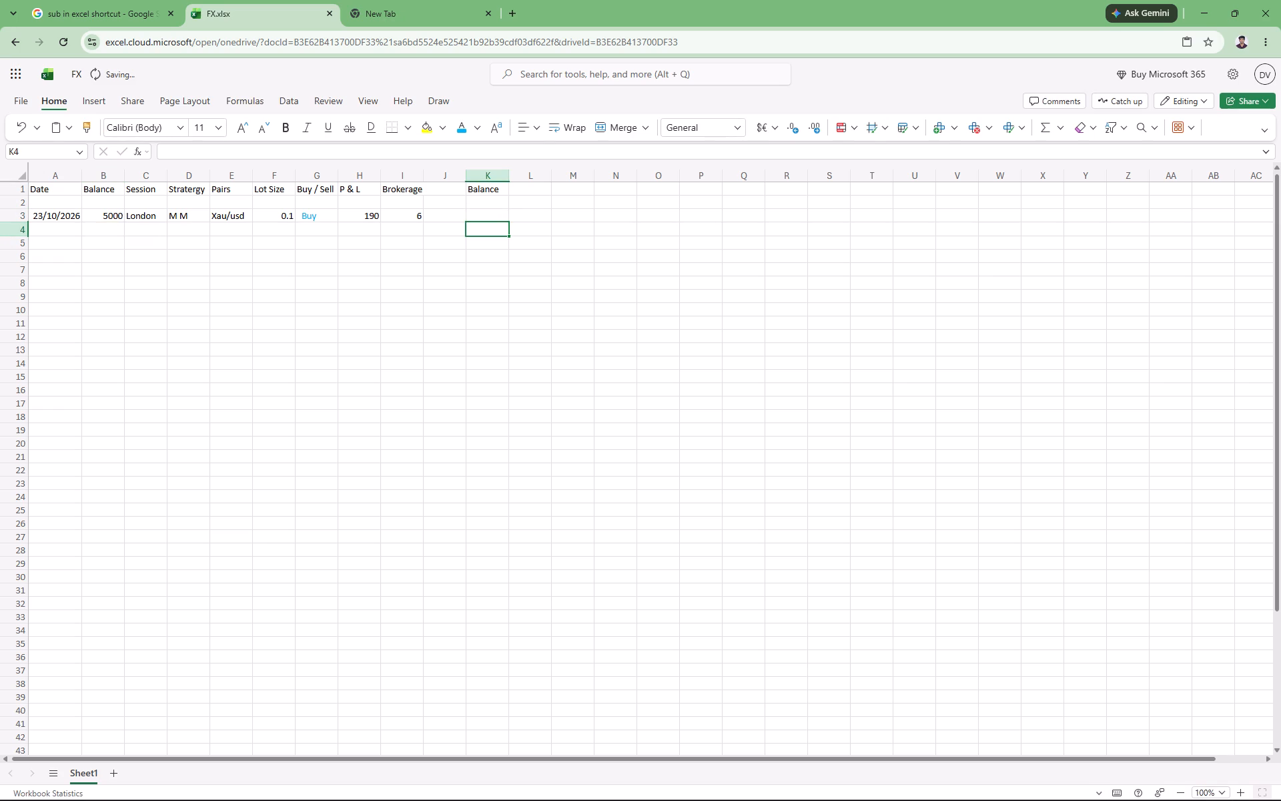
left_click(480, 220)
left_click(464, 222)
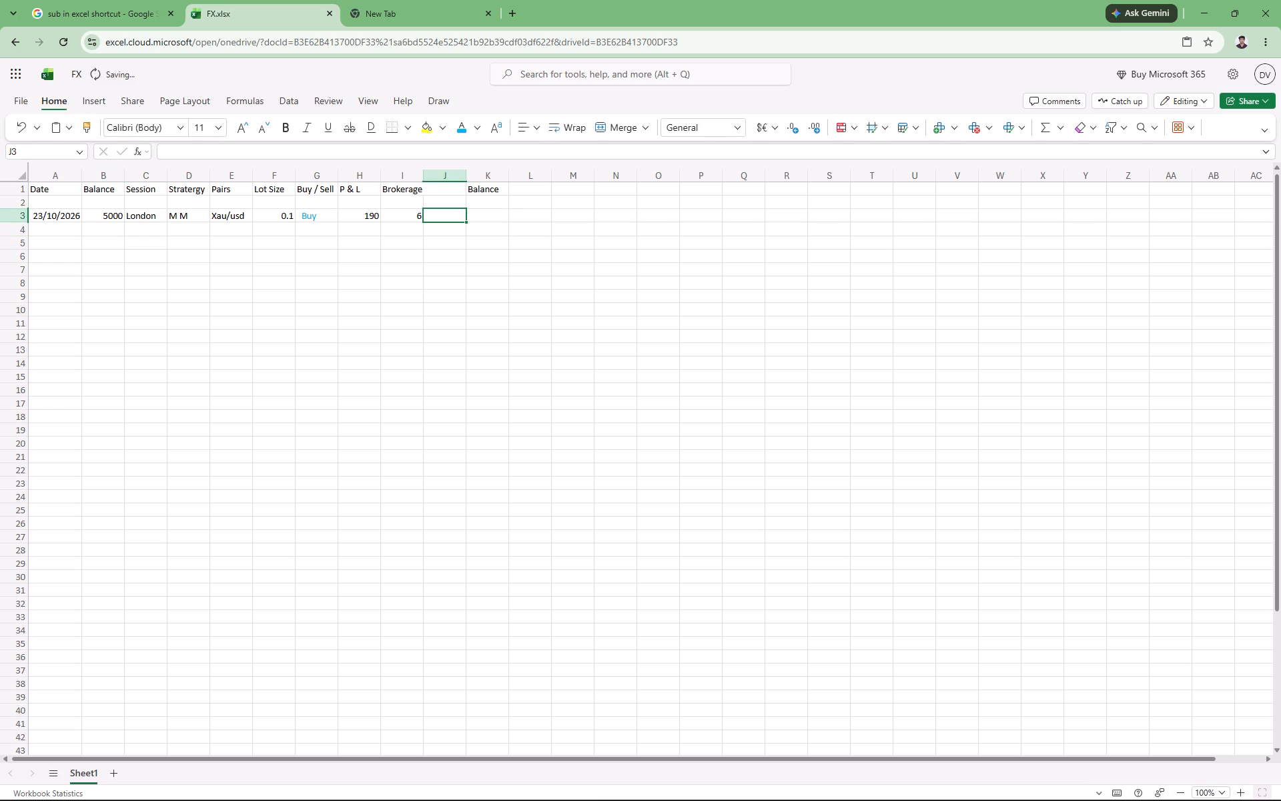
left_click(470, 219)
left_click_drag(465, 218, 458, 219)
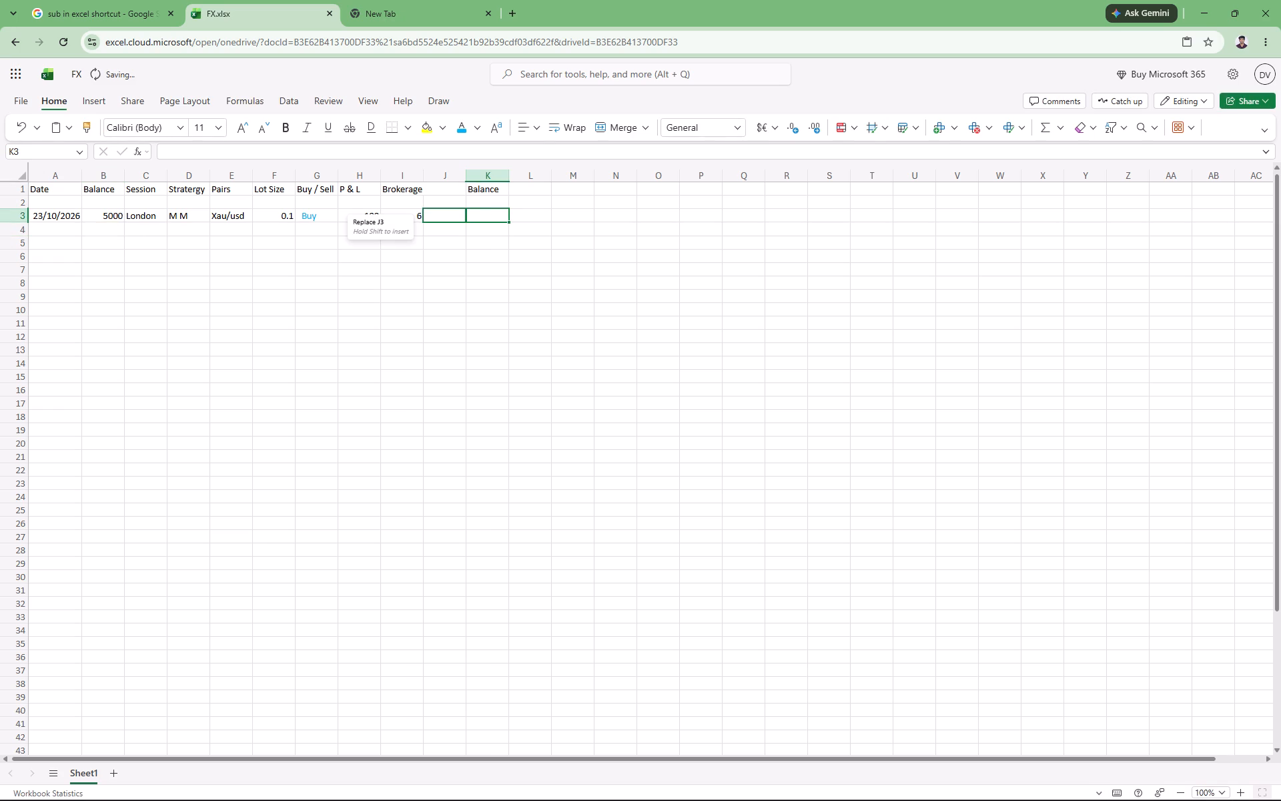
left_click_drag(458, 219, 475, 218)
key("ctrl+c")
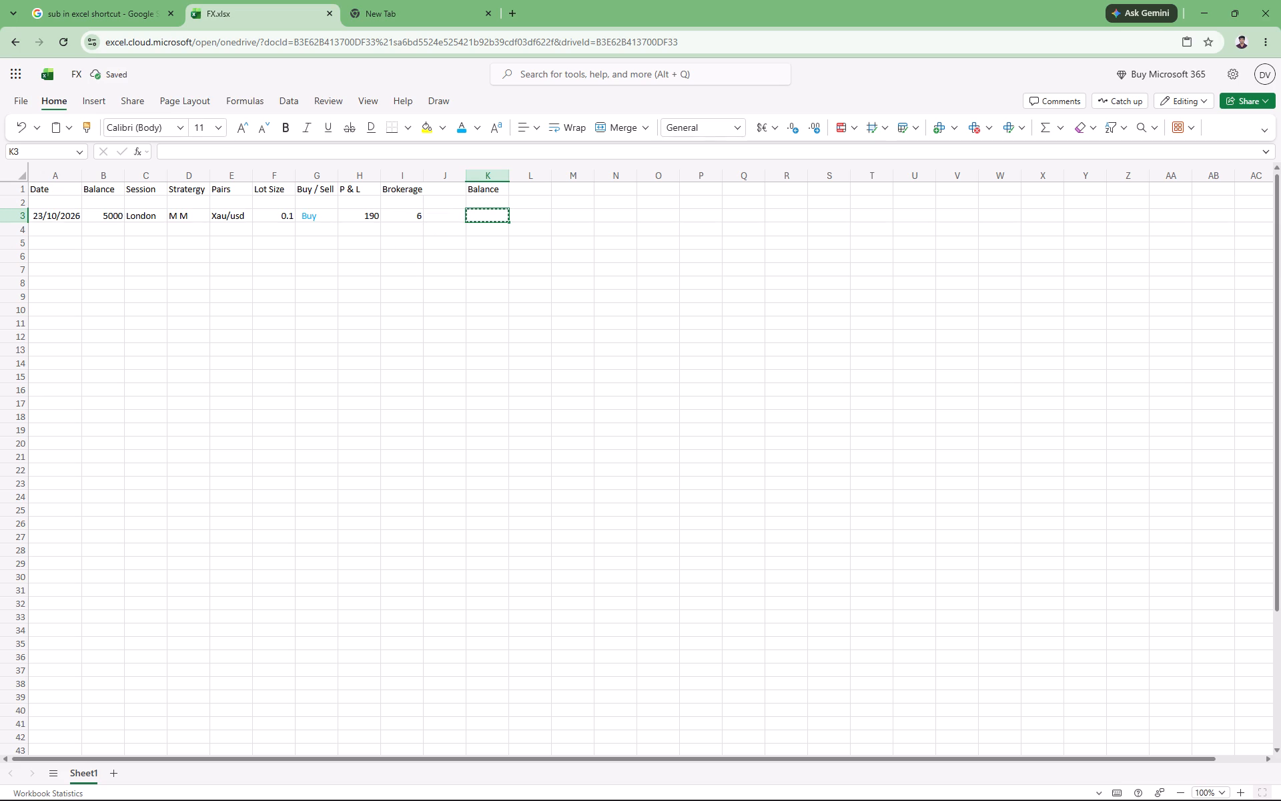
left_click(106, 240)
left_click(105, 232)
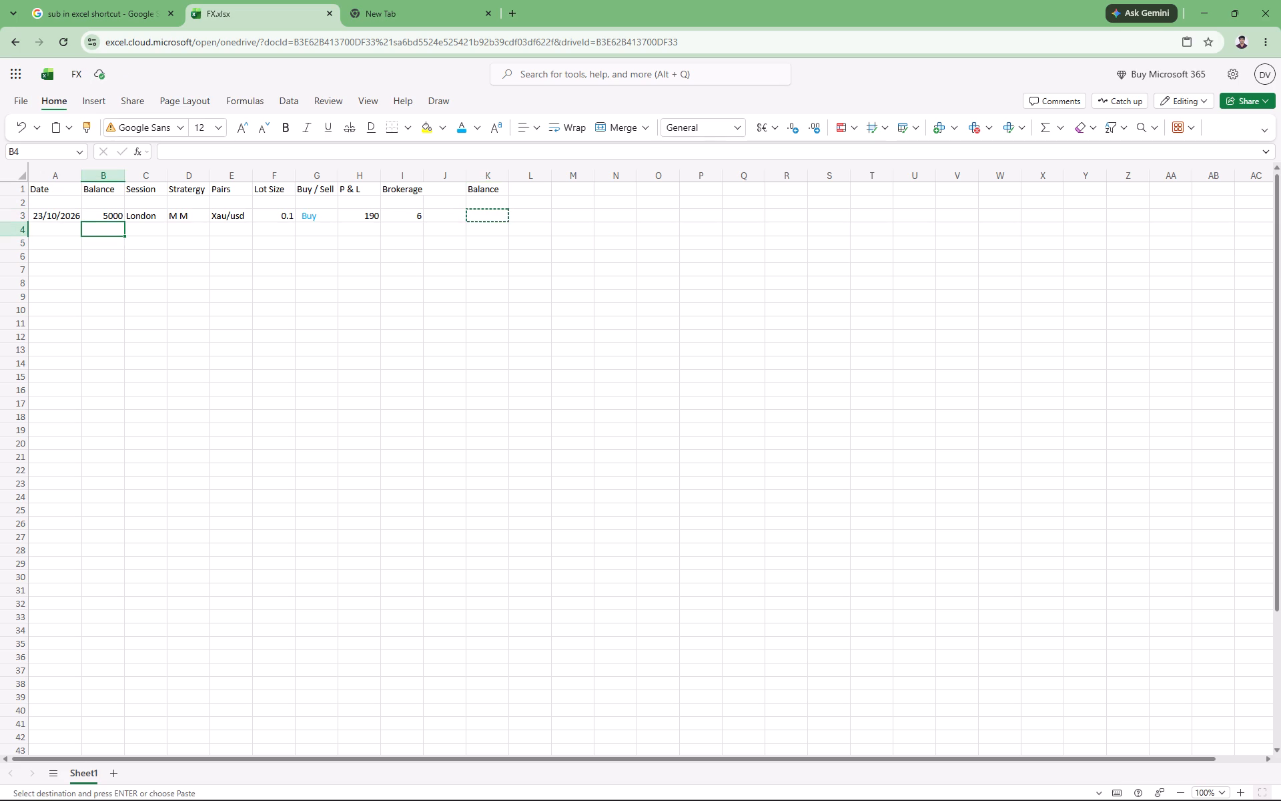
key("ctrl+v")
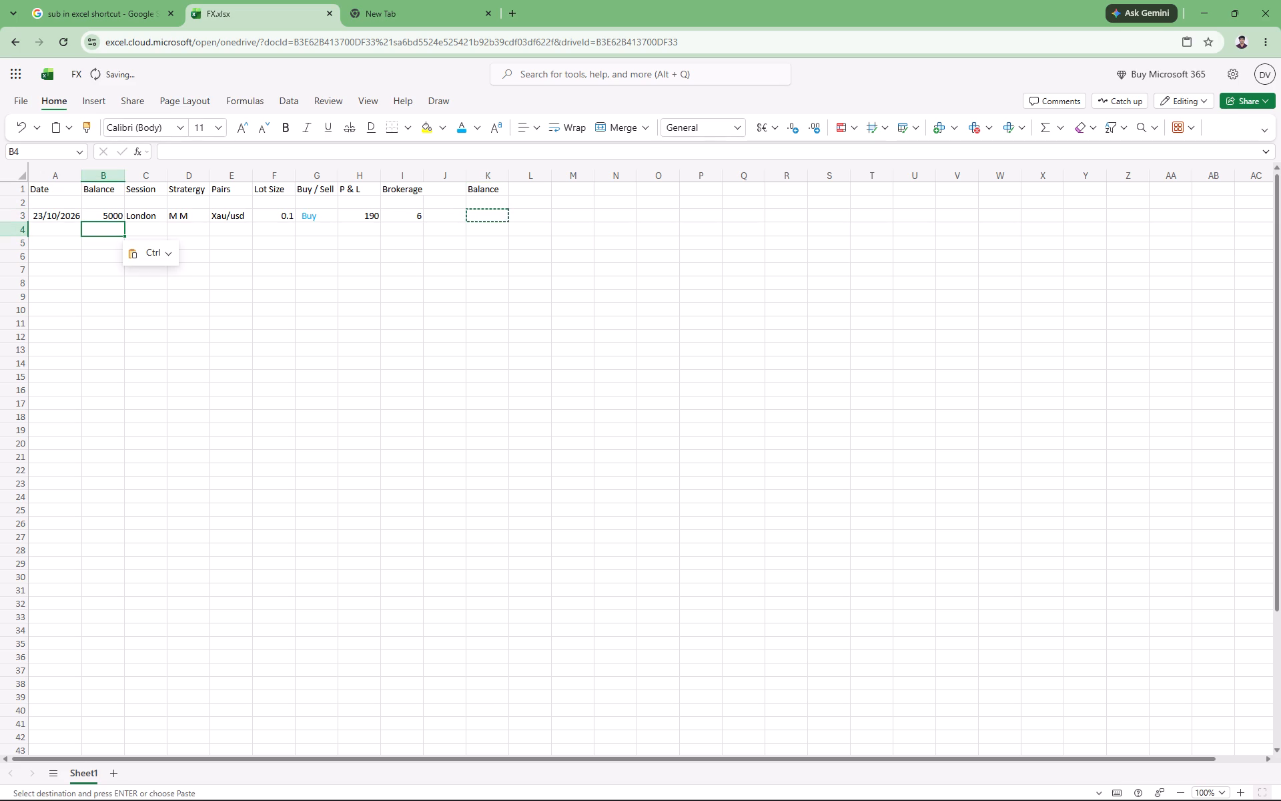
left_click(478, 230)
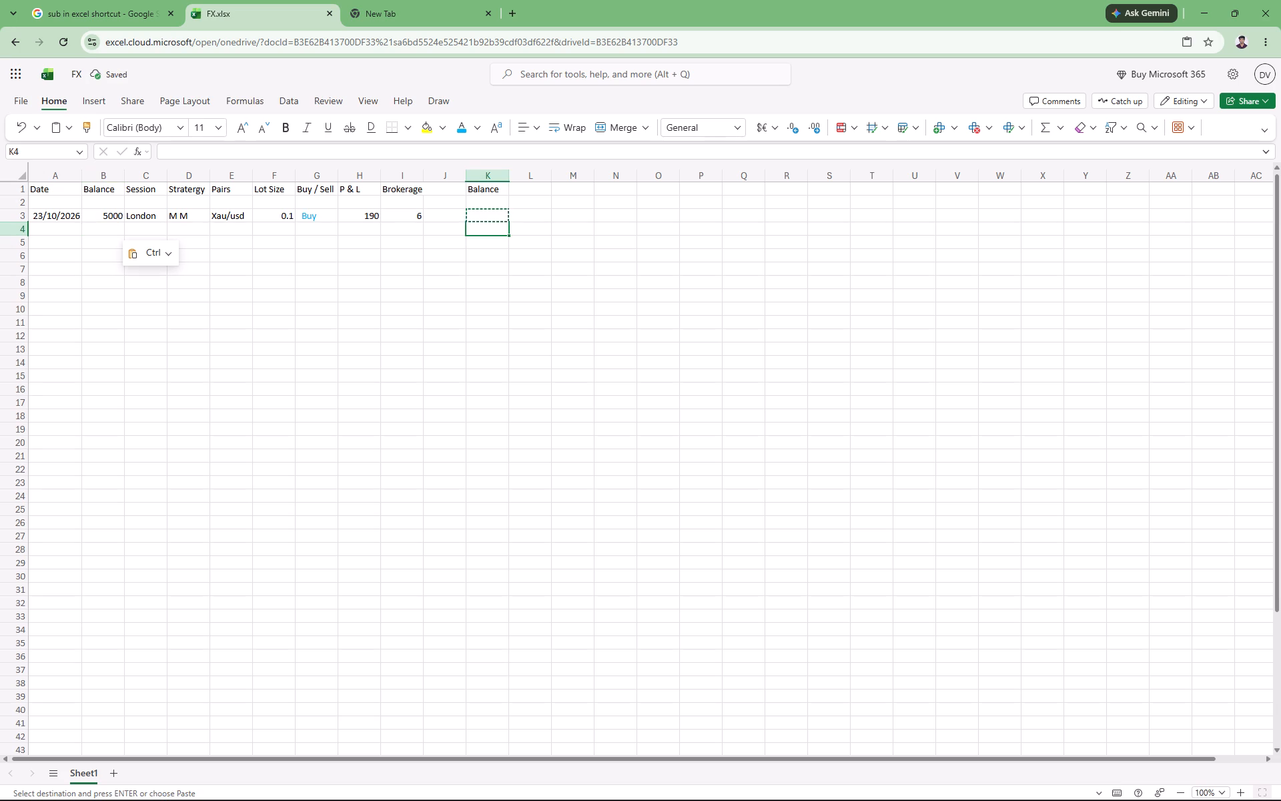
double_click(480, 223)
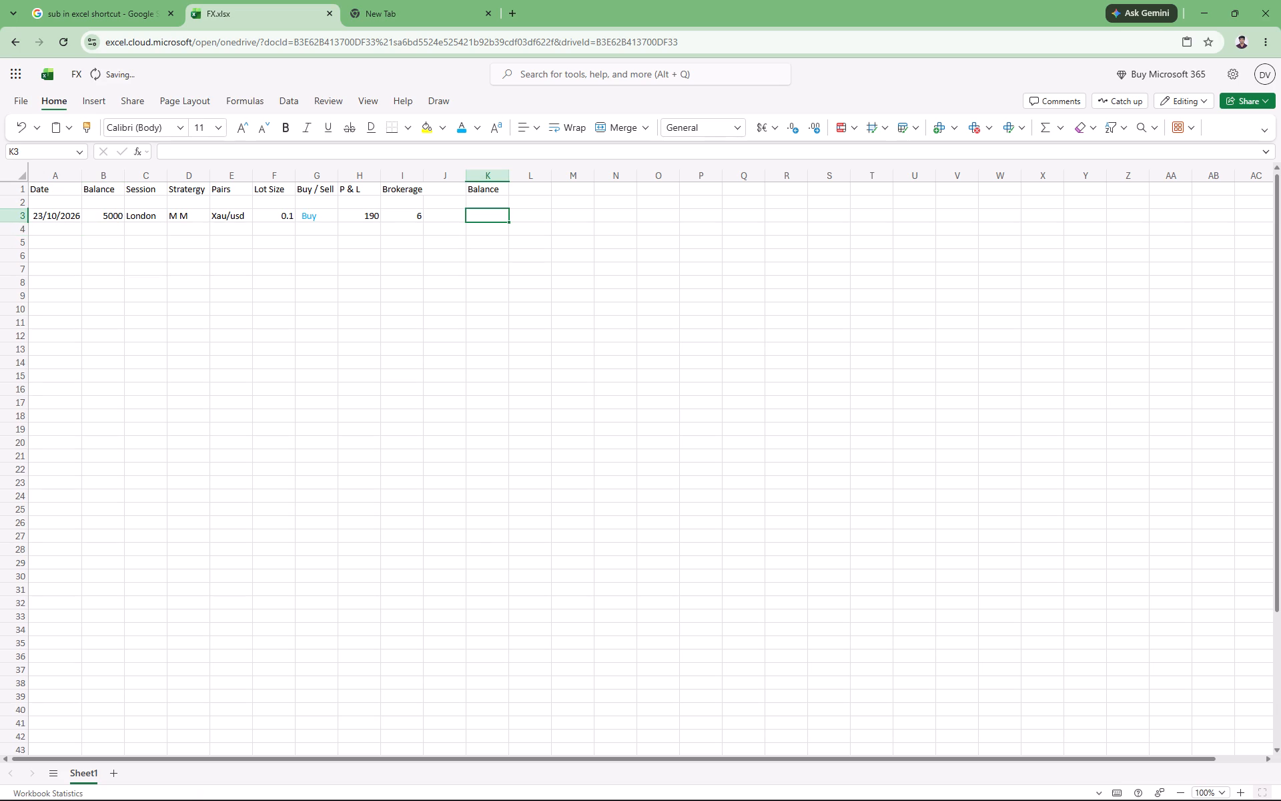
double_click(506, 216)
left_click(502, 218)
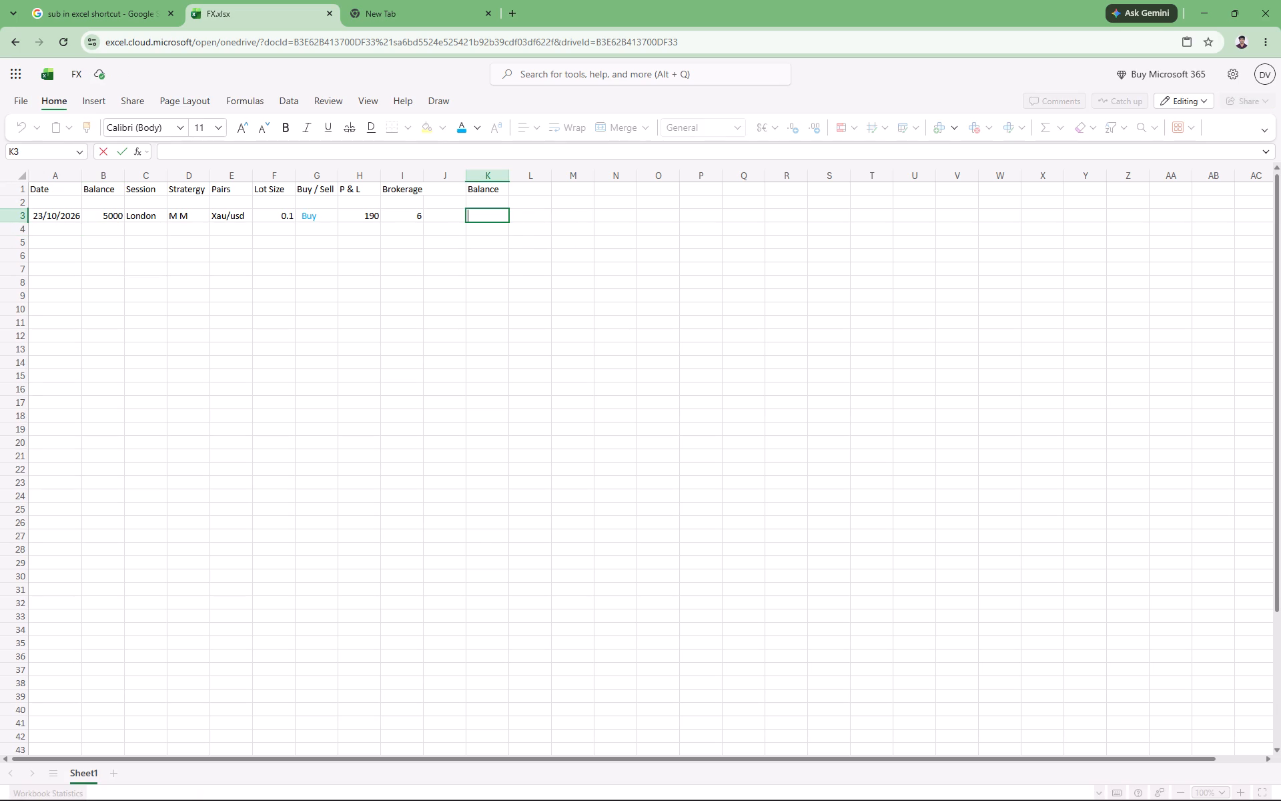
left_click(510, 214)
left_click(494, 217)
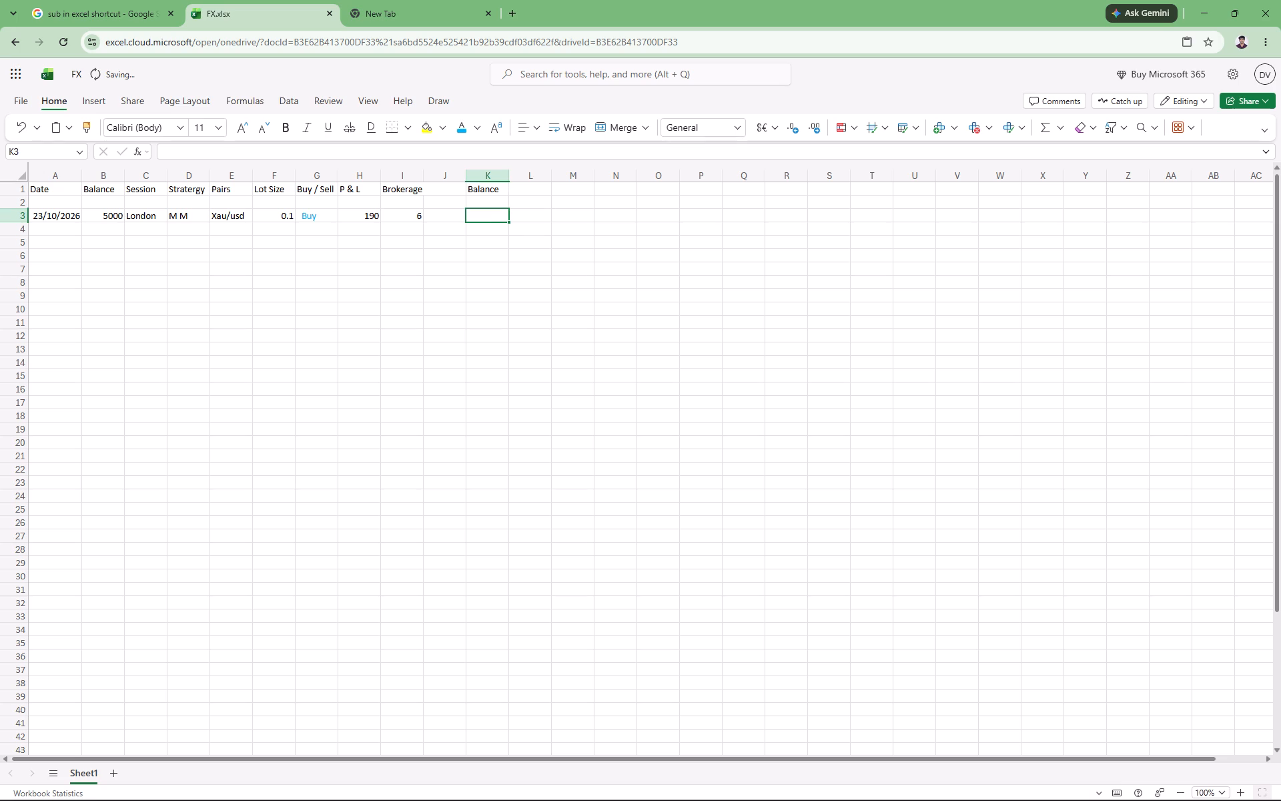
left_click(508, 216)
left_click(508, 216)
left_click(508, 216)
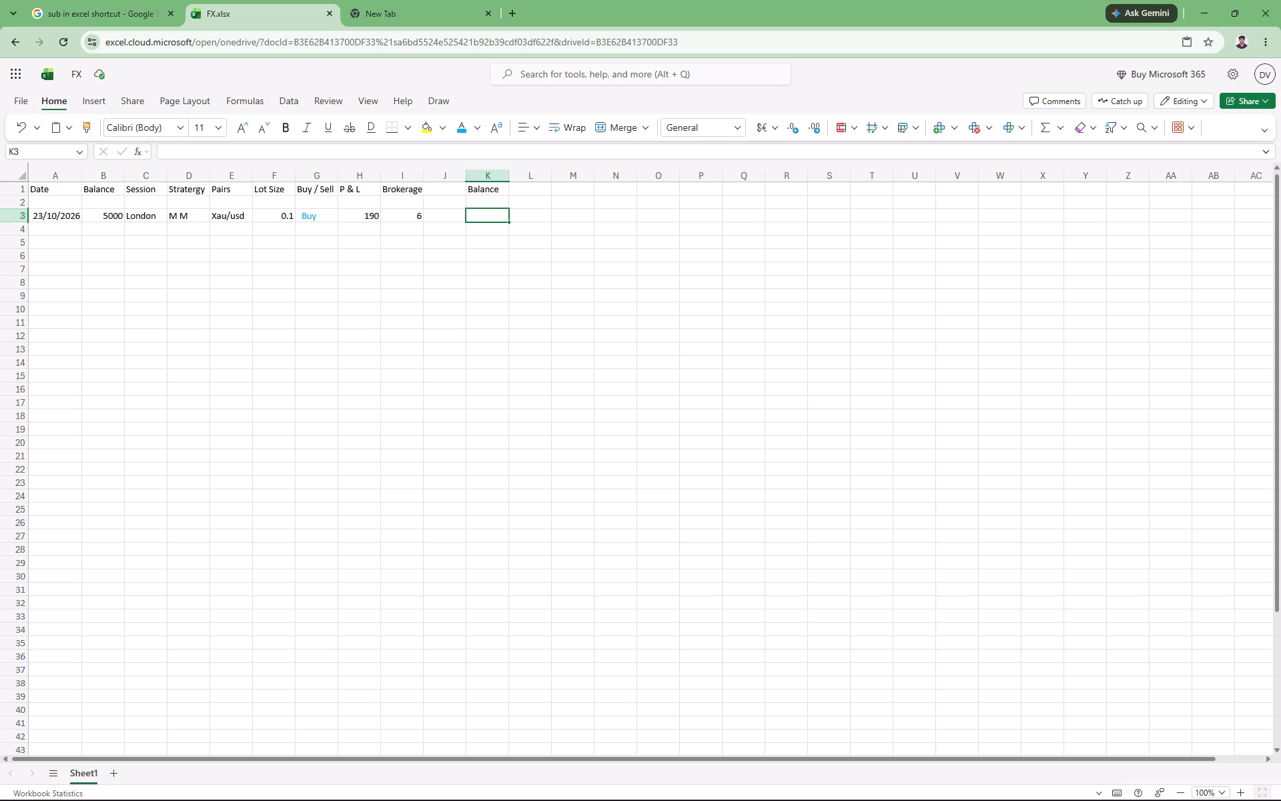
Try to apply AutoSum in the closing Balance cell K3, then begin a formula there with an equals sign.
triple_click(492, 216)
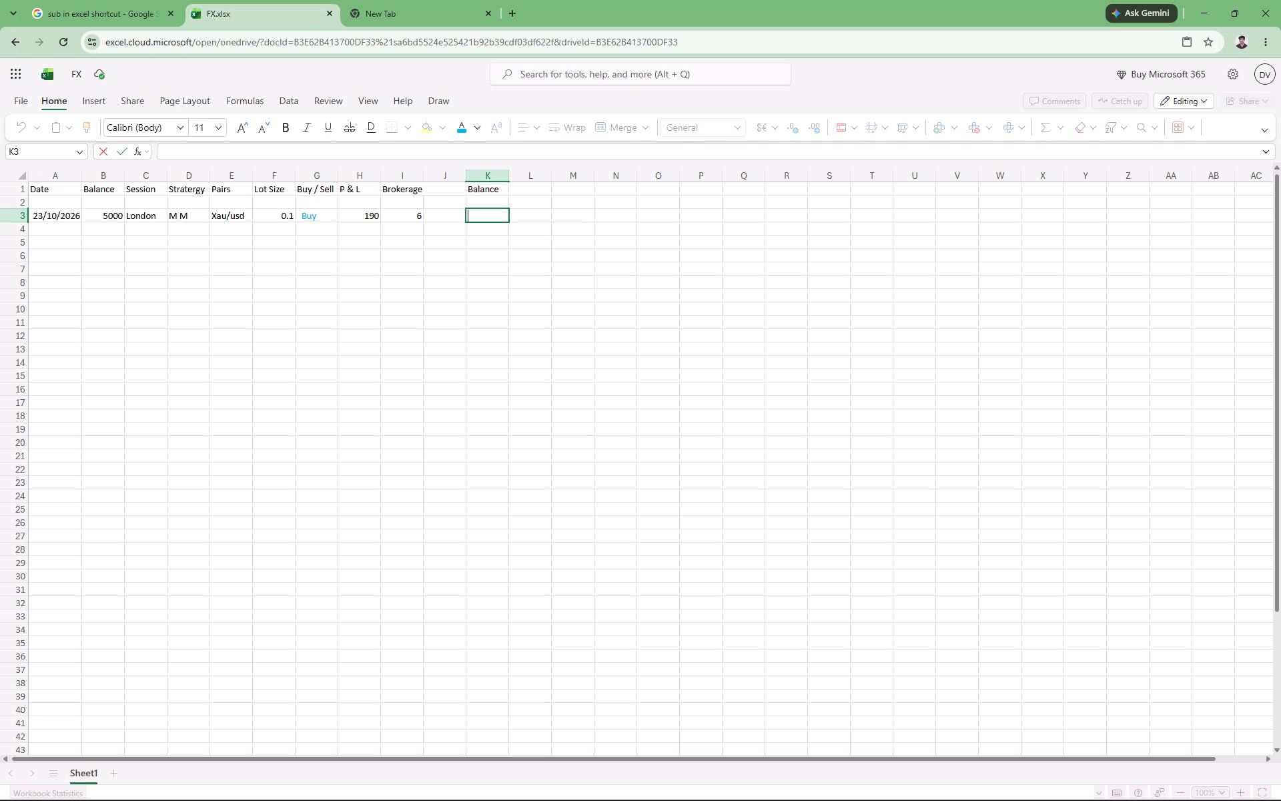
key("alt+equal")
key("alt+equal")
key("alt+equal")
key("alt+equal")
key("equal")
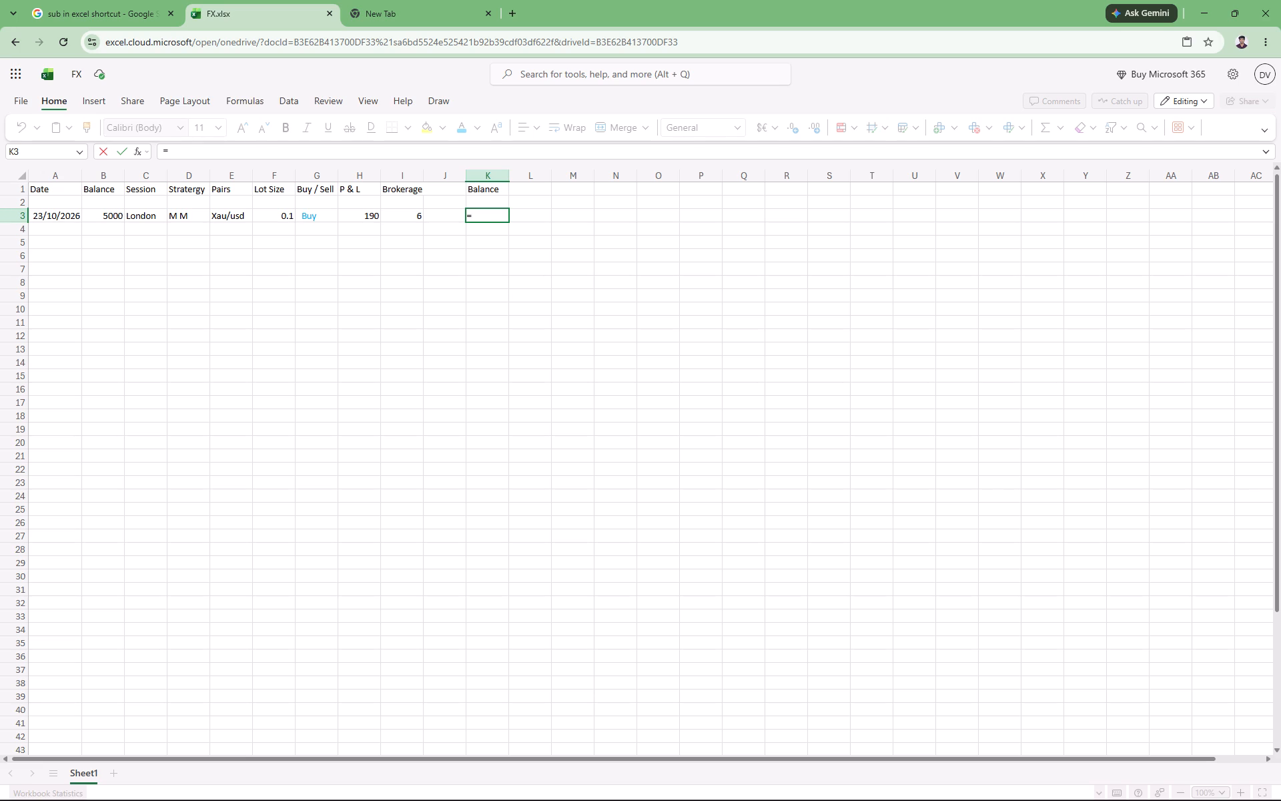
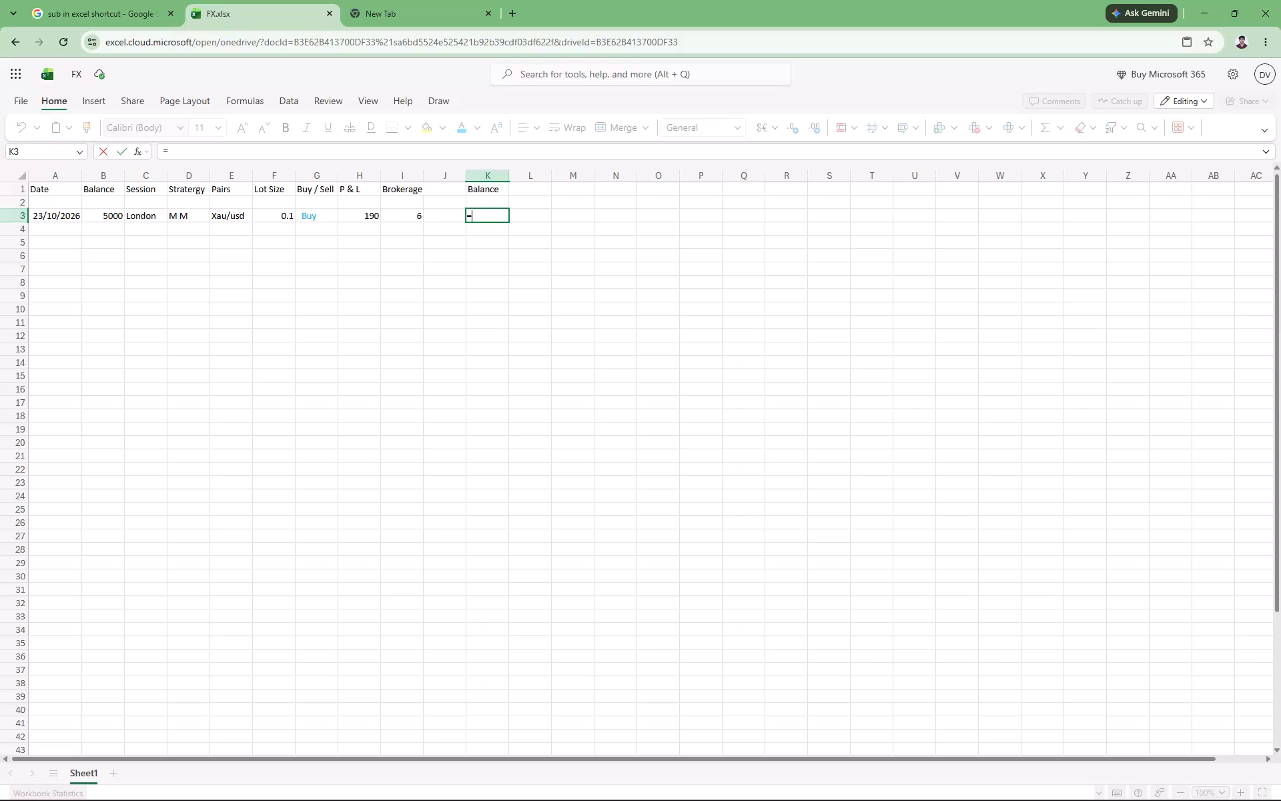
Enter a formula in the closing Balance cell K3 that references the P & L cell: =H3.
key("BackSpace")
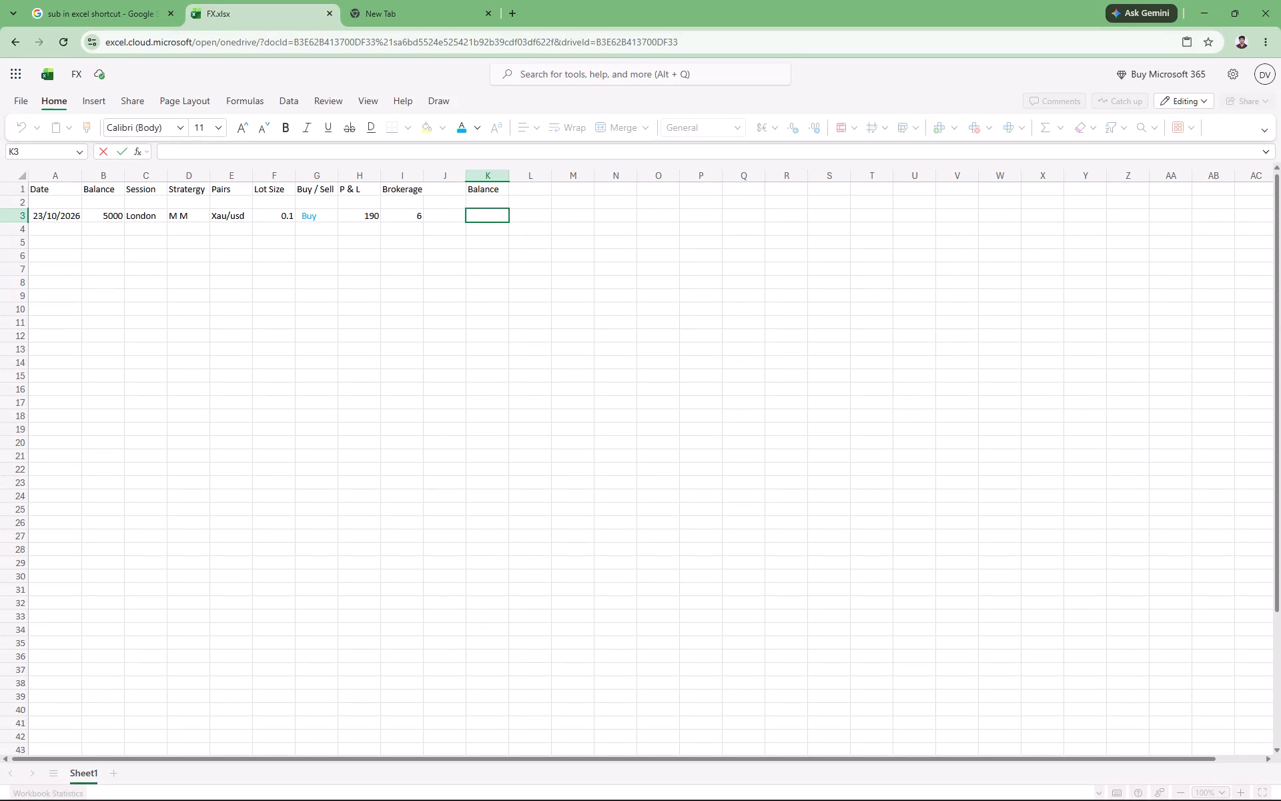
key("equal")
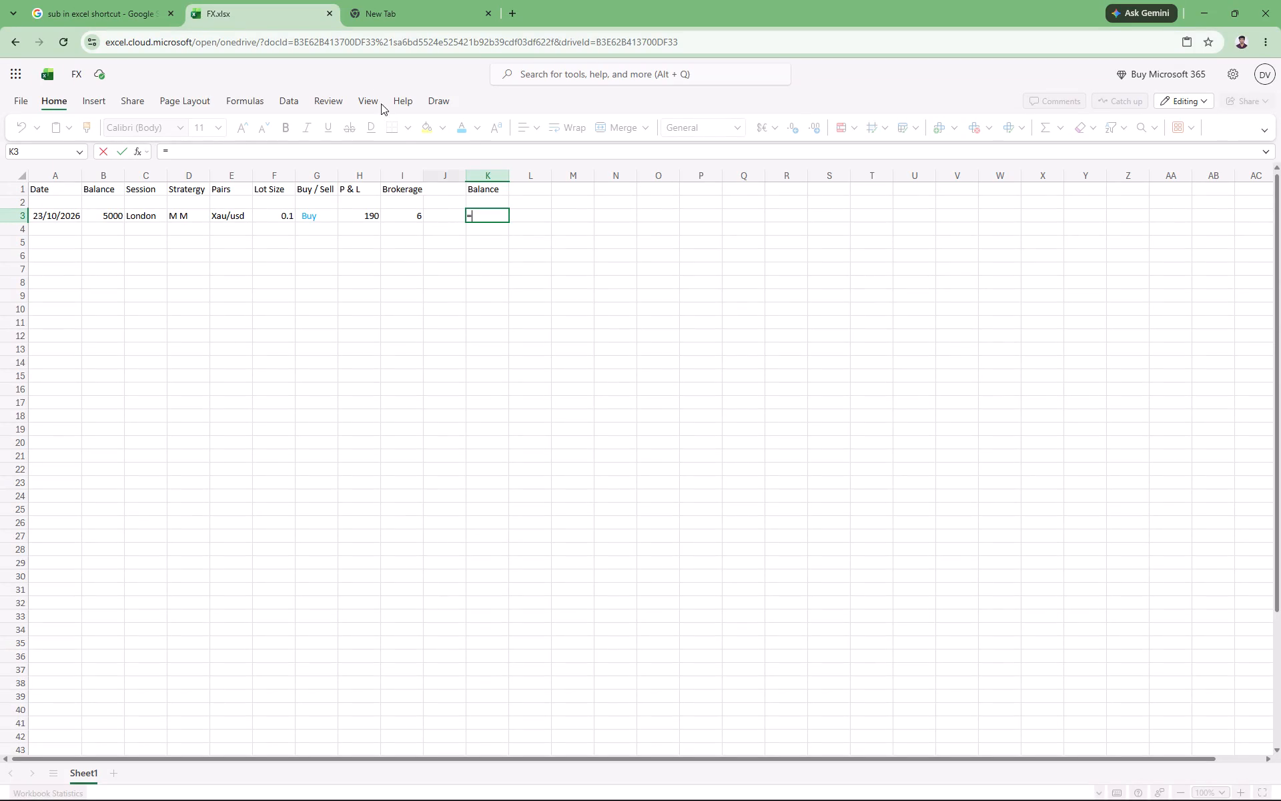
left_click(365, 220)
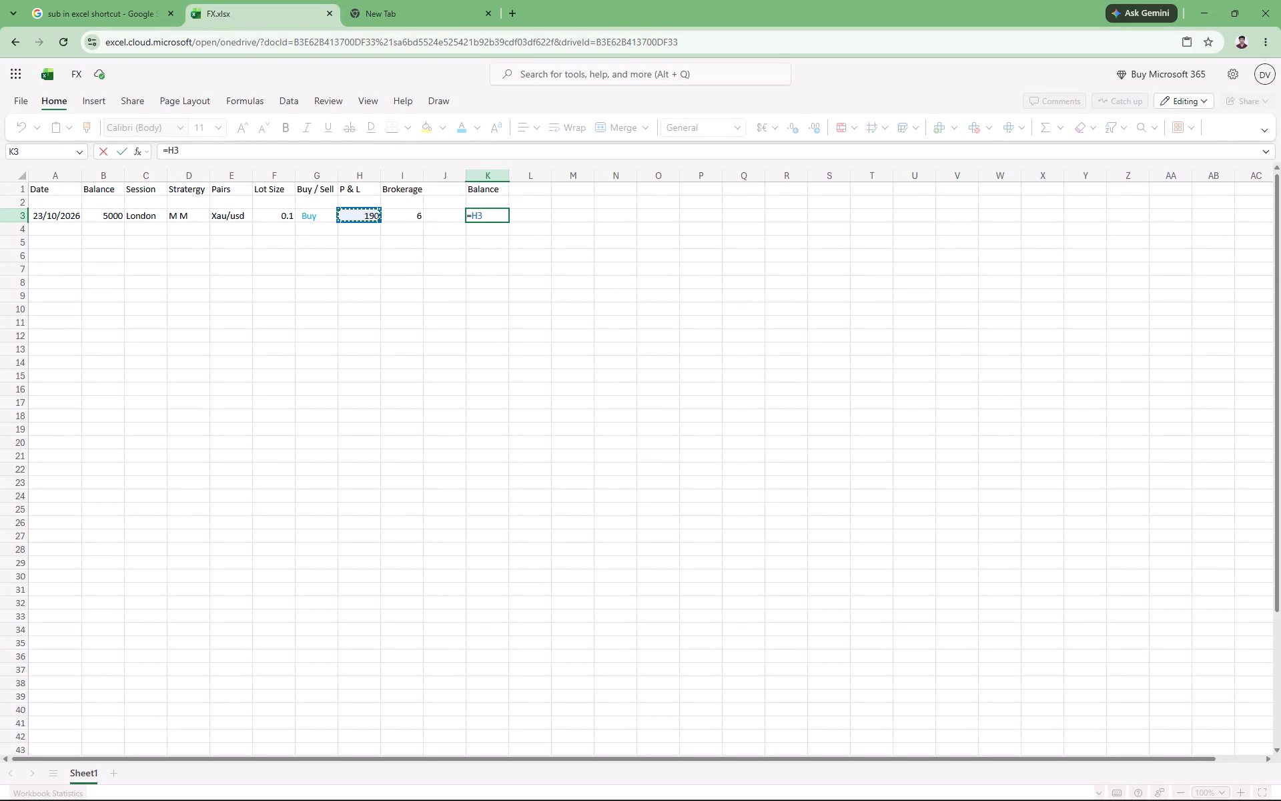
left_click(380, 214)
left_click(380, 214)
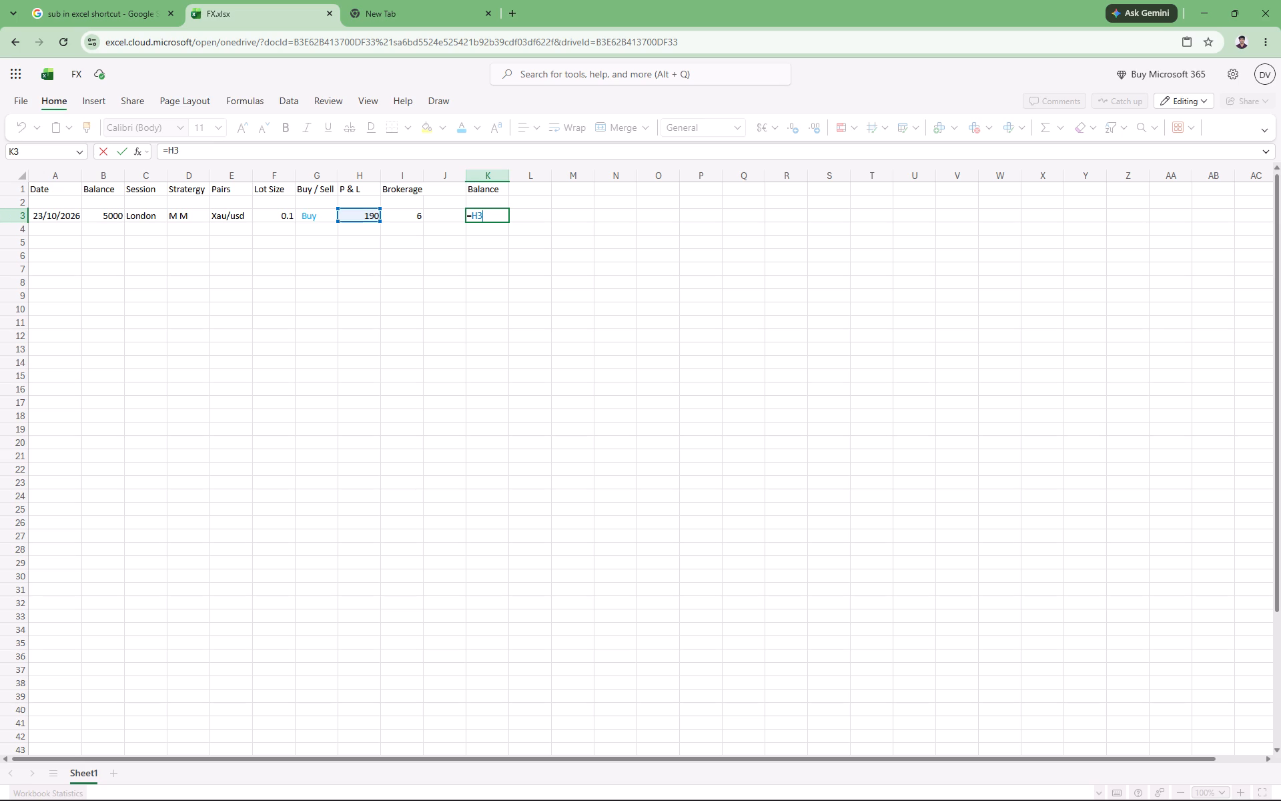
left_click(380, 214)
left_click(413, 216)
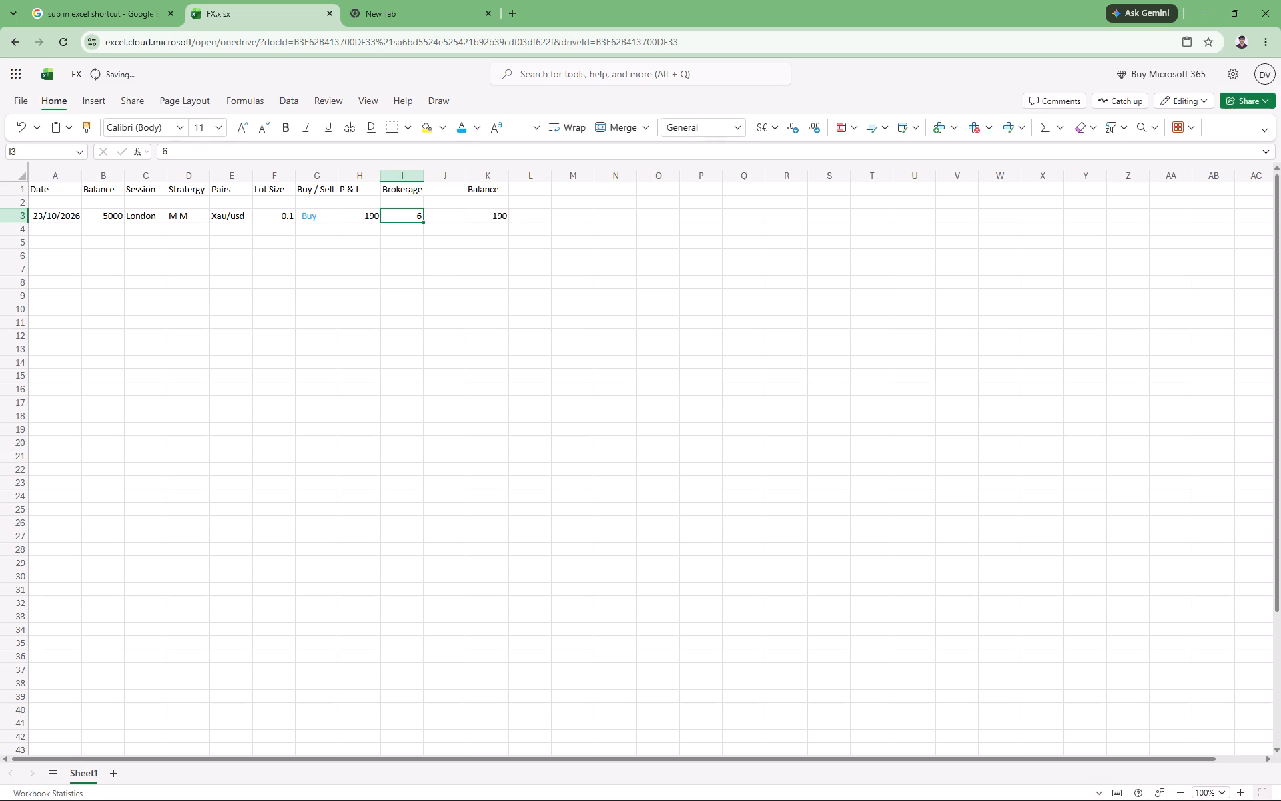
Extend the closing Balance formula in K3 to subtract the brokerage from the P & L: =H3-I3.
double_click(495, 214)
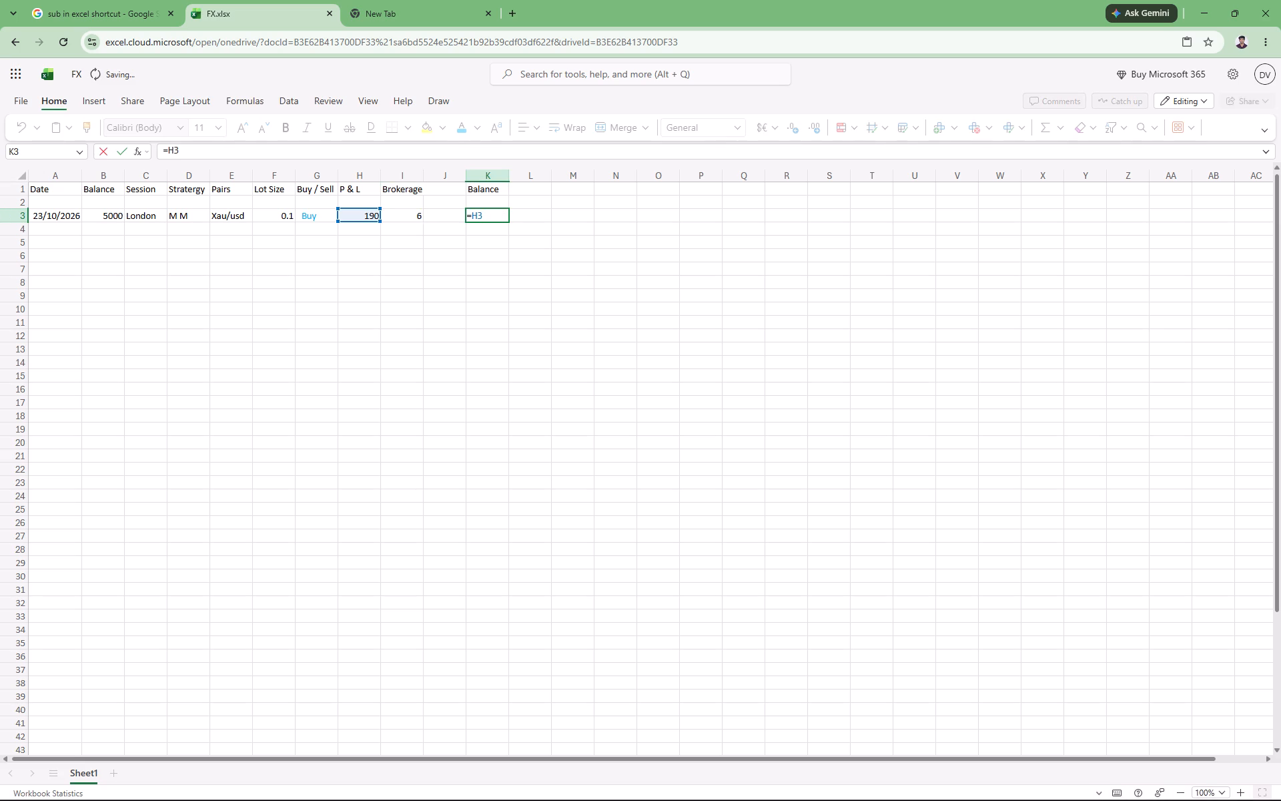
key("minus")
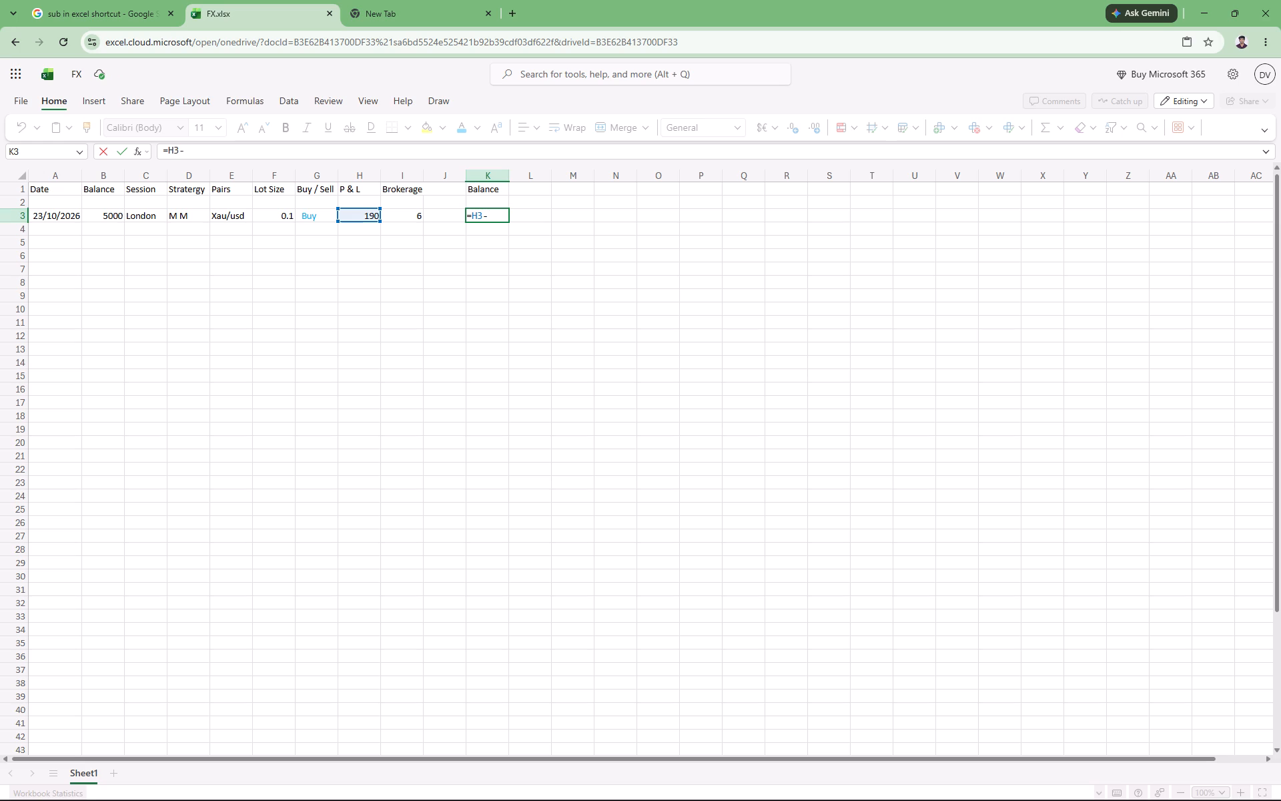
key("i")
left_click(412, 219)
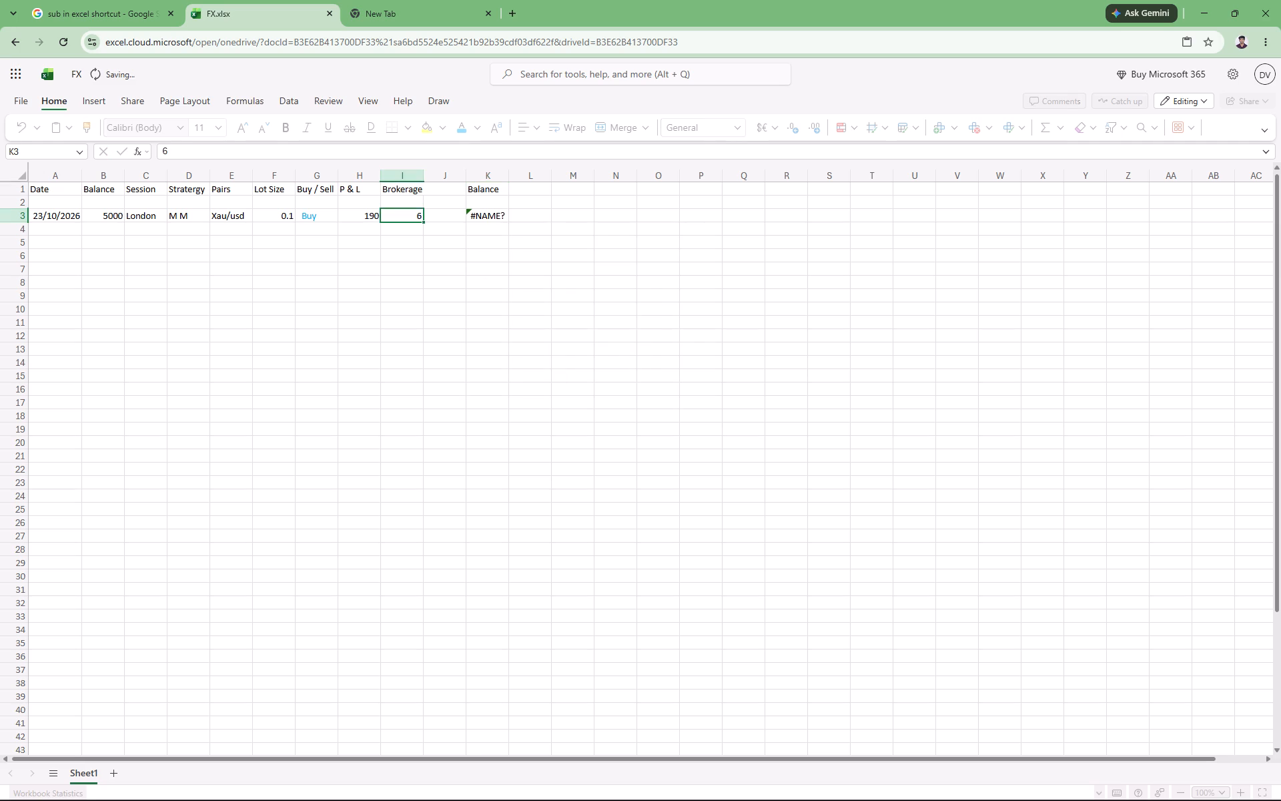
left_click(423, 219)
double_click(502, 220)
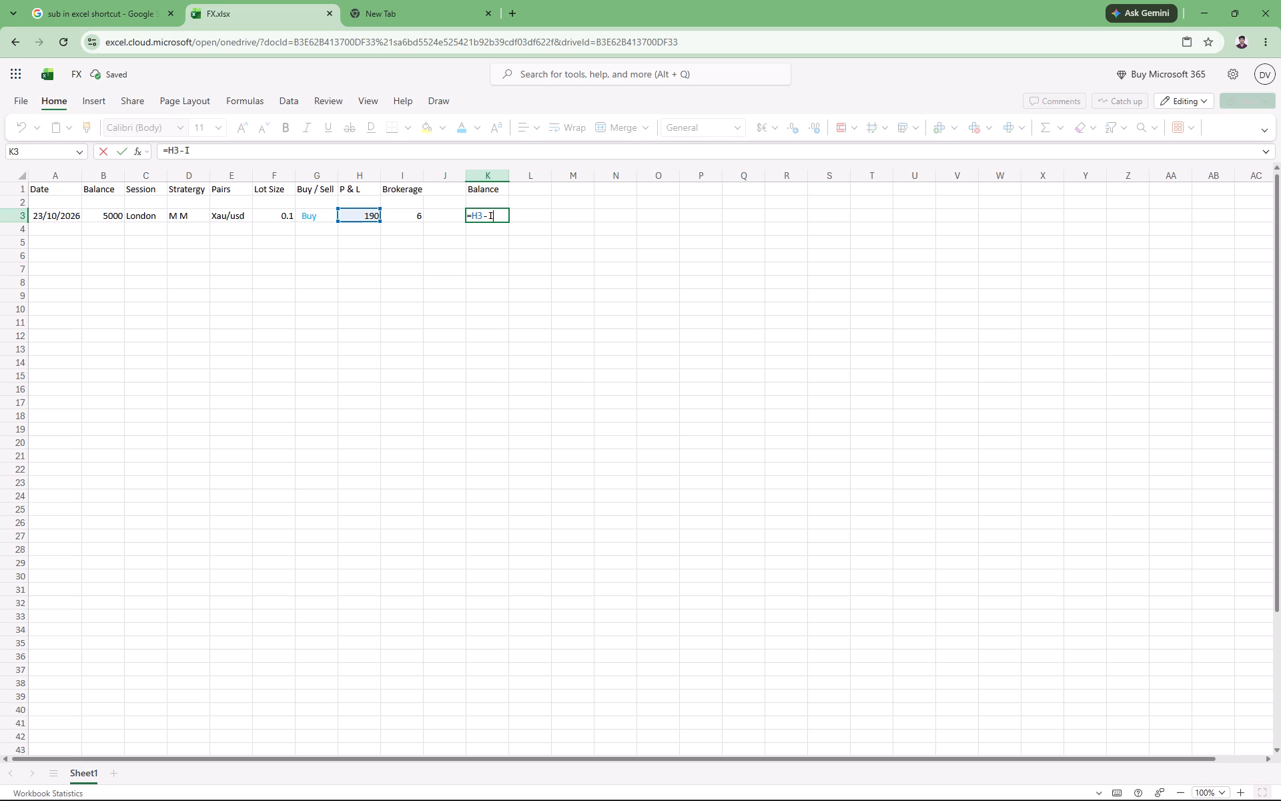
left_click(425, 214)
left_click(421, 214)
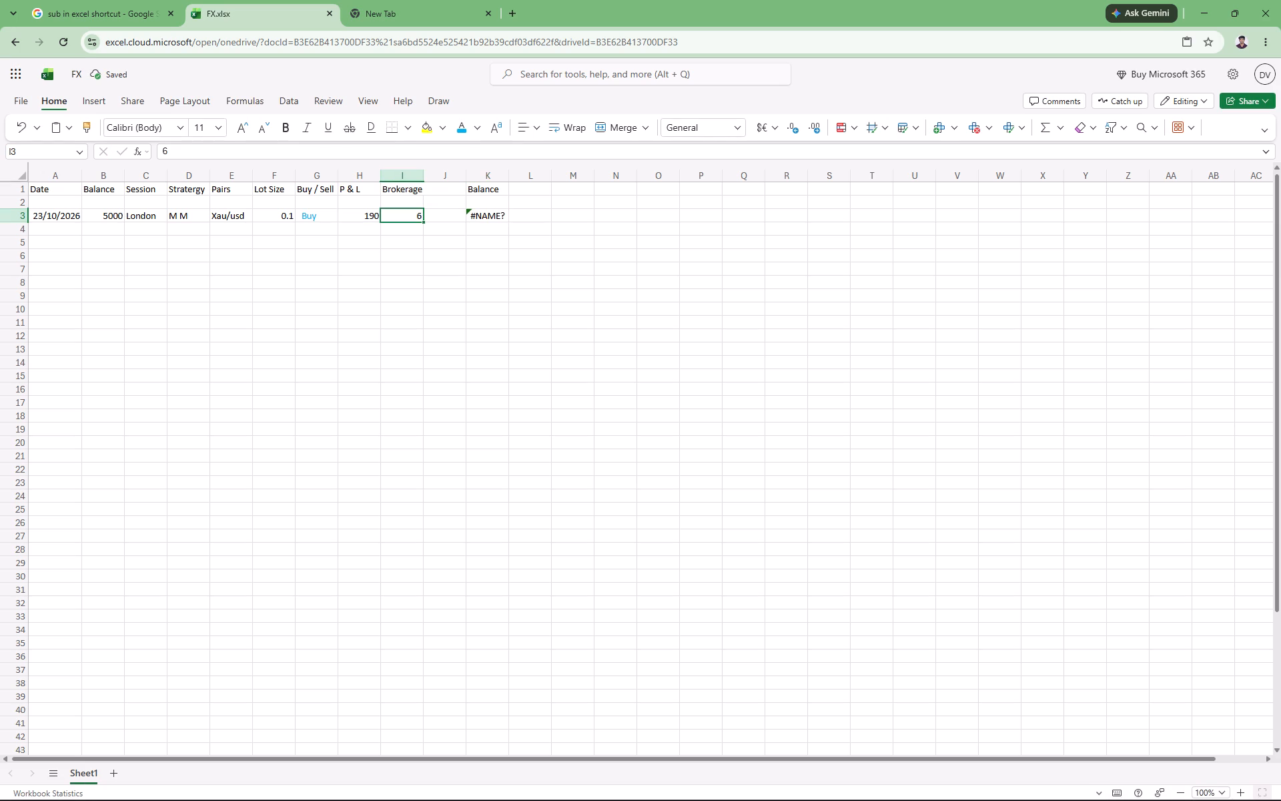
left_click(423, 217)
left_click(423, 217)
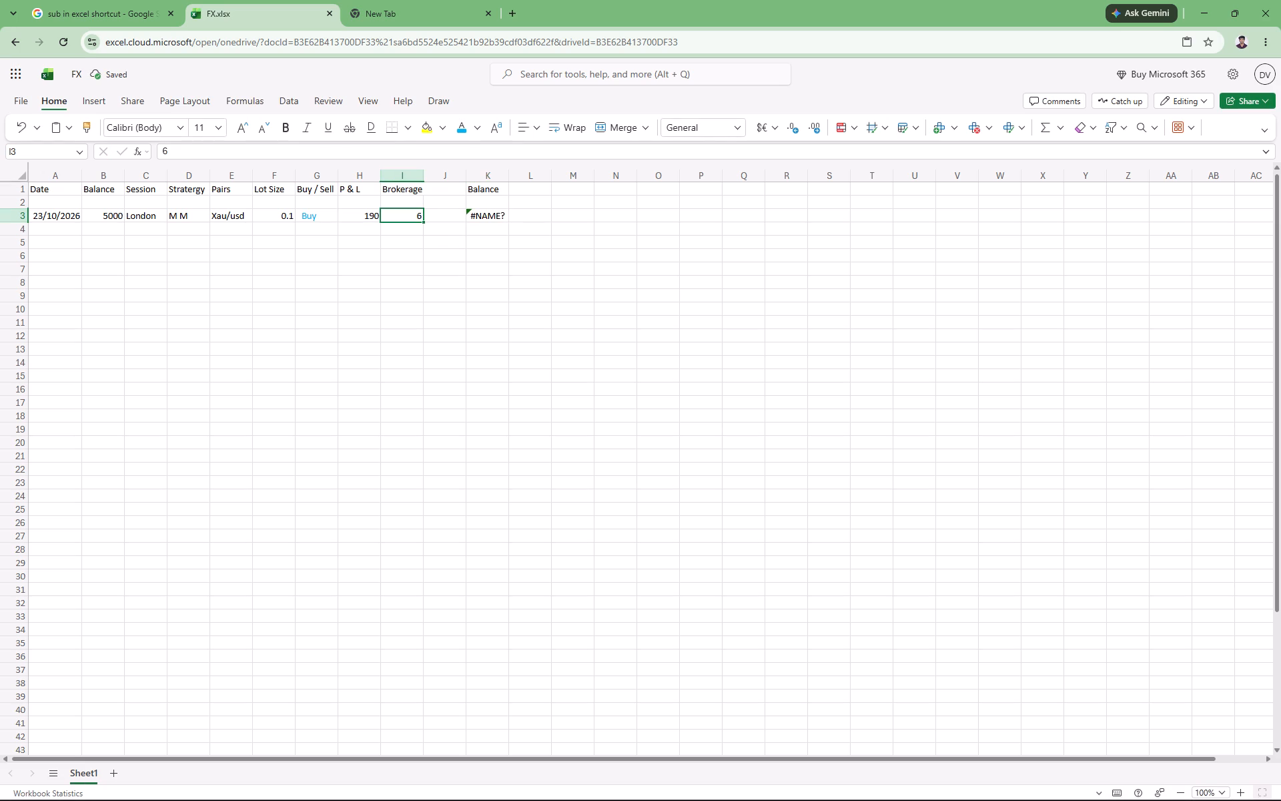
left_click(423, 217)
triple_click(505, 222)
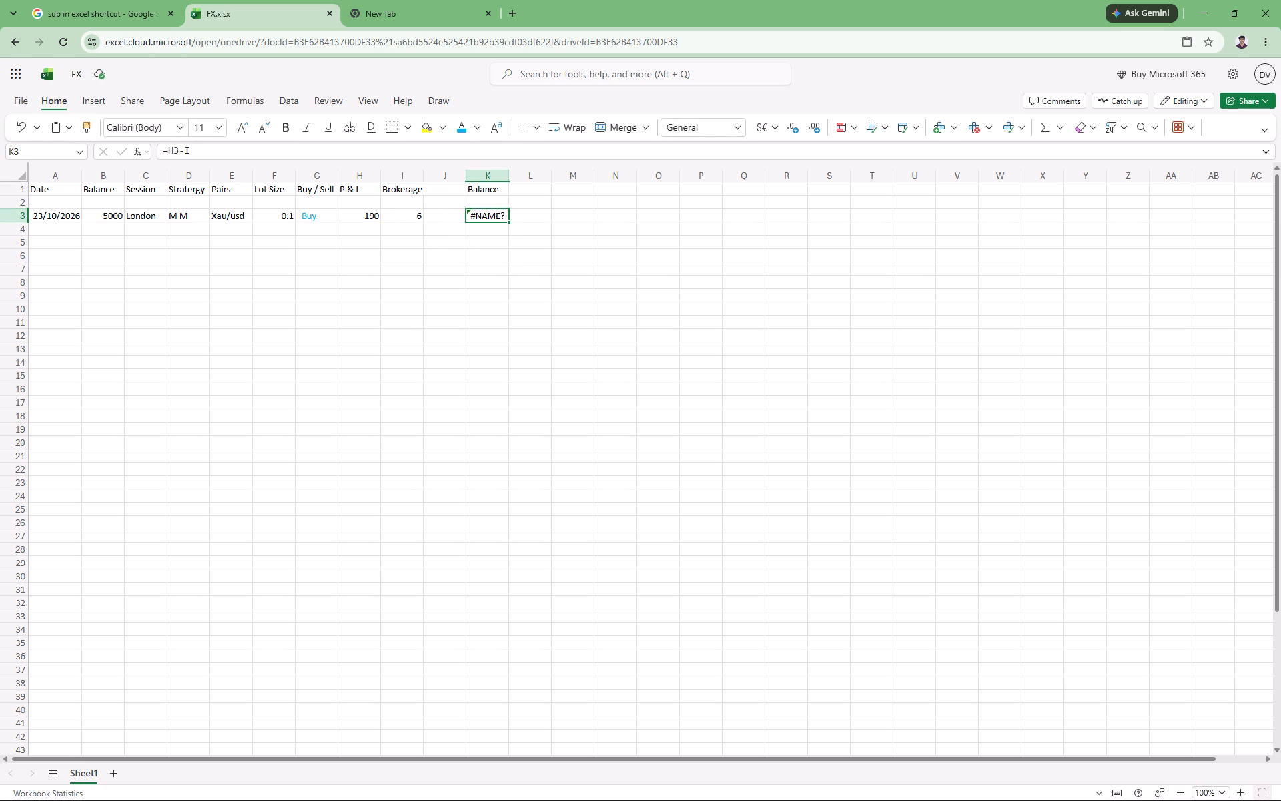
double_click(502, 220)
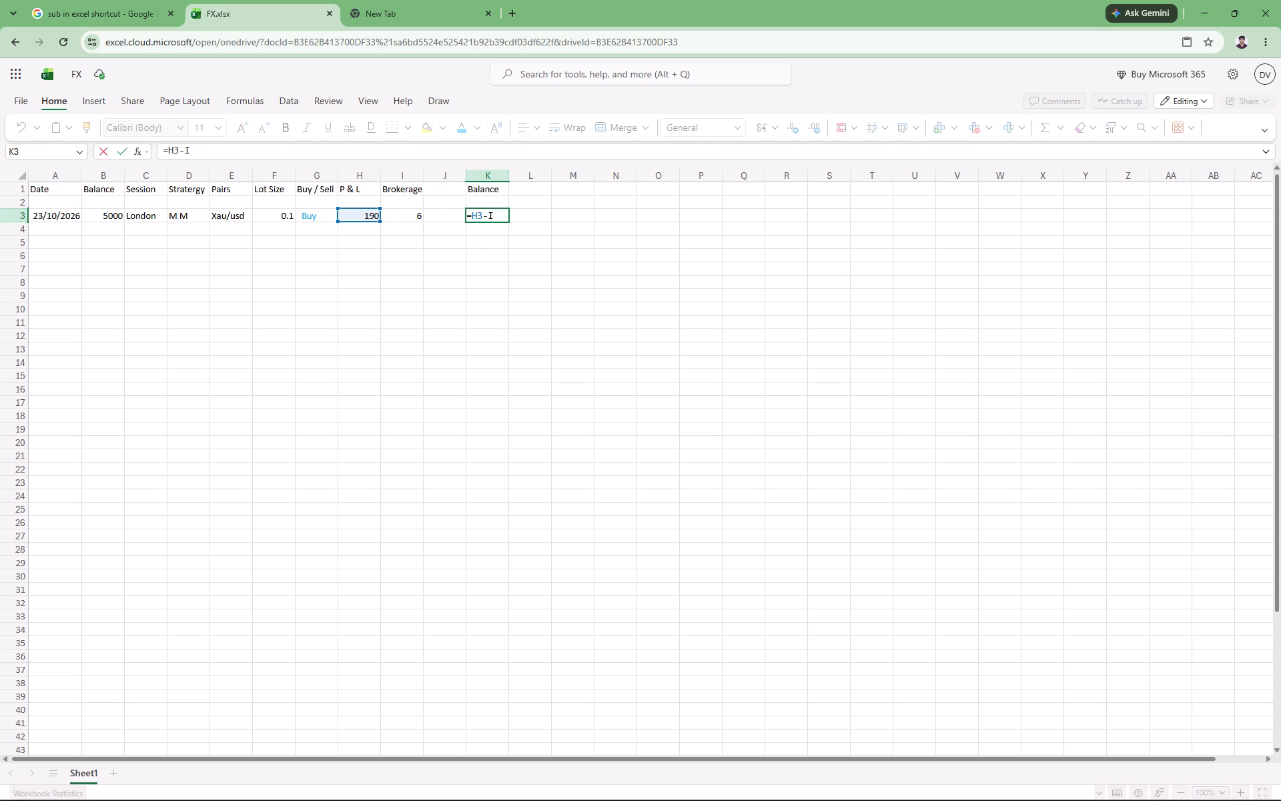
key("3")
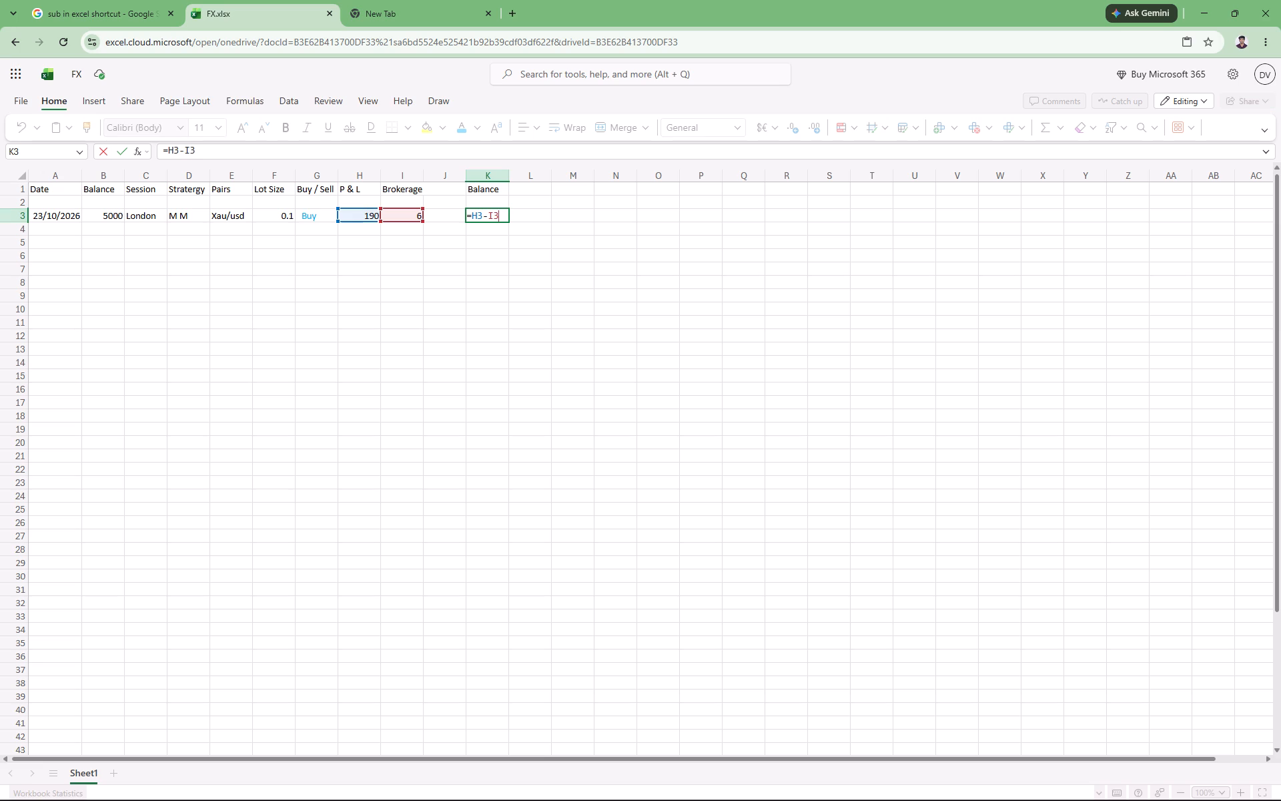
left_click(494, 236)
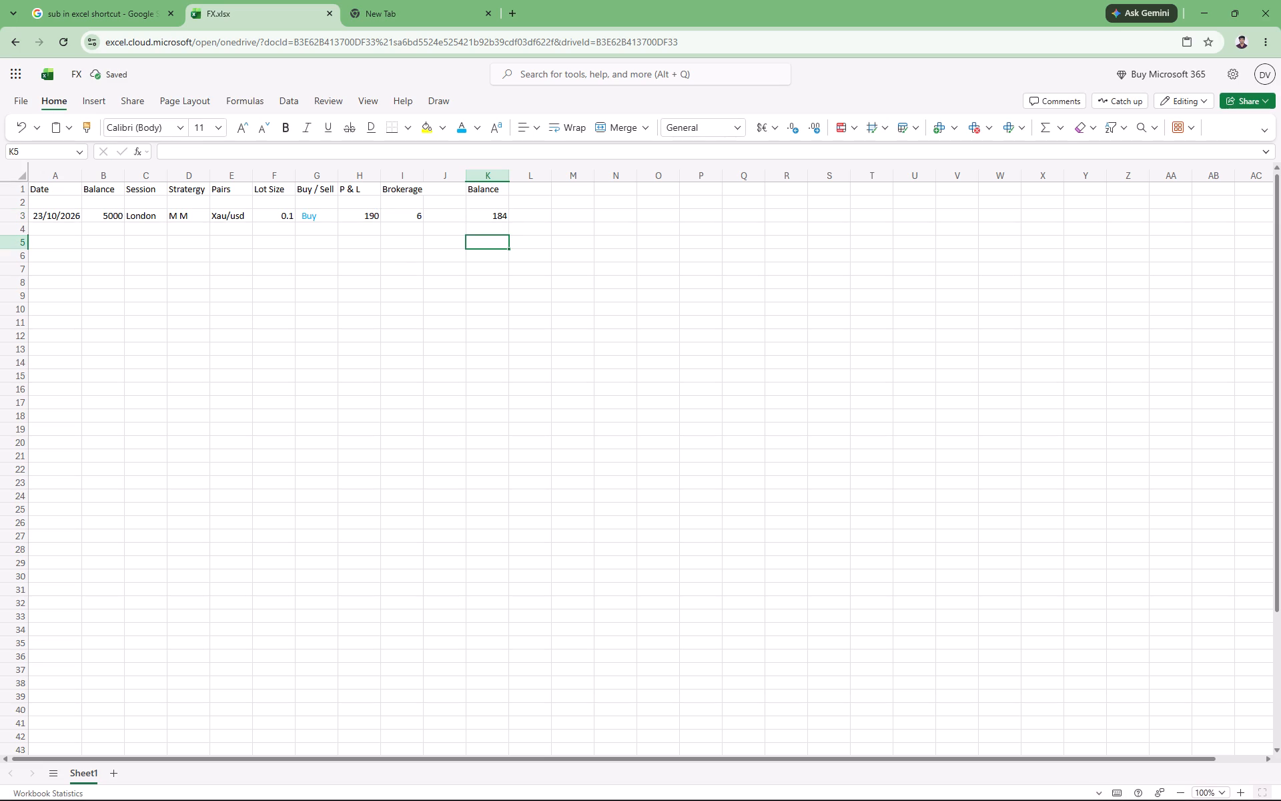
Fill the K3 formula down the closing Balance column through row 200.
left_click(494, 216)
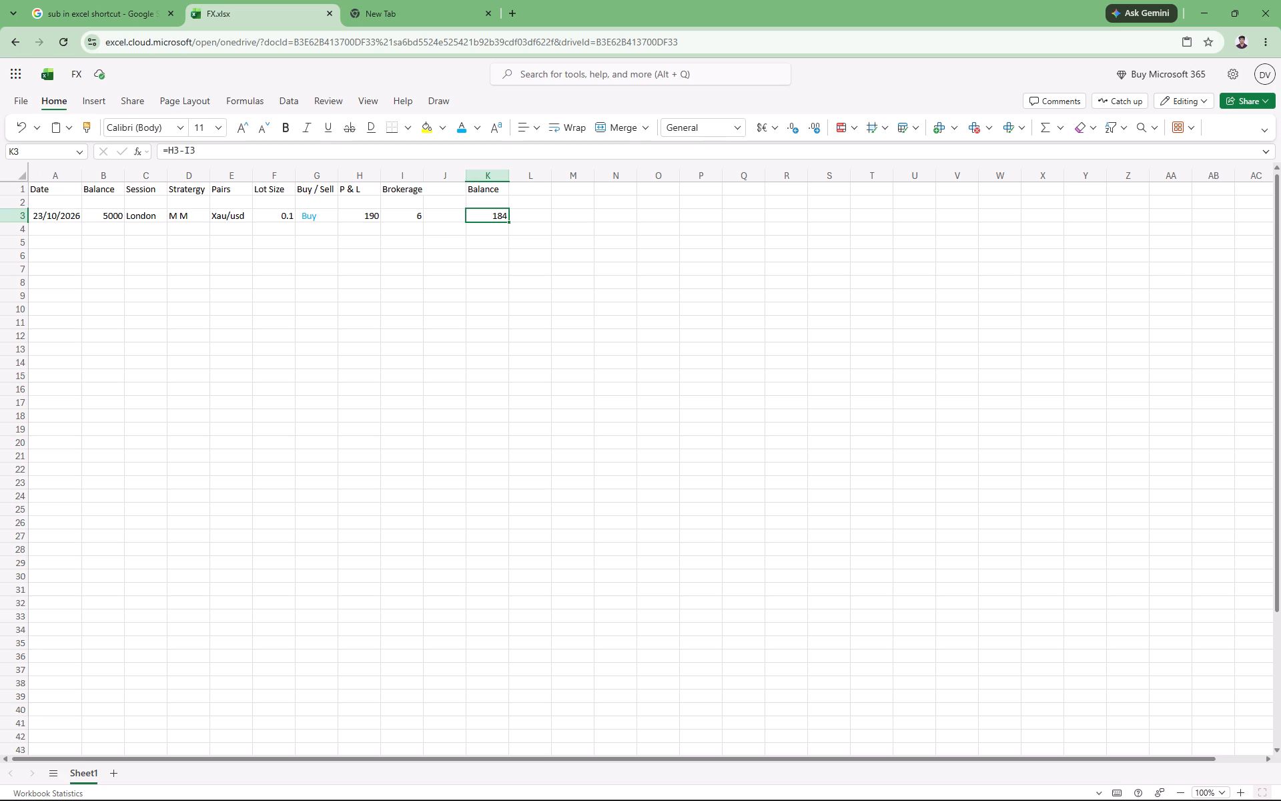
left_click_drag(508, 221, 557, 739)
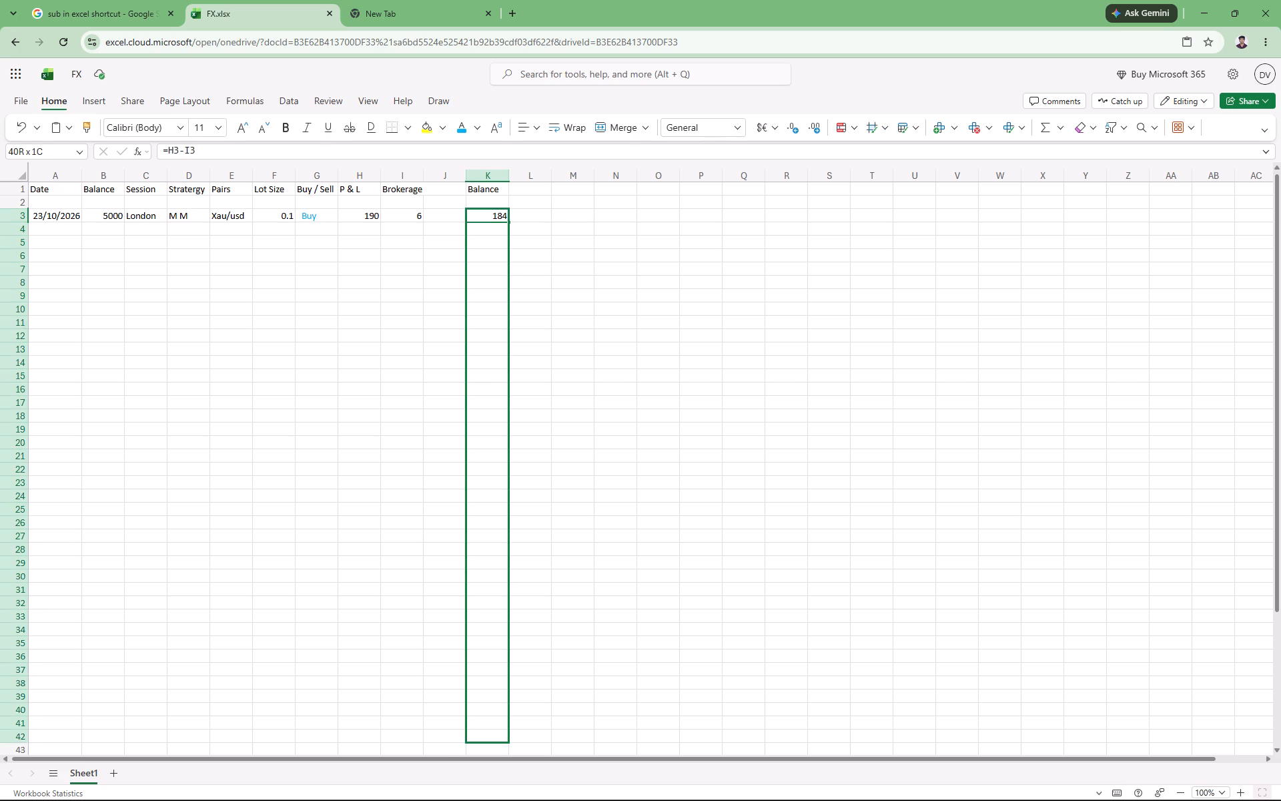
left_click_drag(557, 739, 563, 800)
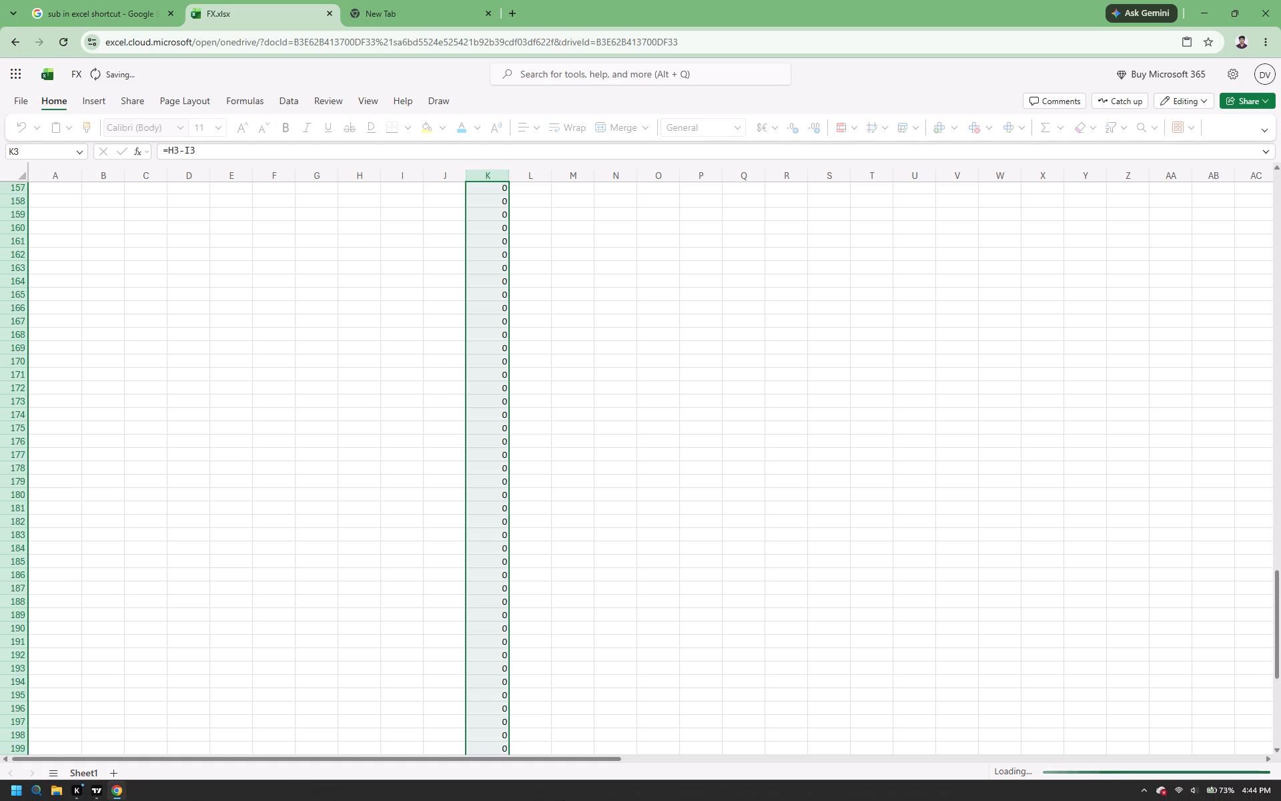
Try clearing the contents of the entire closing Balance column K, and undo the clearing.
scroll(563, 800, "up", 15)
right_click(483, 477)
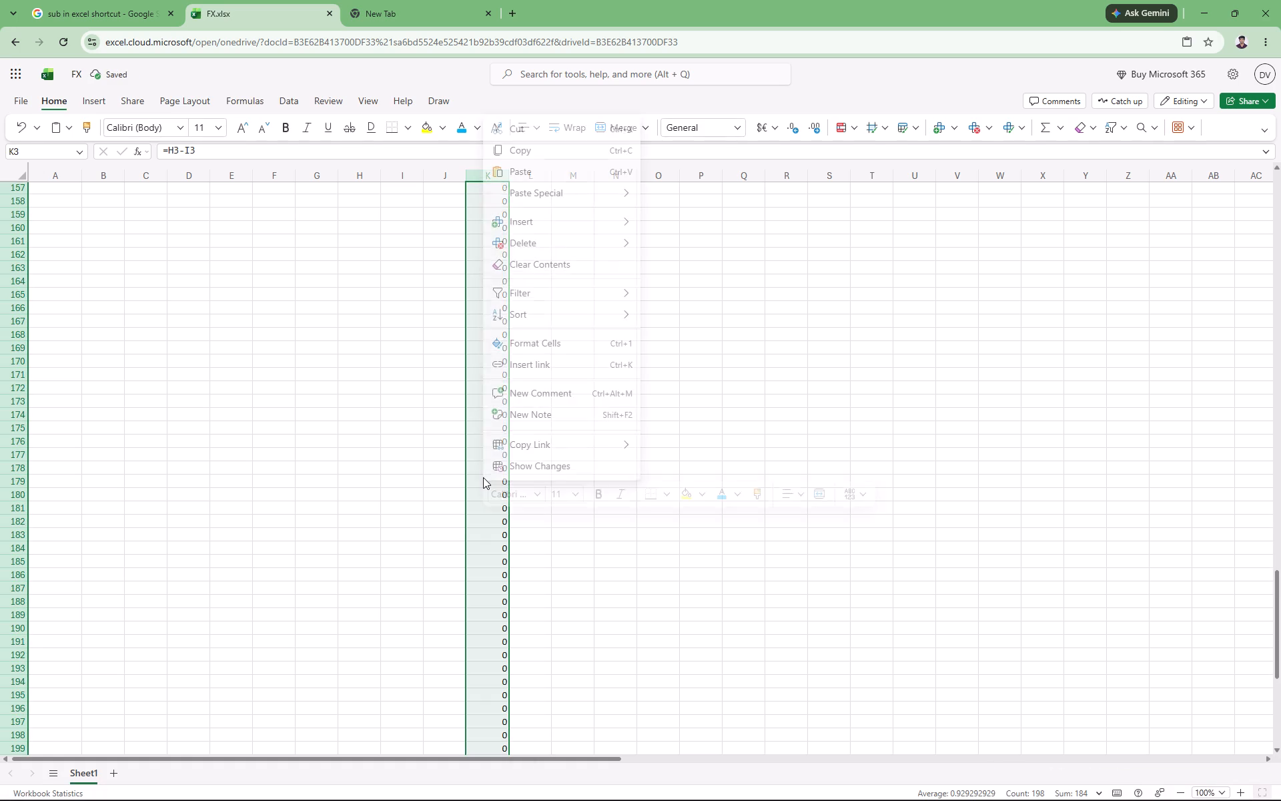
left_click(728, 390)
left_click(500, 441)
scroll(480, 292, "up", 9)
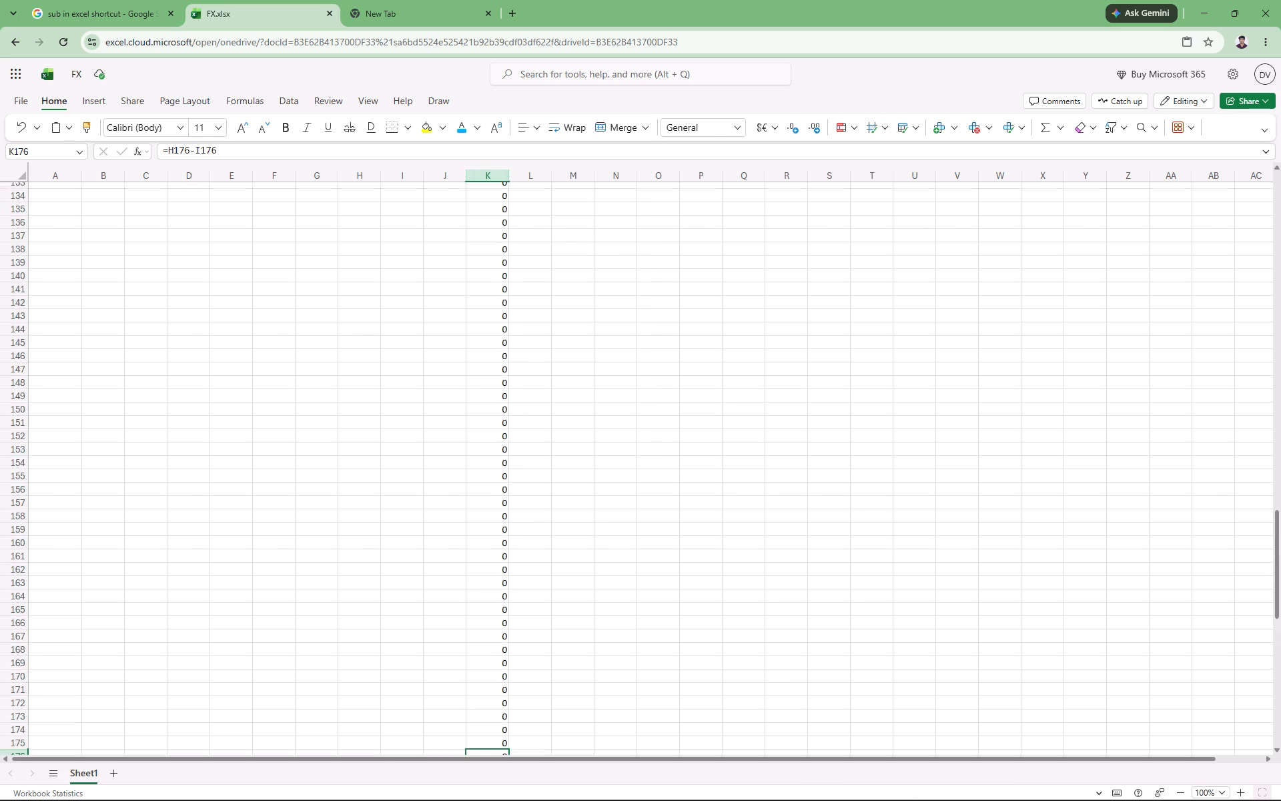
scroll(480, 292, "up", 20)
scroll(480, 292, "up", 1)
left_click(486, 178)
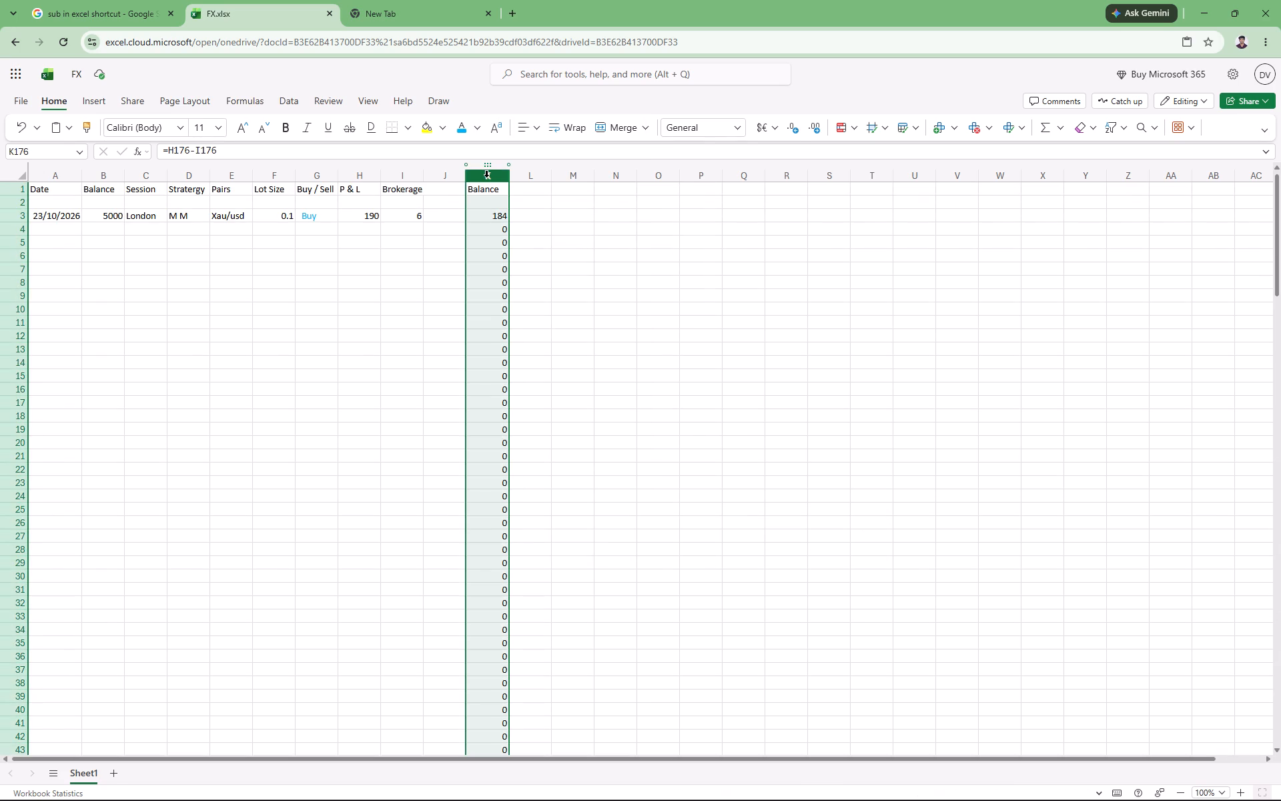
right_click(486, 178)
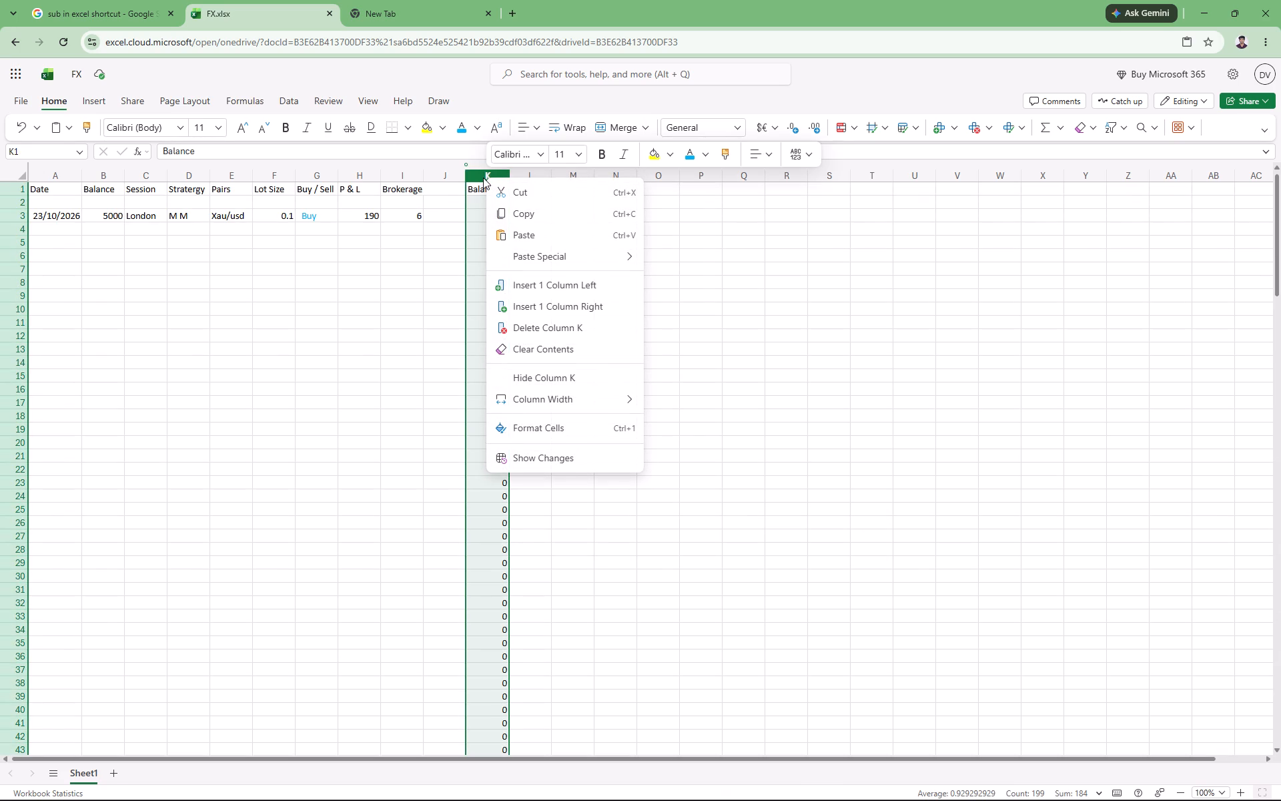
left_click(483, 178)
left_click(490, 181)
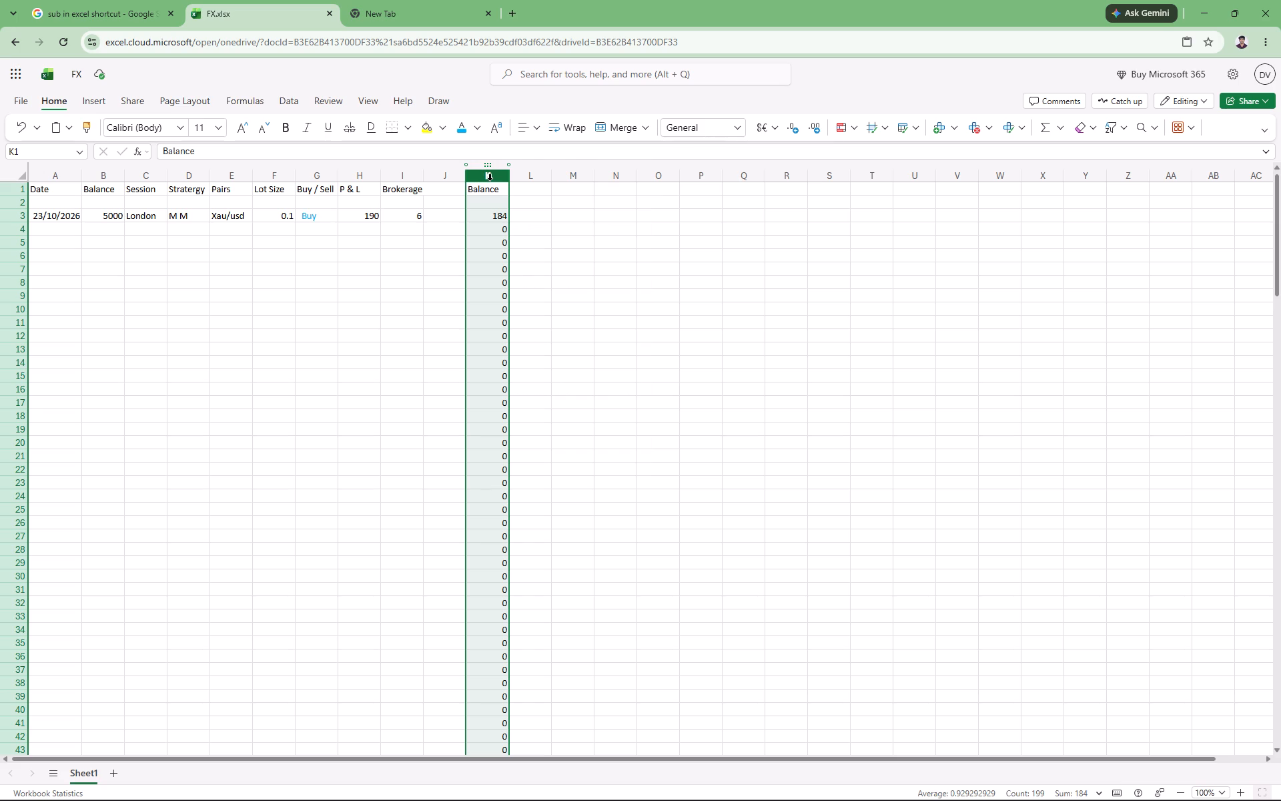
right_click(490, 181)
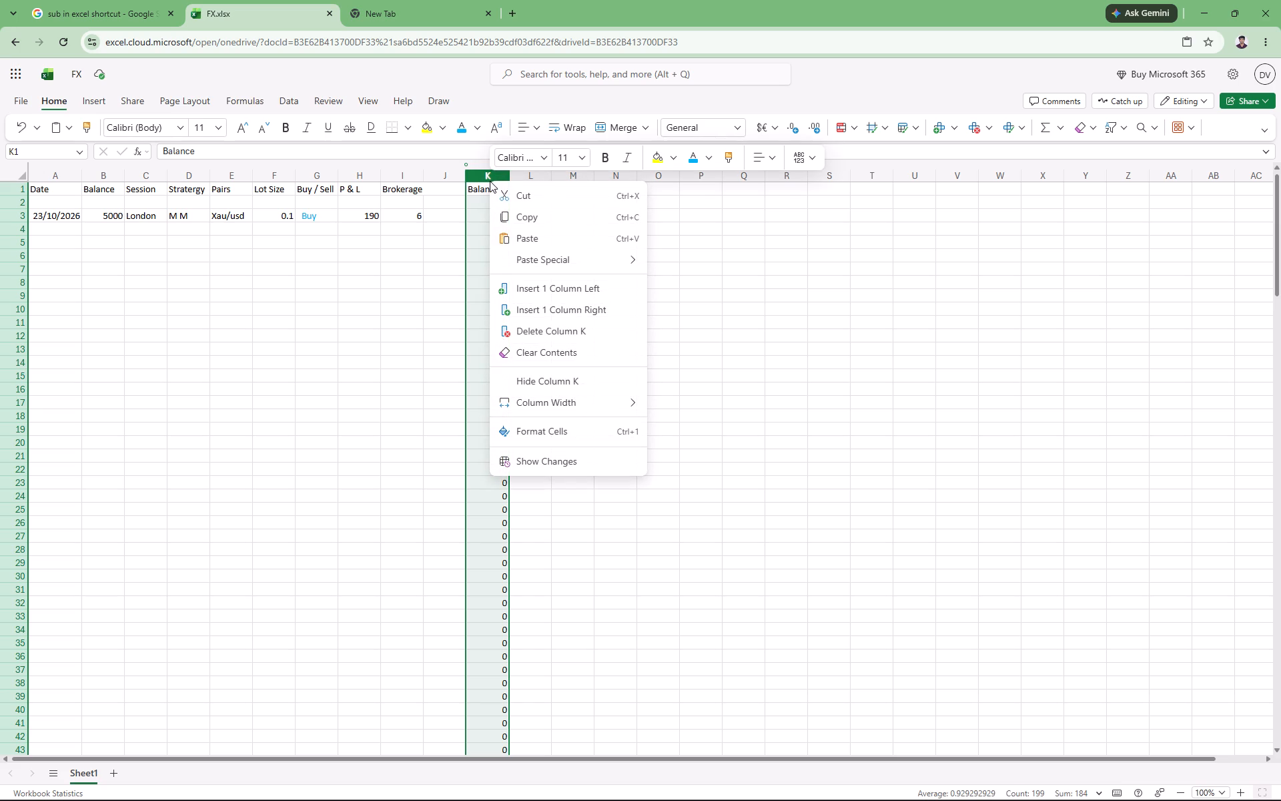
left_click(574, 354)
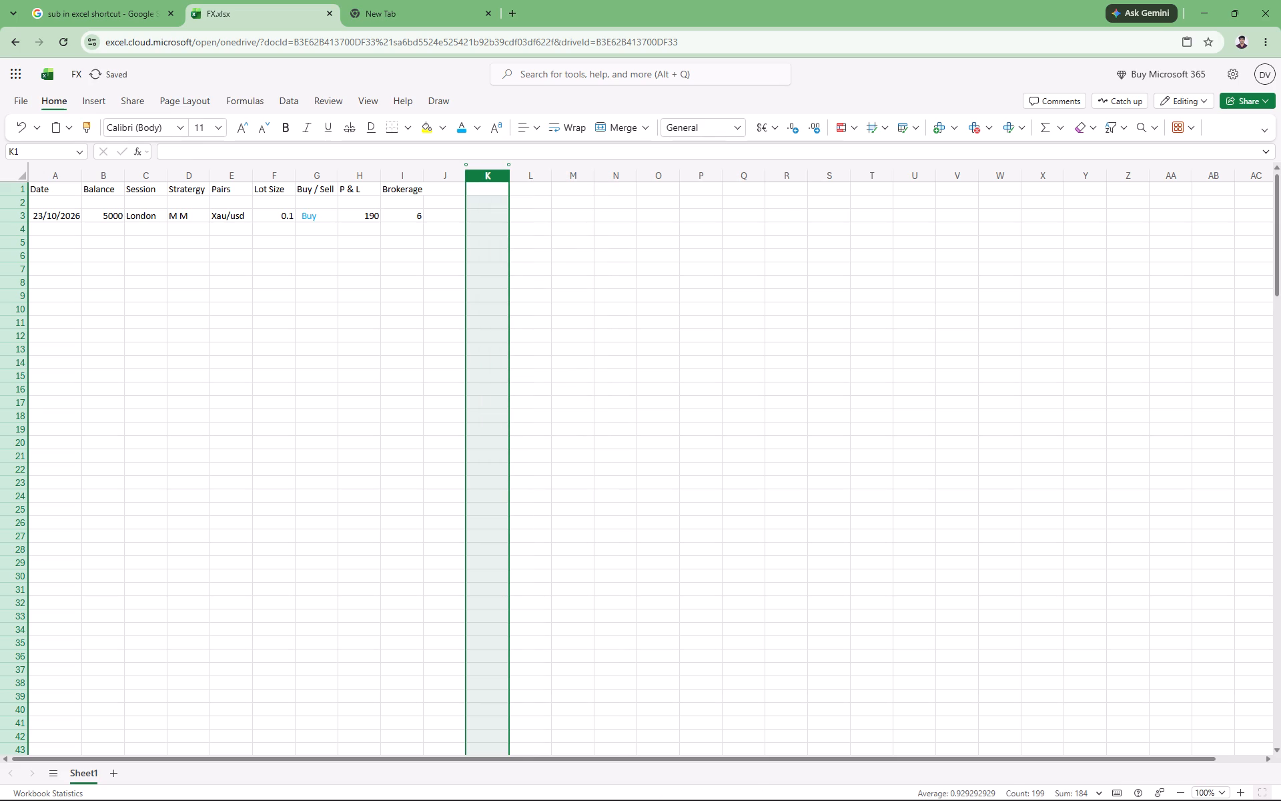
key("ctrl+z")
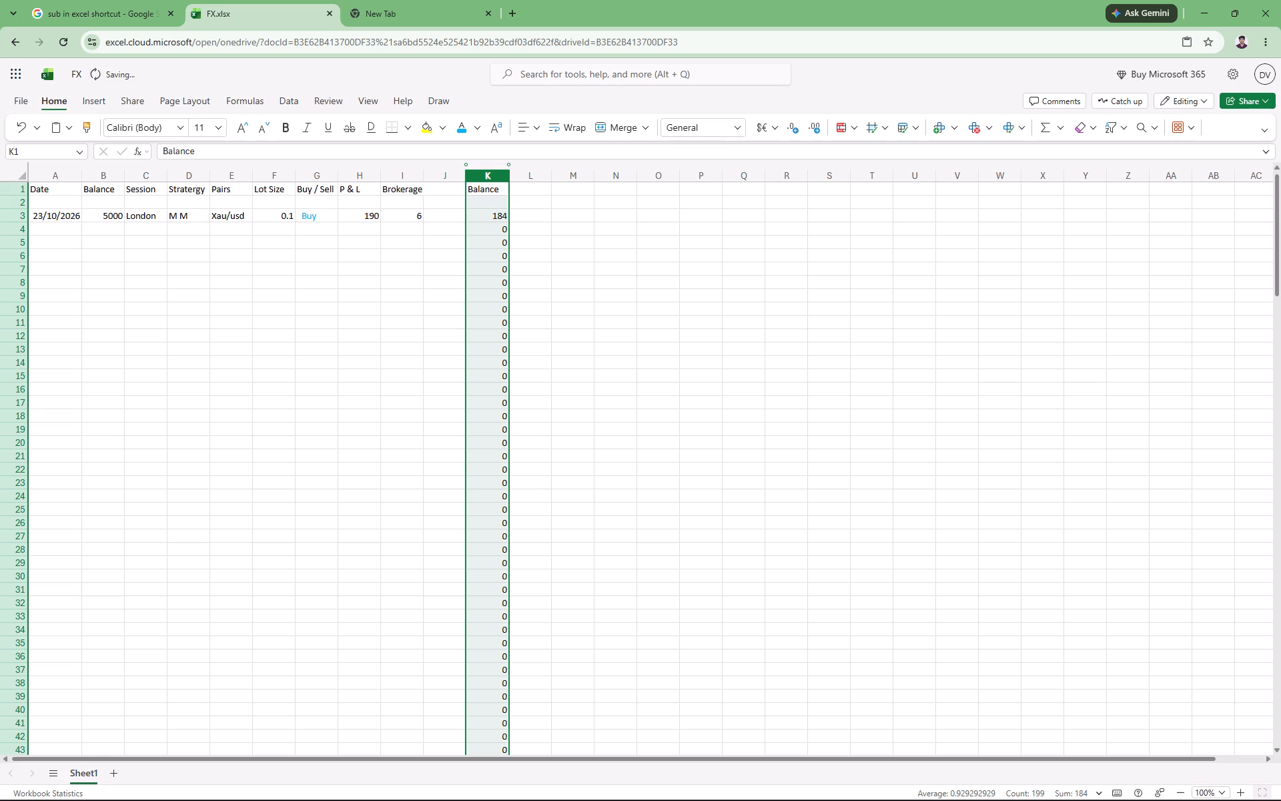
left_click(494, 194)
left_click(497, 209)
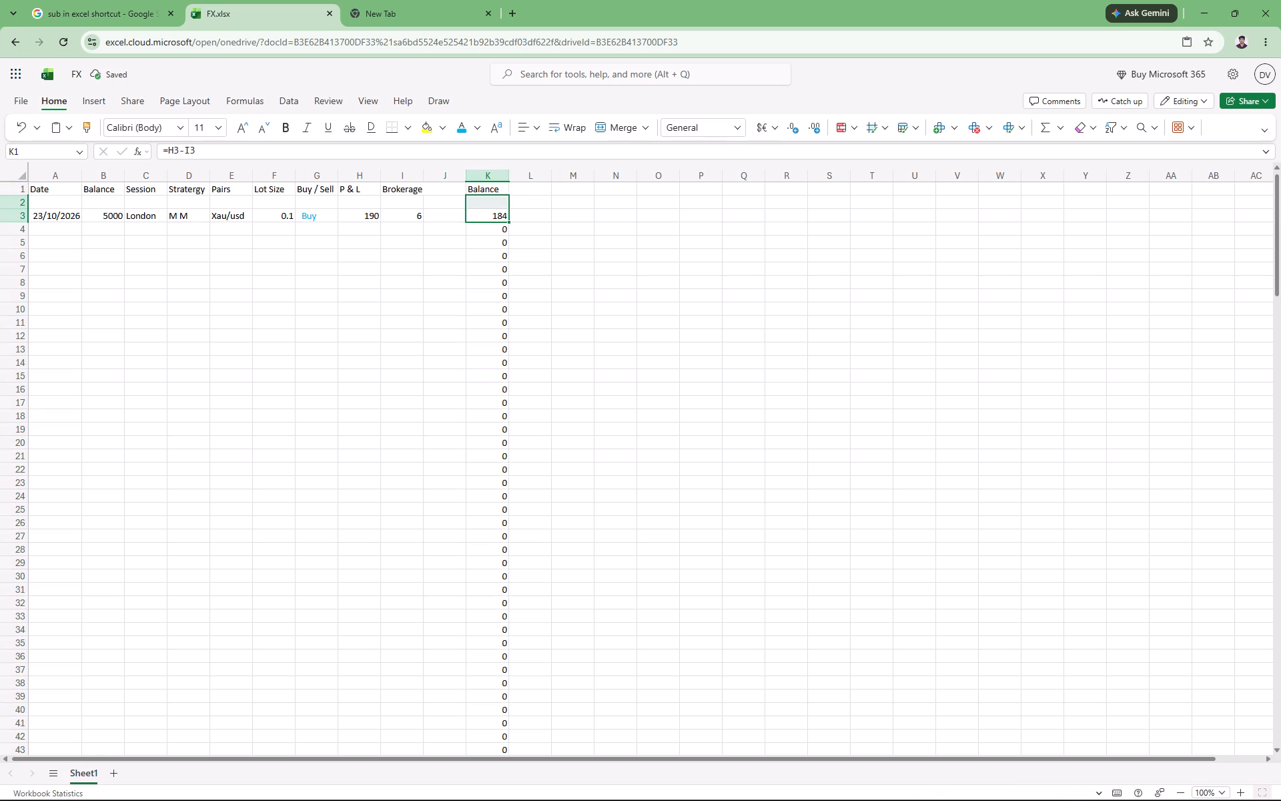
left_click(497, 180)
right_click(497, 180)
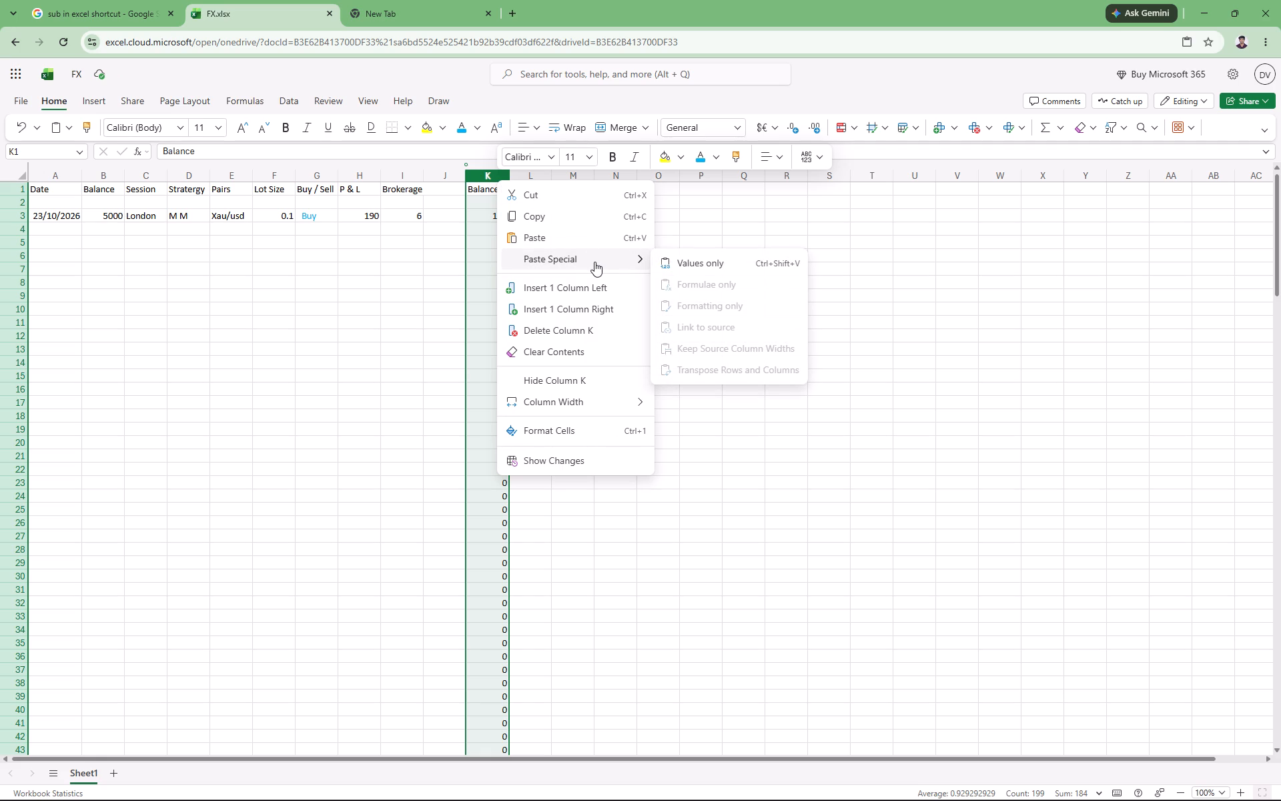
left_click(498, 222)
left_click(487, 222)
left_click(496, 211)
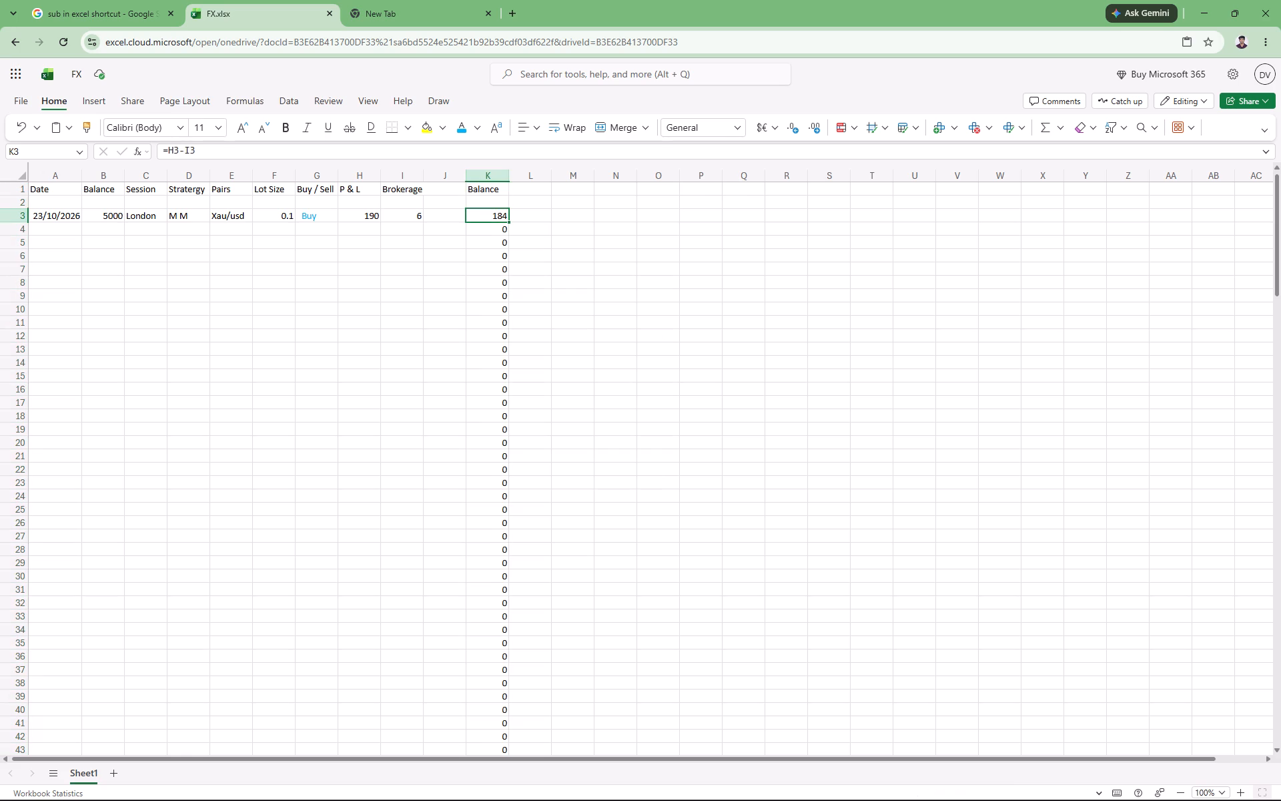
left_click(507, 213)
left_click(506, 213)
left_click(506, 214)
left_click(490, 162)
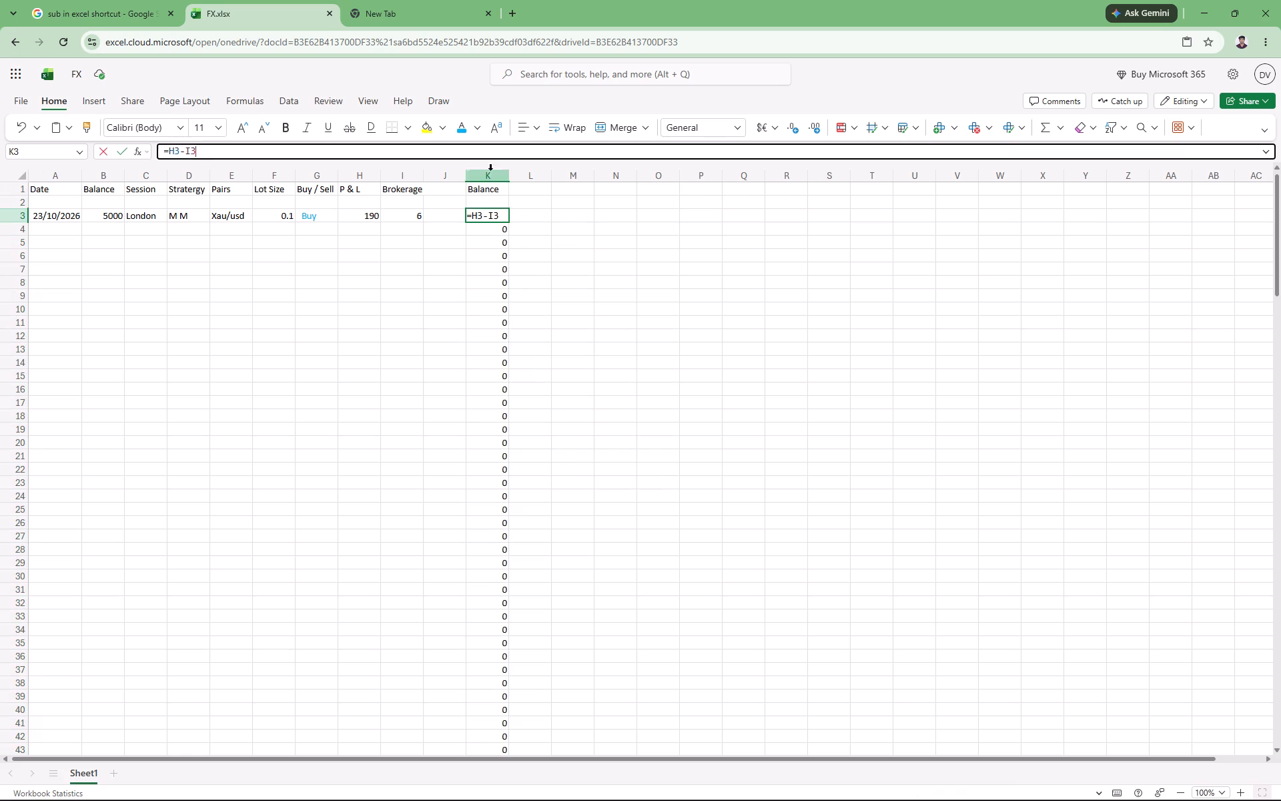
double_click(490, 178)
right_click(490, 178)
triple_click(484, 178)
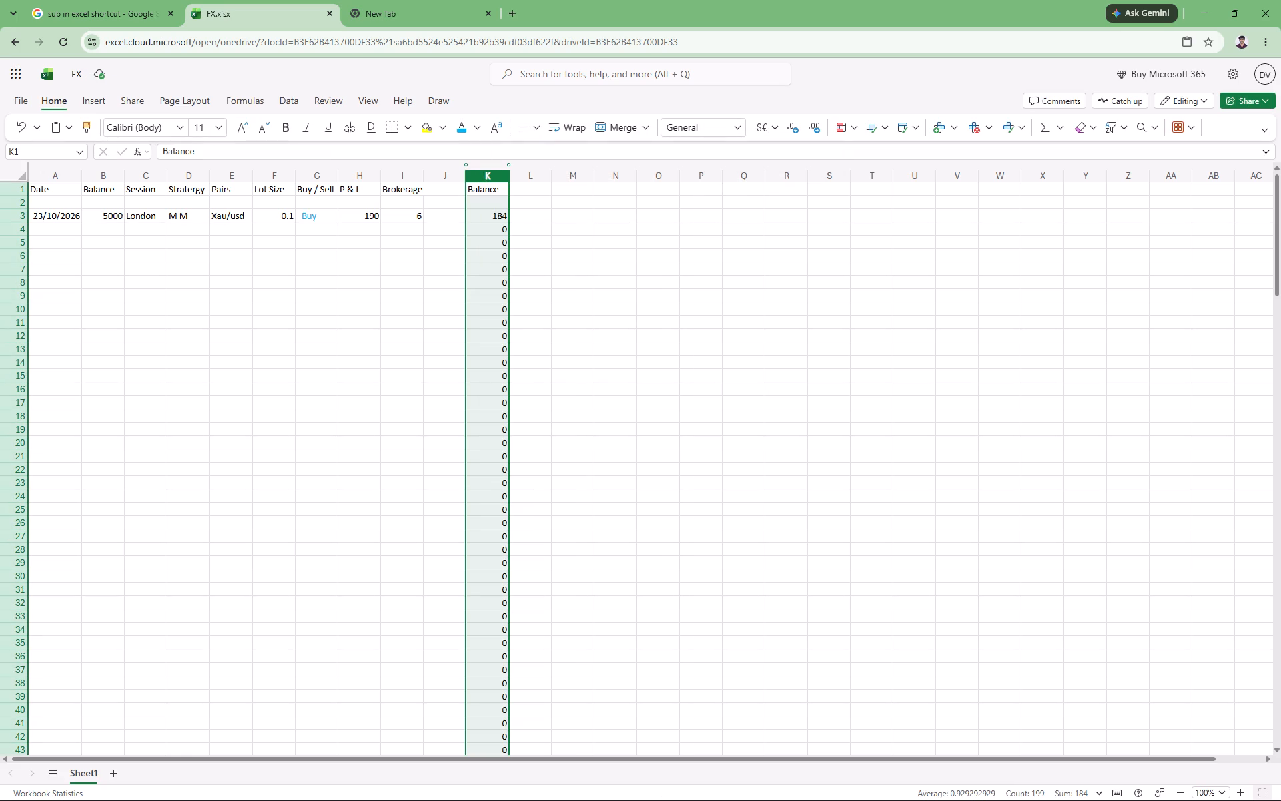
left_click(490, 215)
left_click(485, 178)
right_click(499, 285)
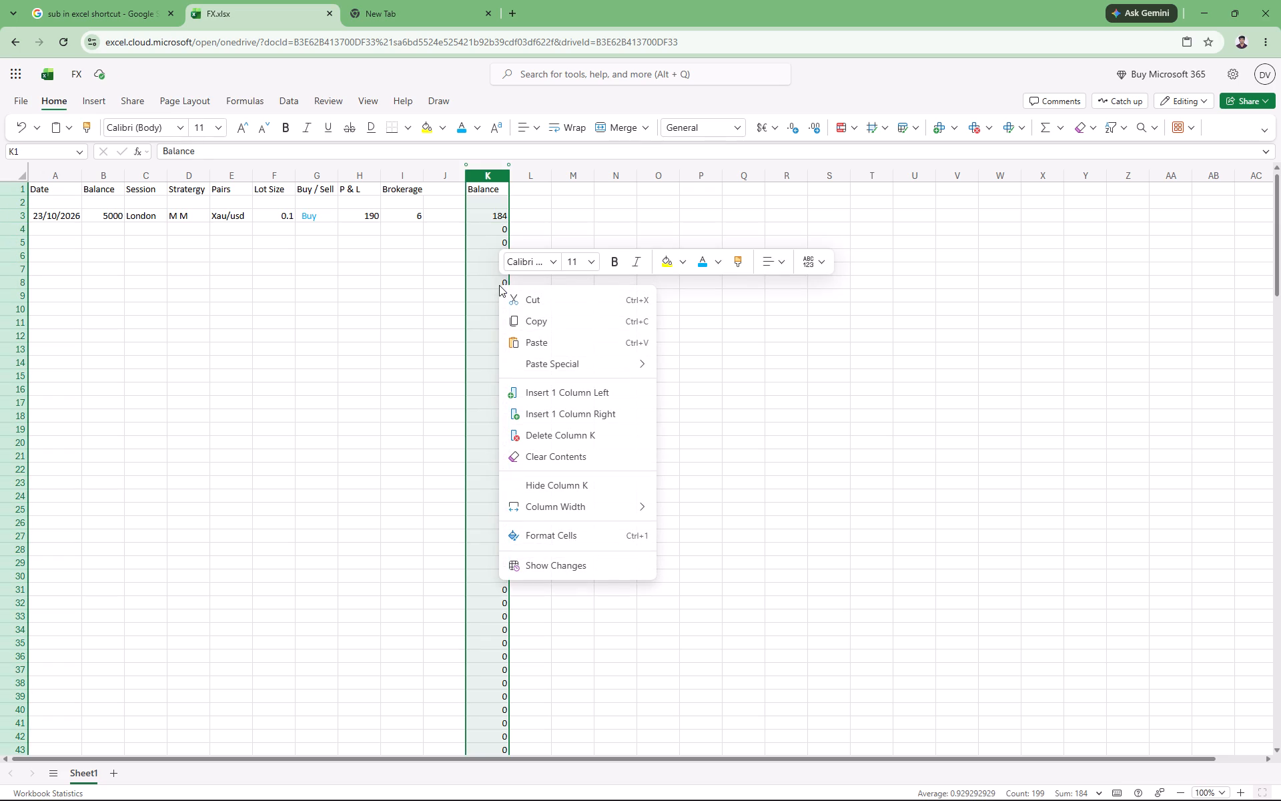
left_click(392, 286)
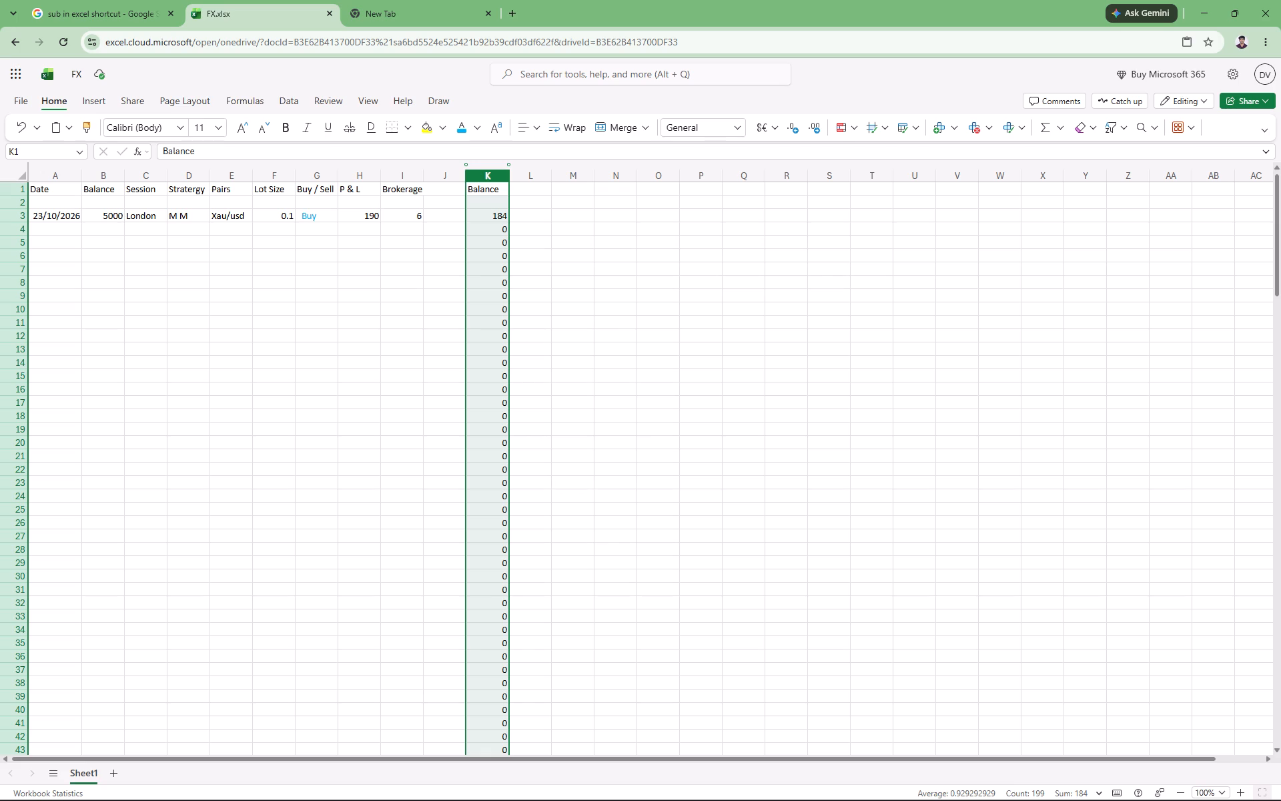
Open the P & L cell H3 and the filled-down formulas in K4 and K5 to check their contents.
double_click(365, 219)
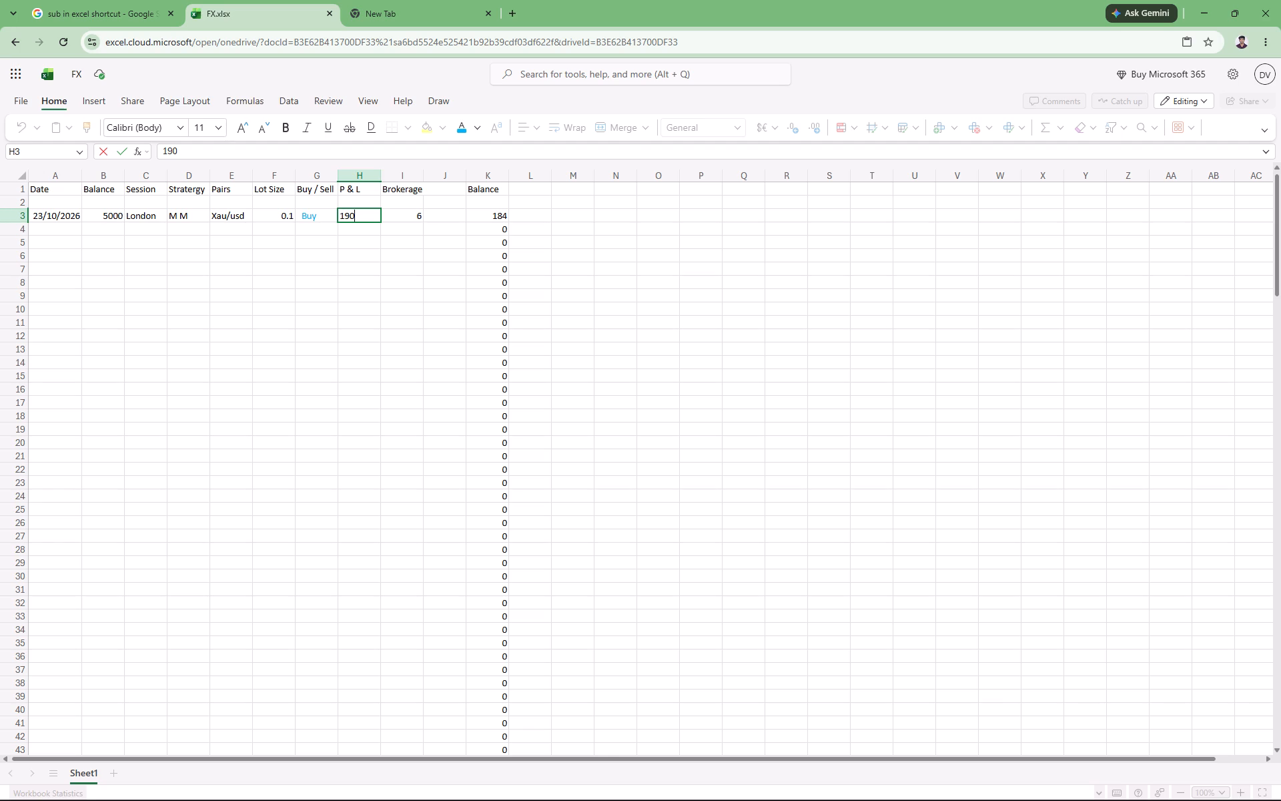
double_click(496, 228)
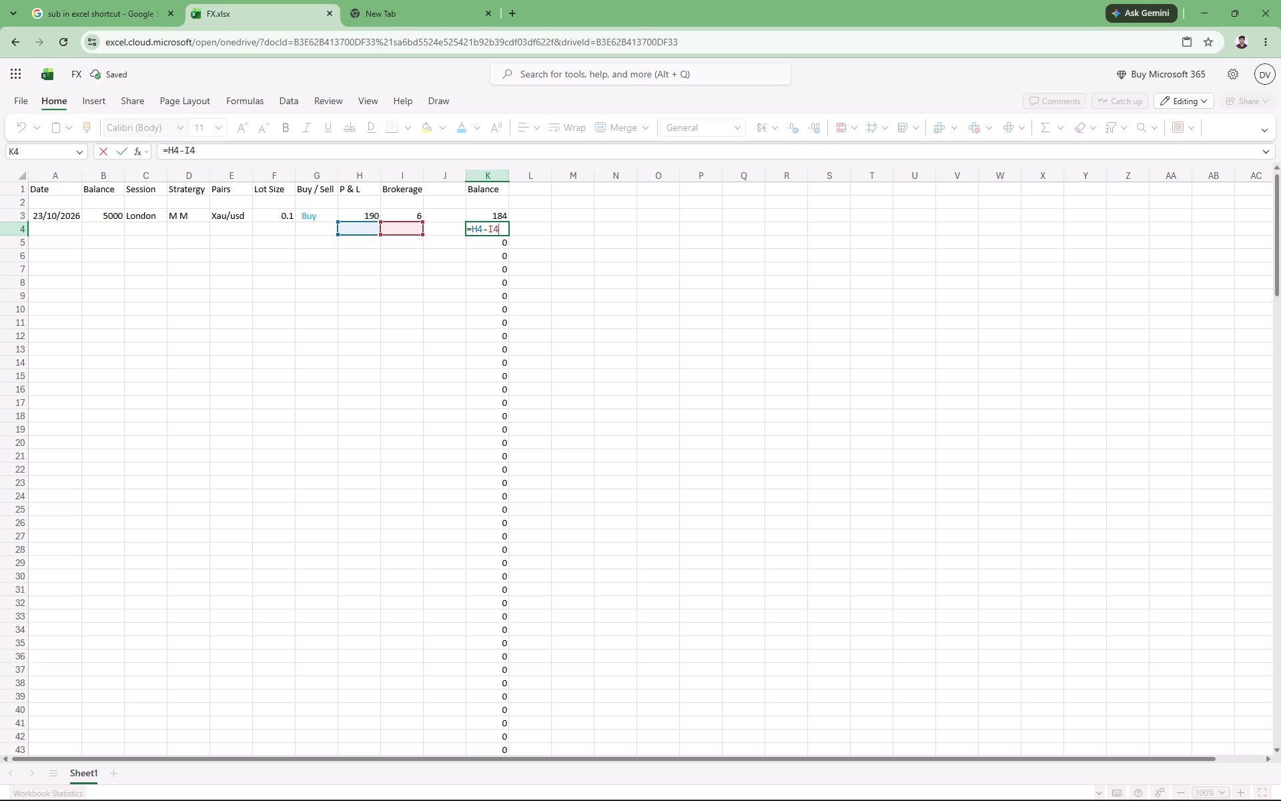
double_click(497, 244)
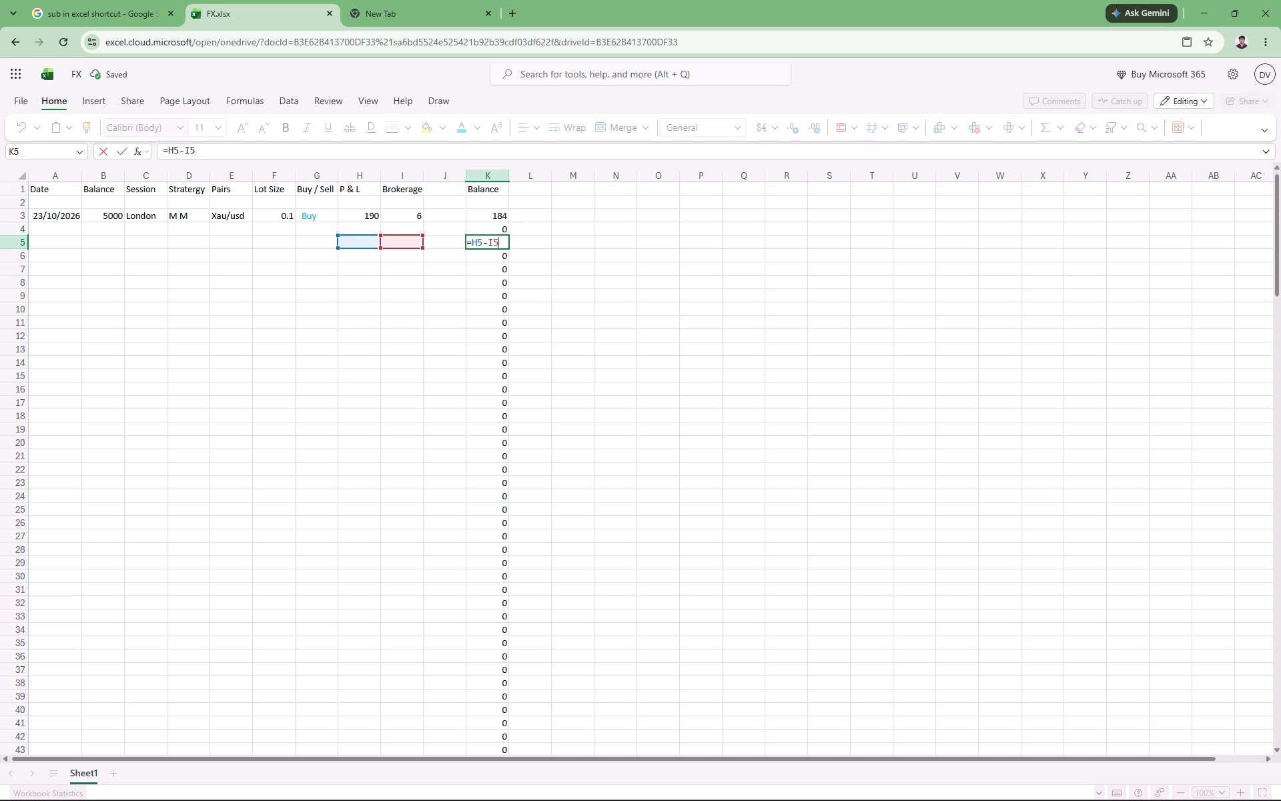
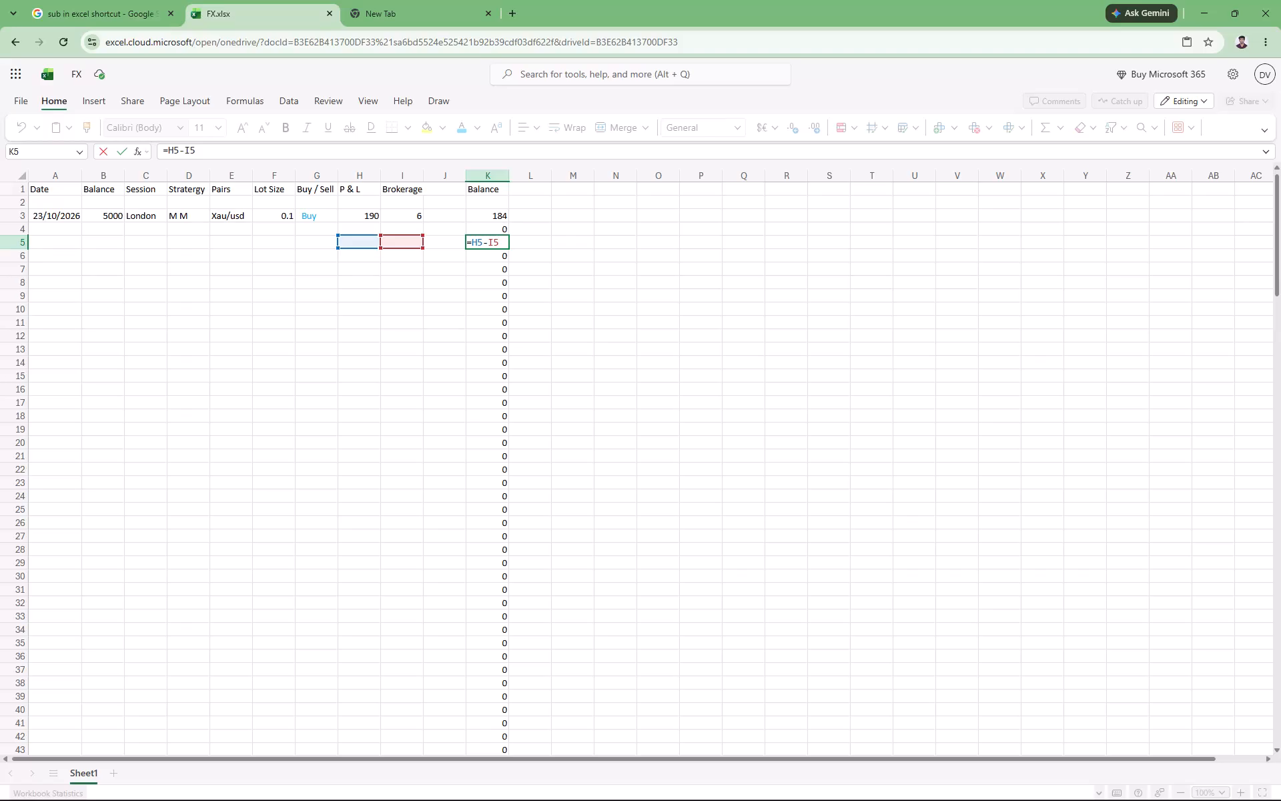
Enter =K3 in B4 so the second trade row's opening Balance is taken from the first row's closing Balance.
double_click(104, 232)
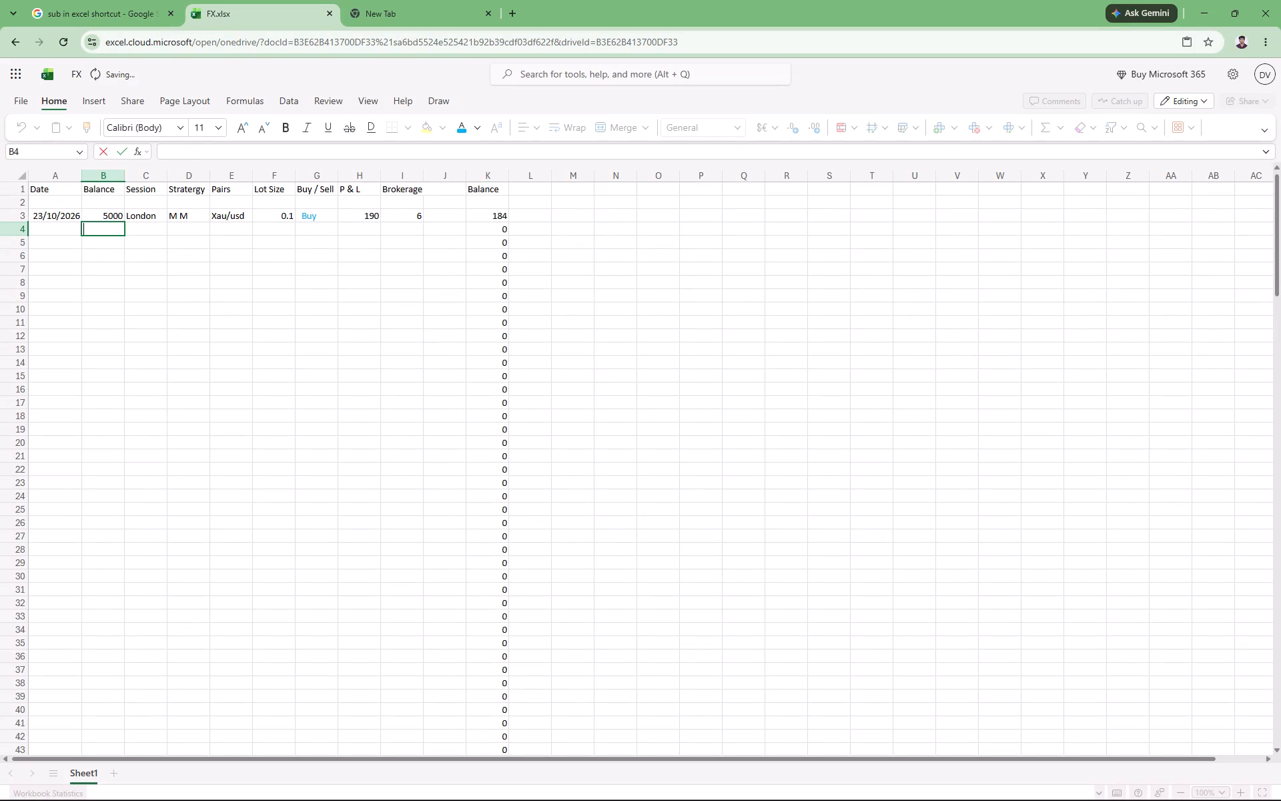
left_click(504, 214)
left_click(510, 217)
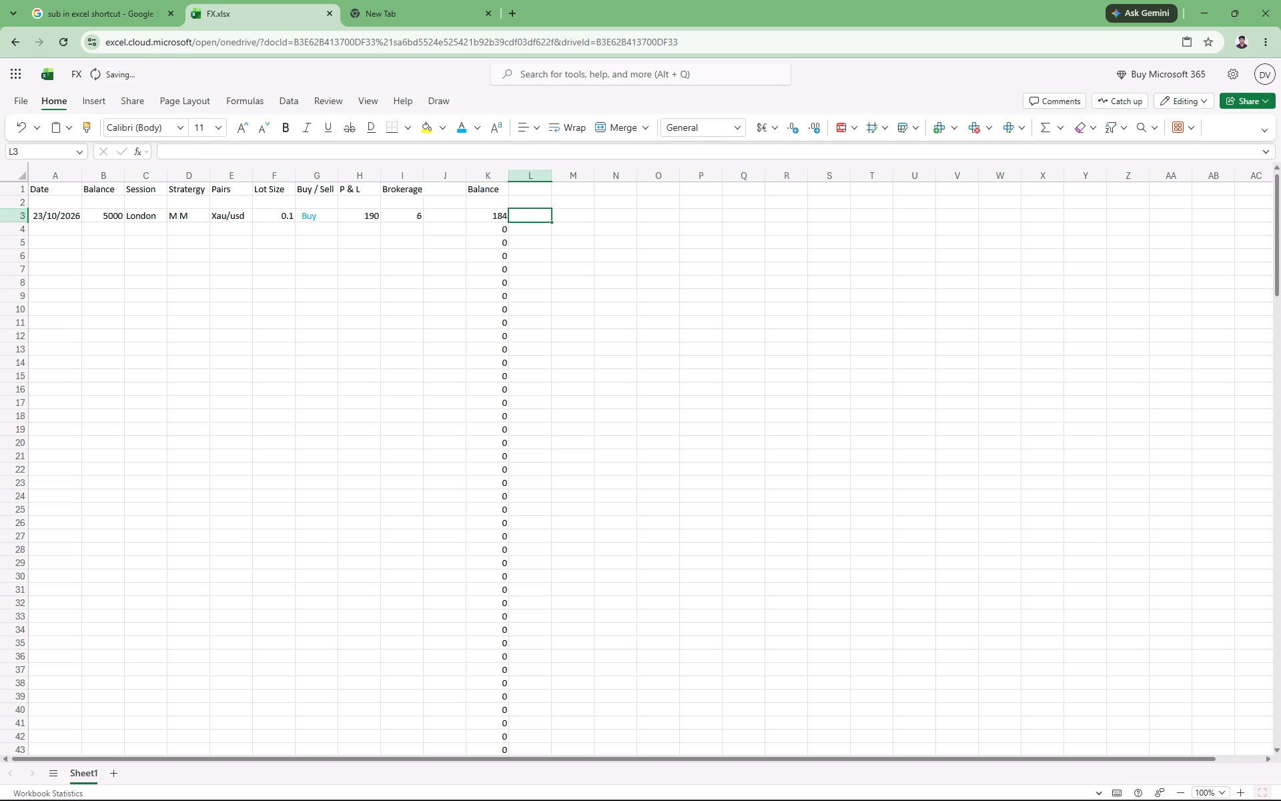
left_click(506, 217)
left_click(508, 217)
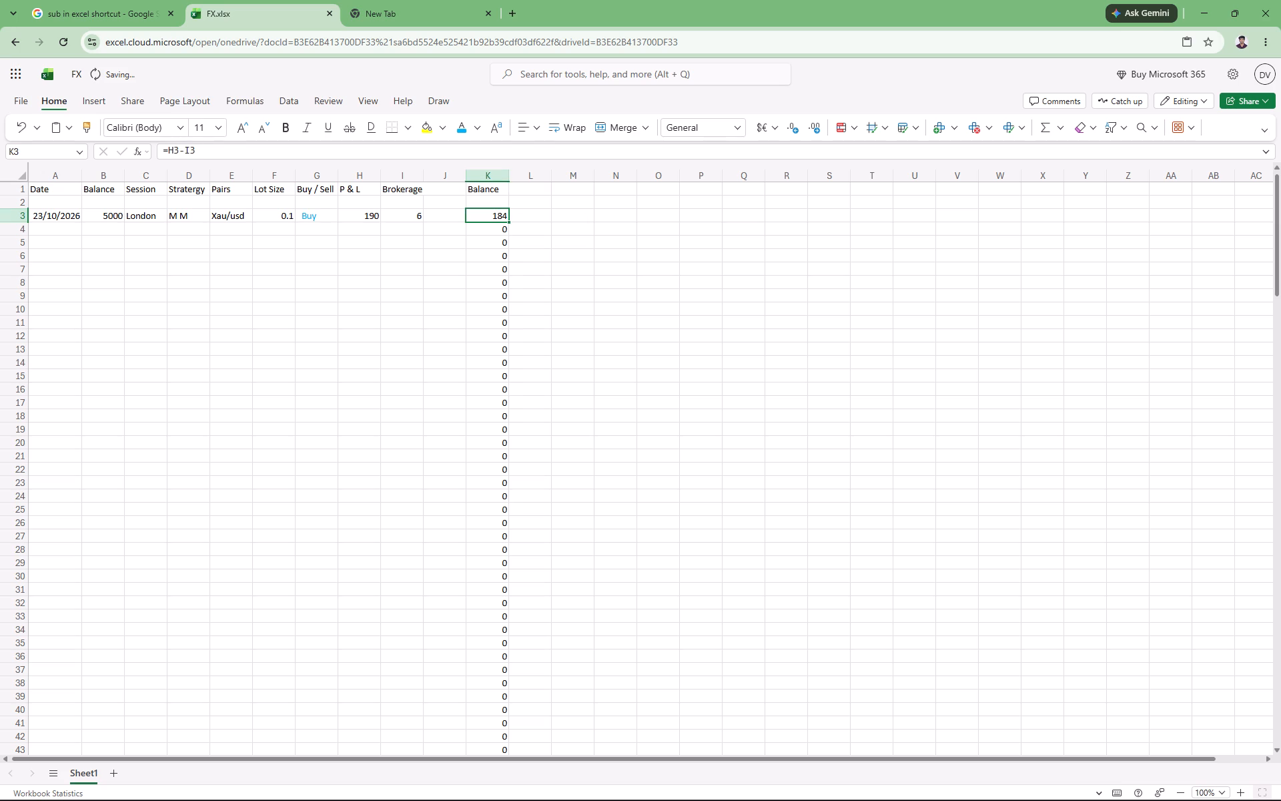
left_click(508, 217)
left_click(508, 217)
left_click(508, 217)
left_click(508, 217)
left_click(115, 230)
double_click(115, 230)
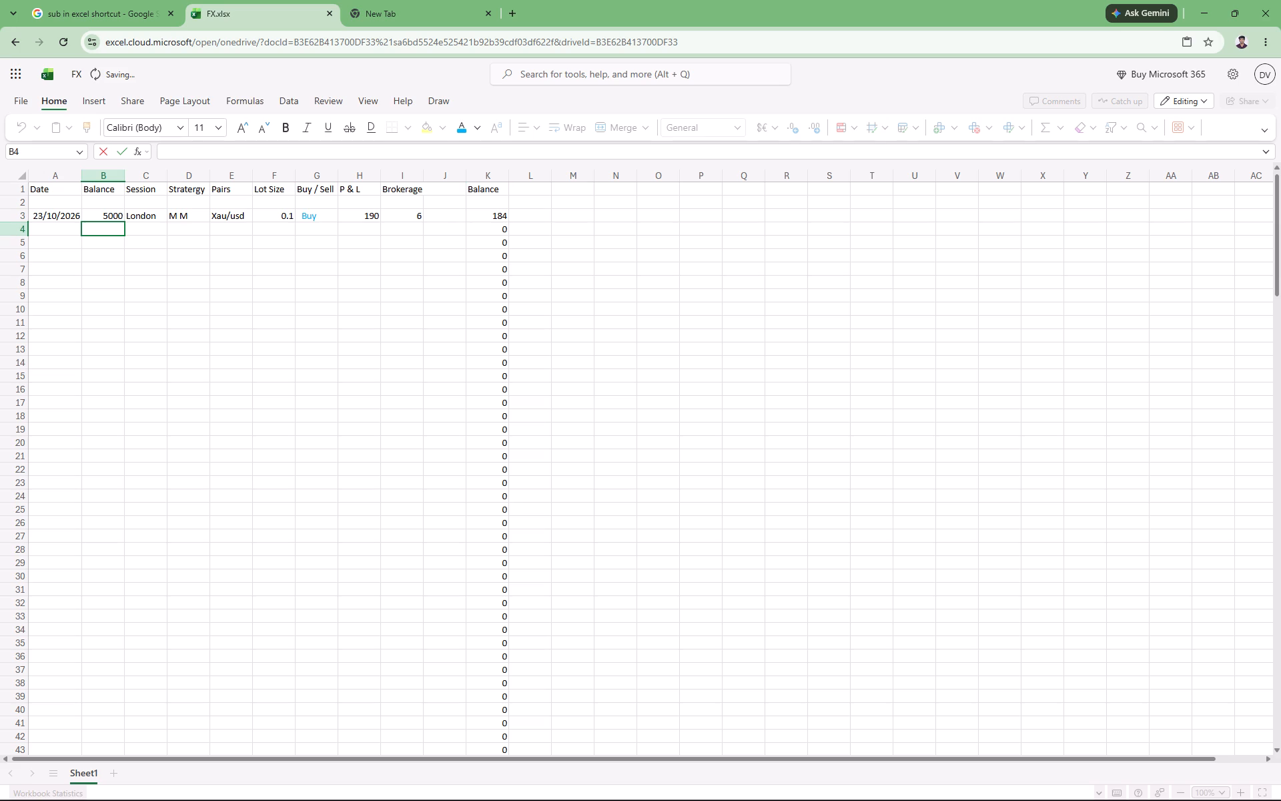
key("equal")
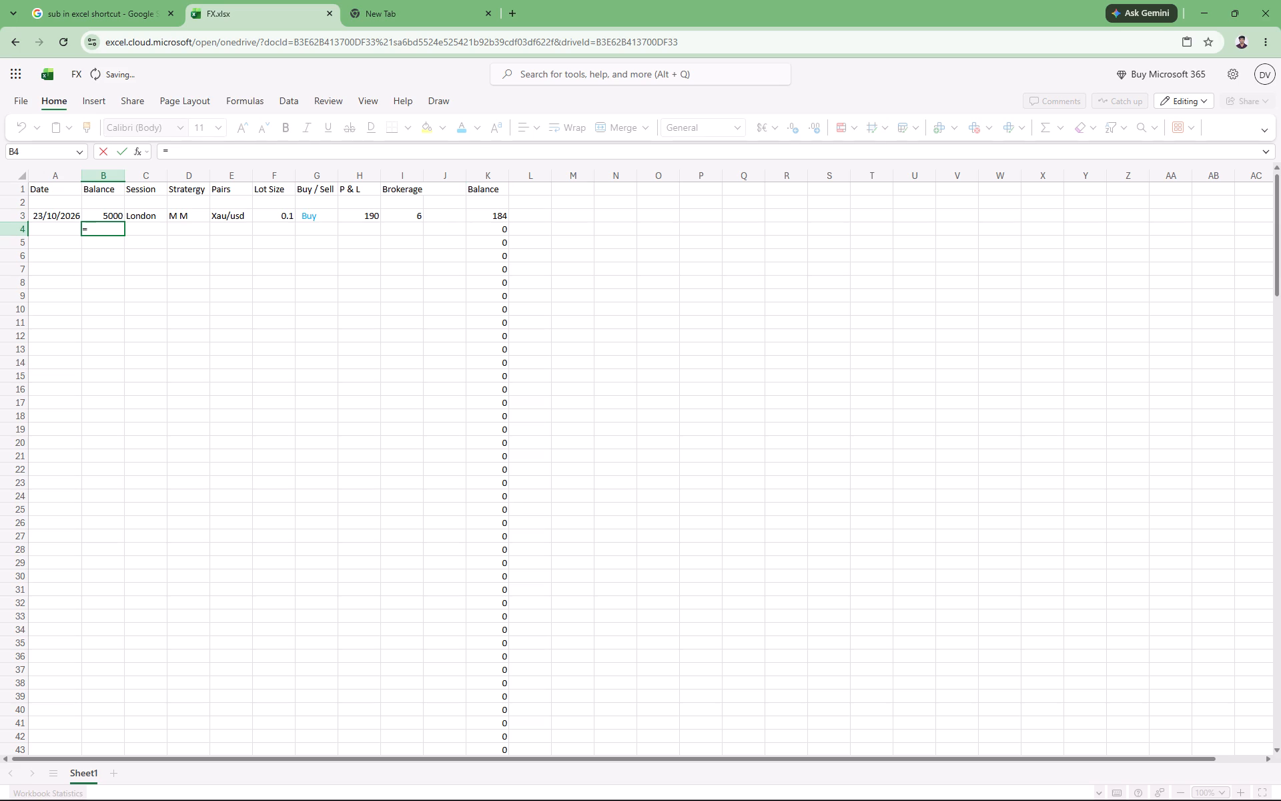
key("3")
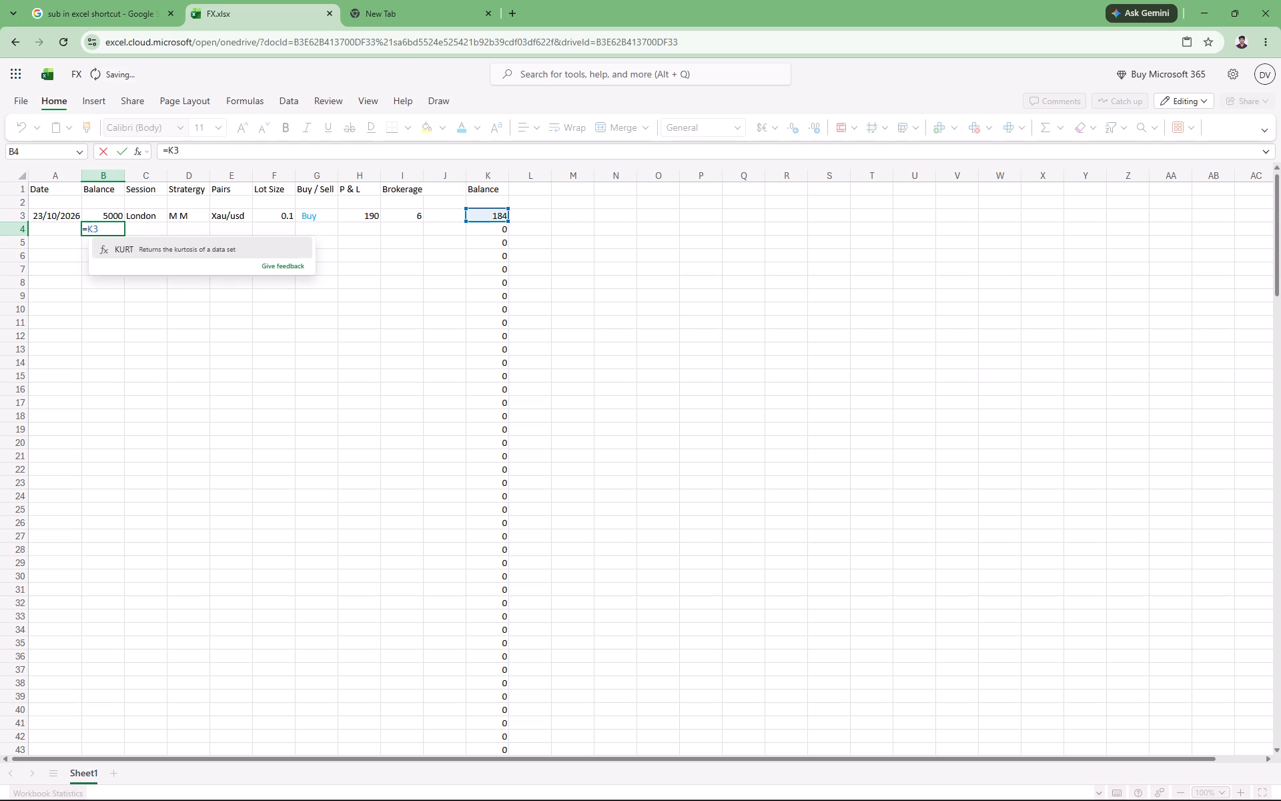
left_click(71, 262)
left_click(117, 240)
double_click(118, 240)
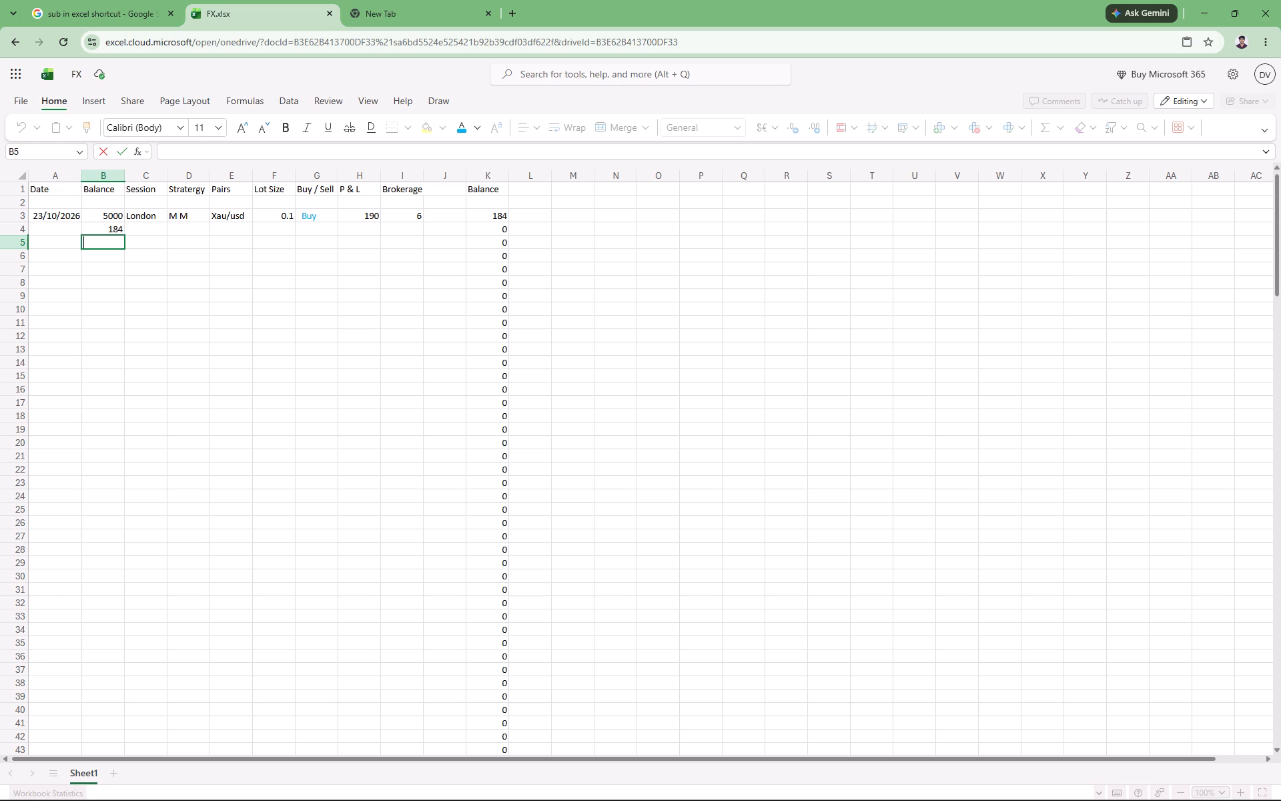
double_click(117, 230)
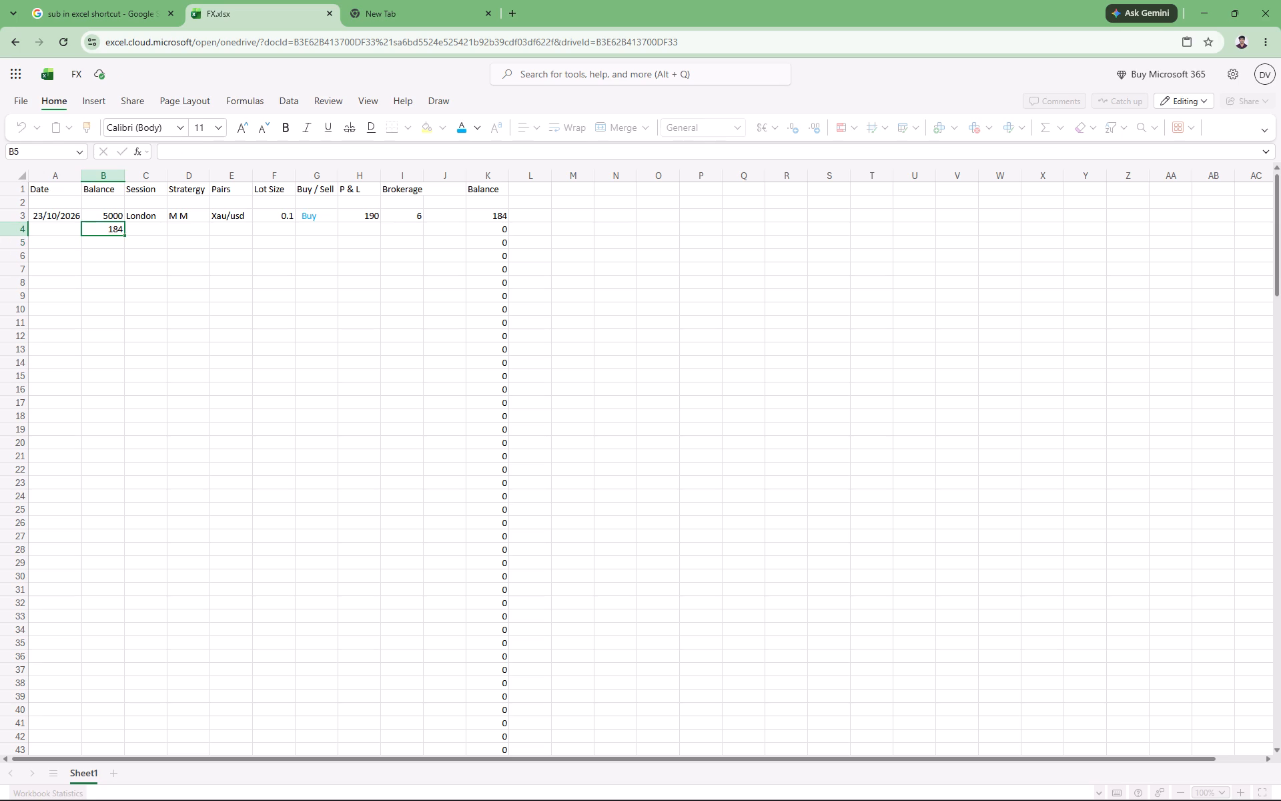
Add the opening balance to the closing Balance formula in K3, making it =B3+H3-I3.
double_click(490, 219)
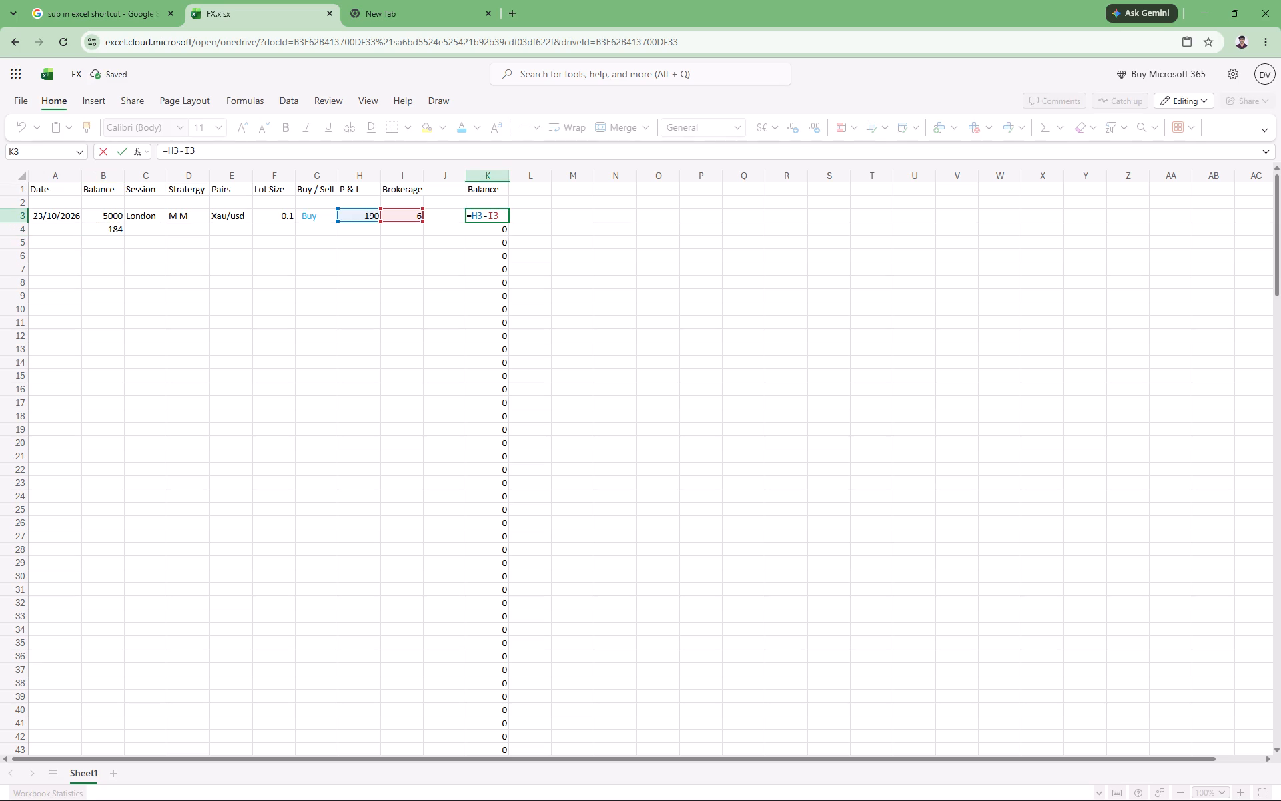
left_click(471, 217)
left_click(118, 218)
left_click(123, 218)
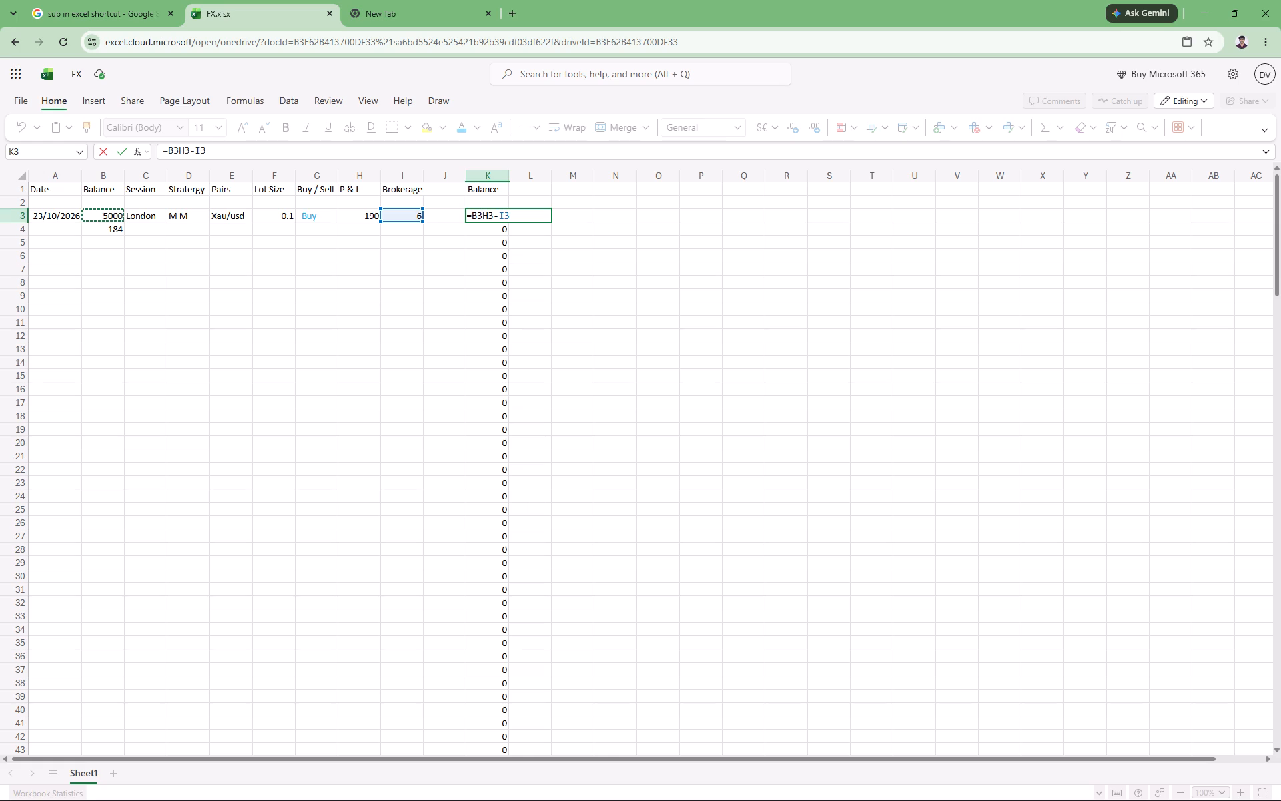
key("shift+plus")
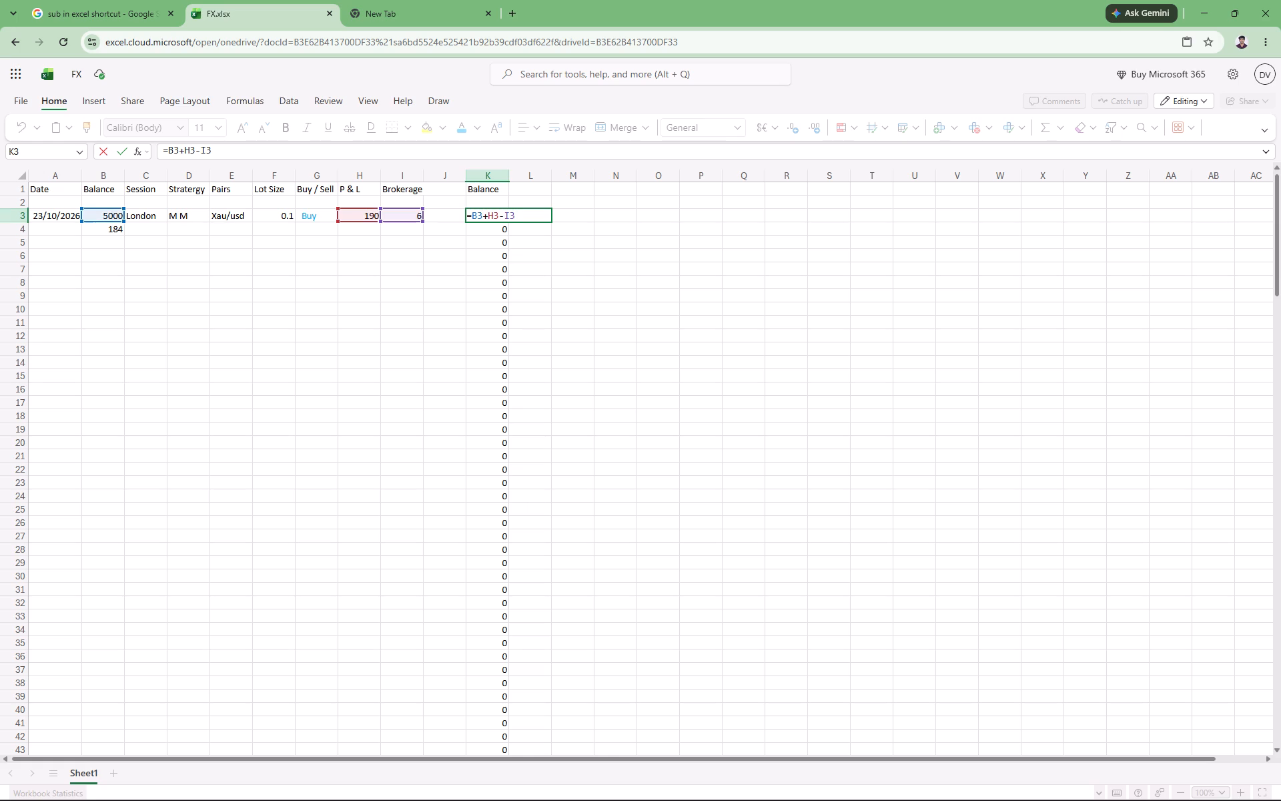
left_click(483, 280)
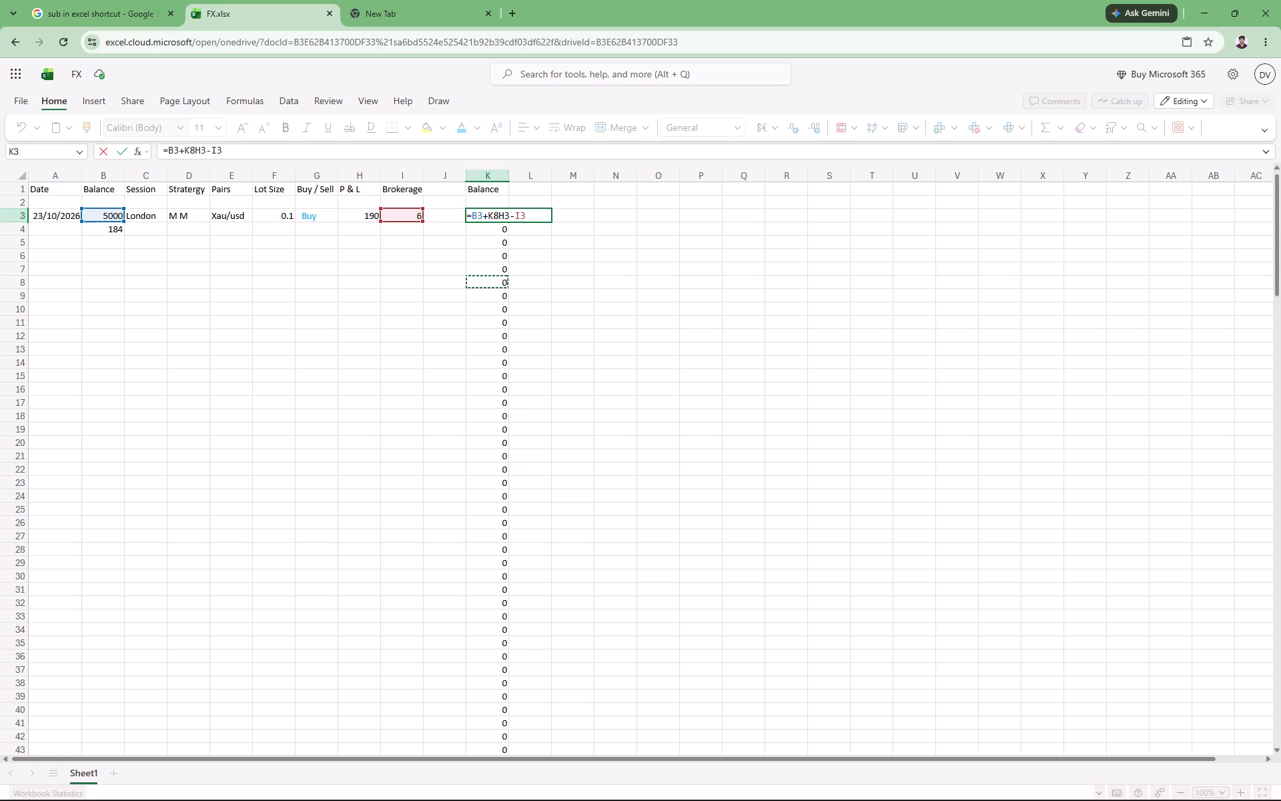
left_click(500, 225)
double_click(500, 230)
left_click(608, 282)
key("BackSpace")
key("BackSpace")
key("BackSpace")
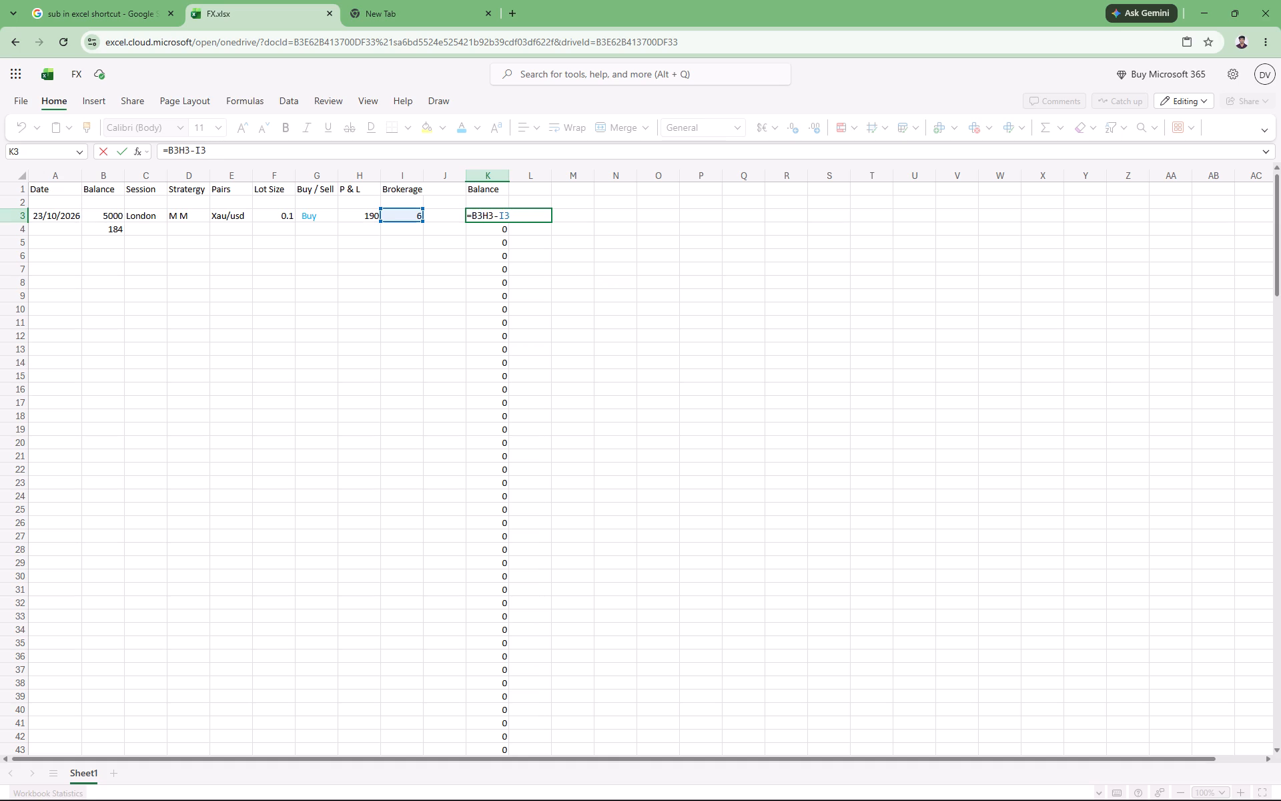
key("shift+plus")
key("Return")
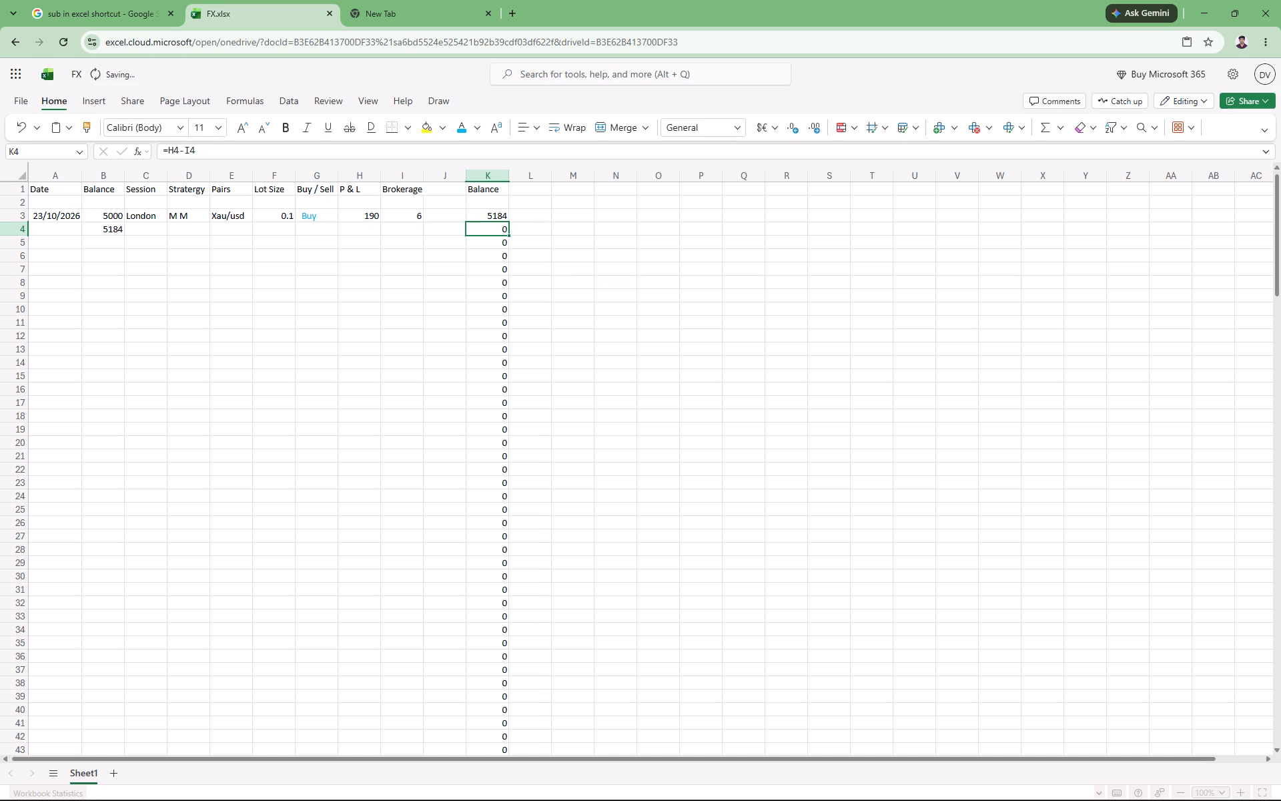
Examine the closing Balance formula in K4 and the opening Balance cells B4 and B5.
double_click(504, 230)
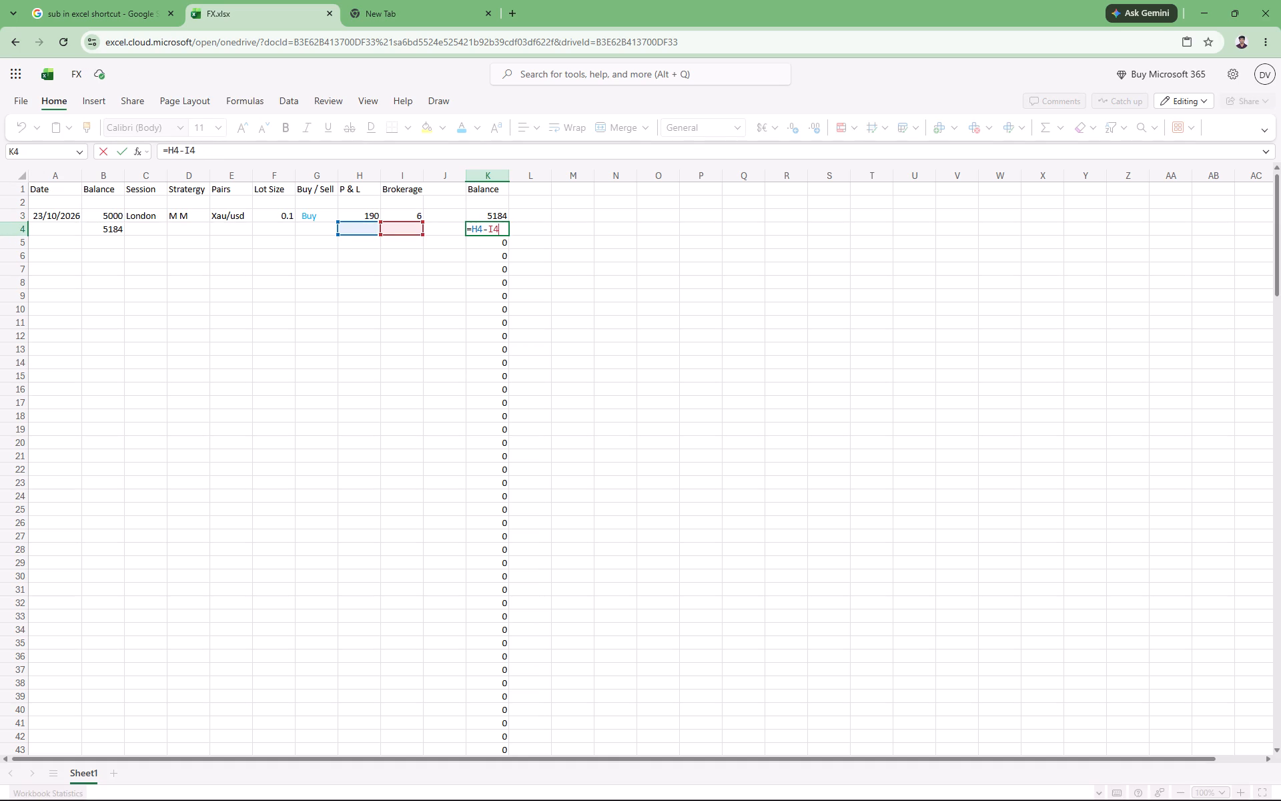
double_click(482, 178)
double_click(498, 226)
double_click(109, 230)
double_click(112, 237)
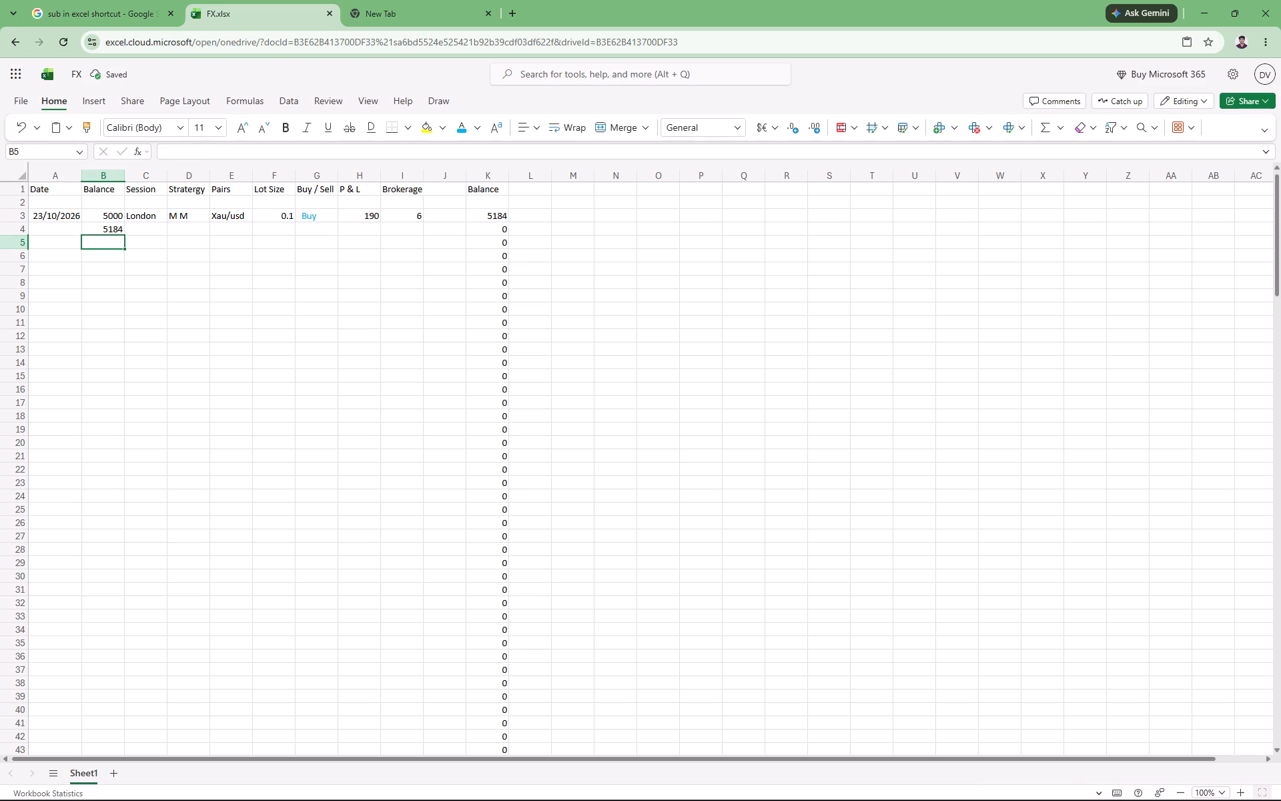
left_click(115, 242)
double_click(501, 230)
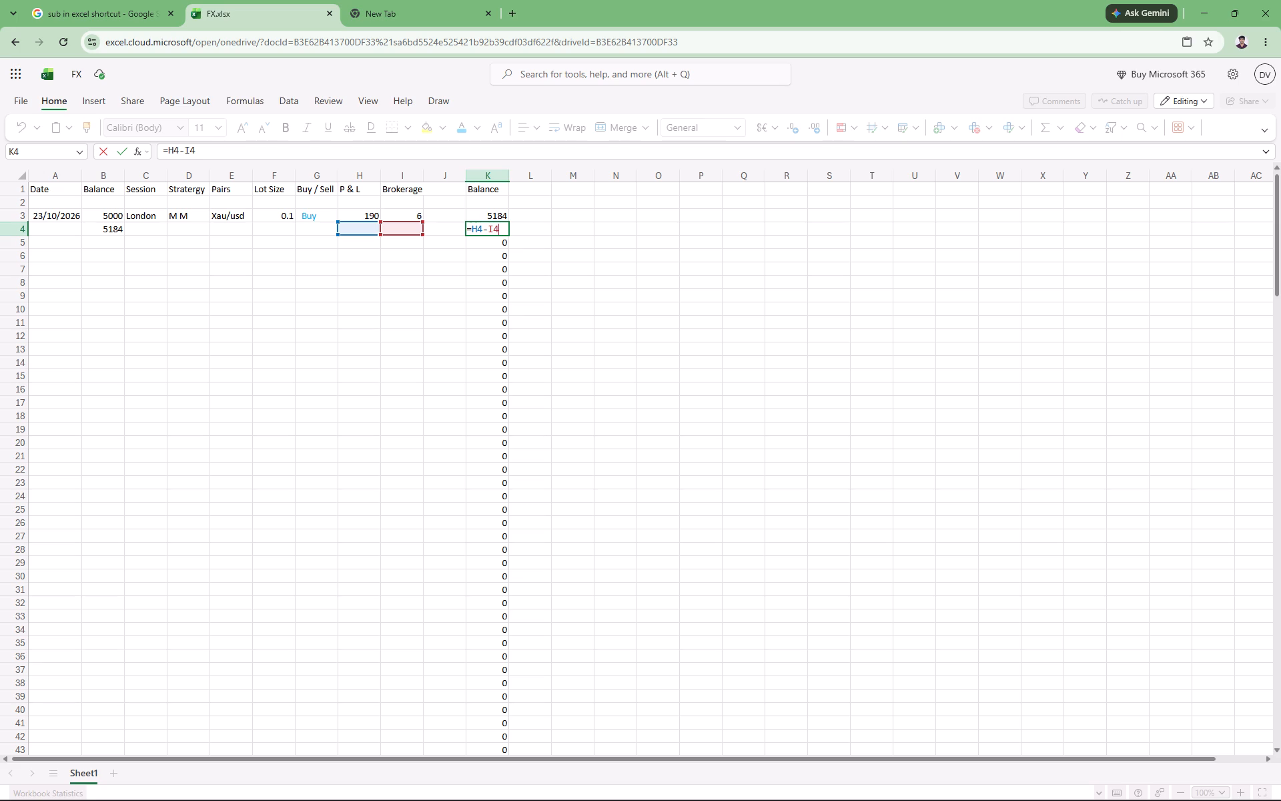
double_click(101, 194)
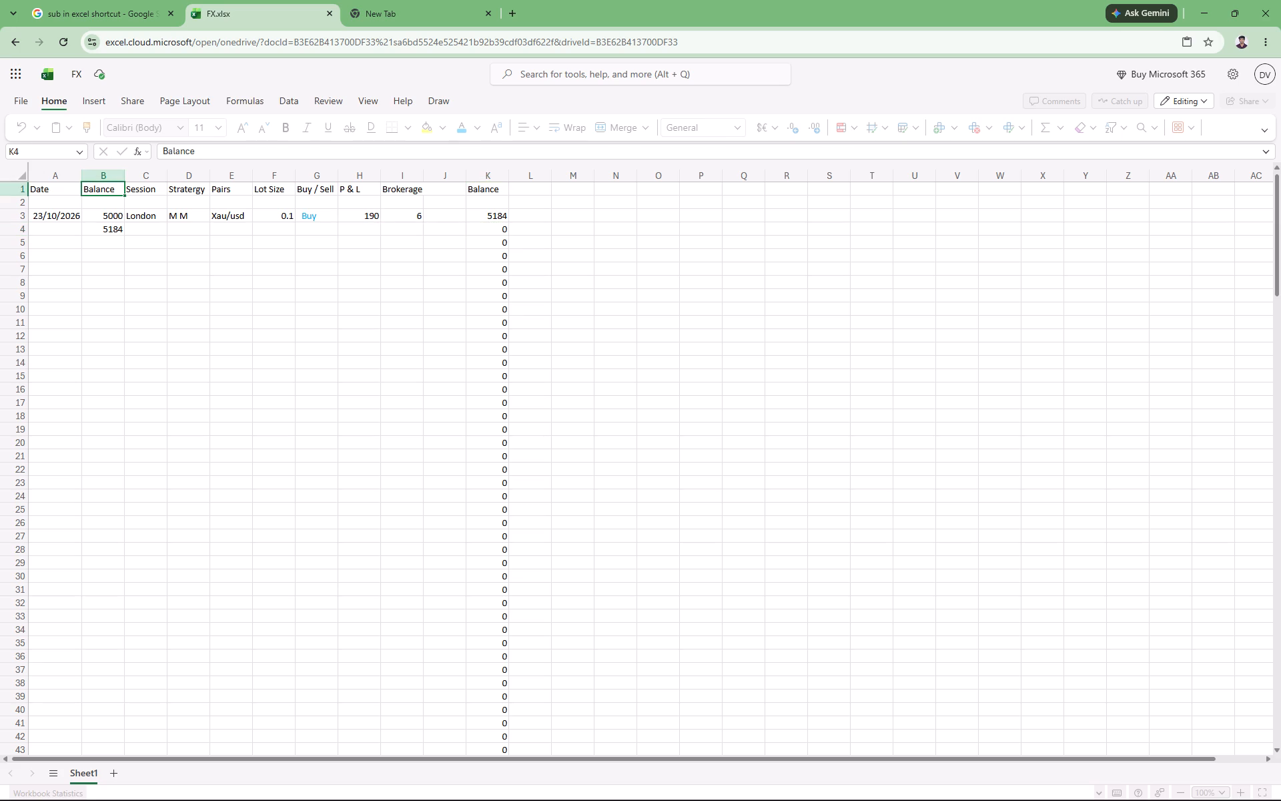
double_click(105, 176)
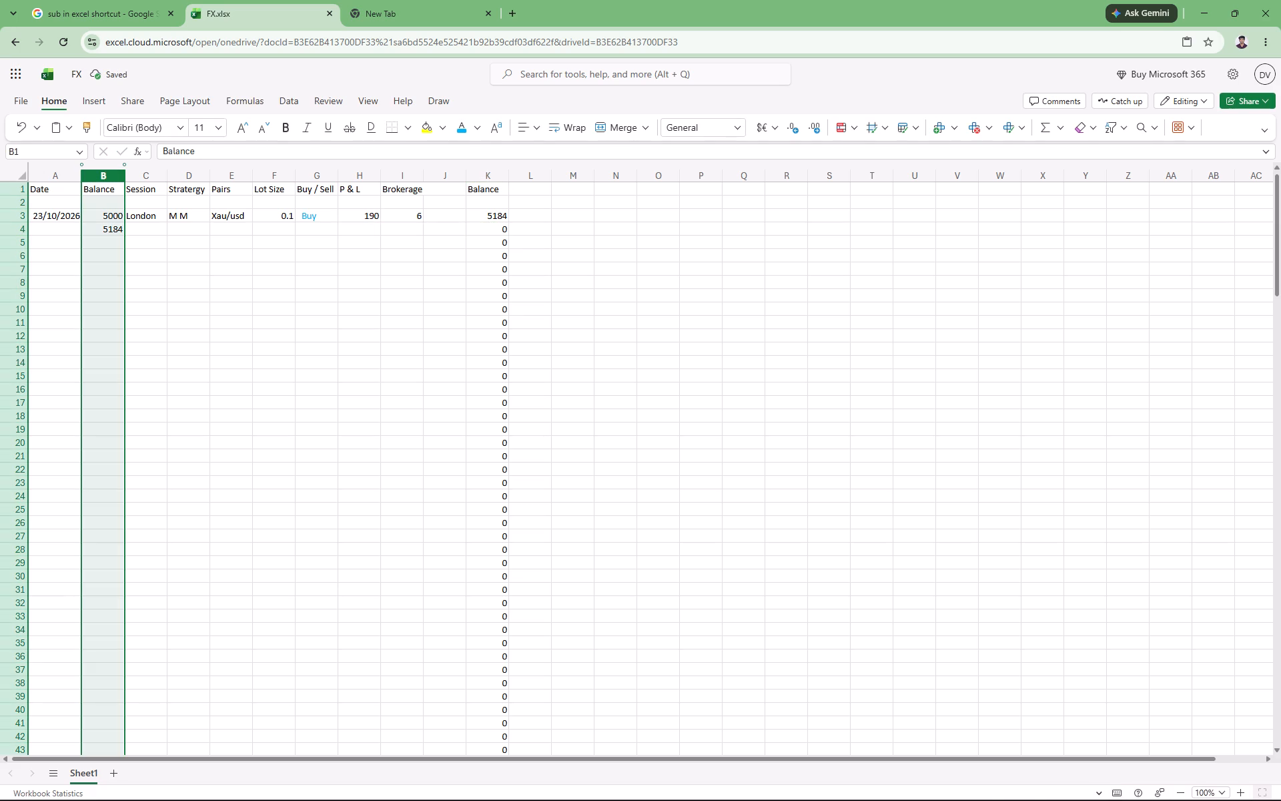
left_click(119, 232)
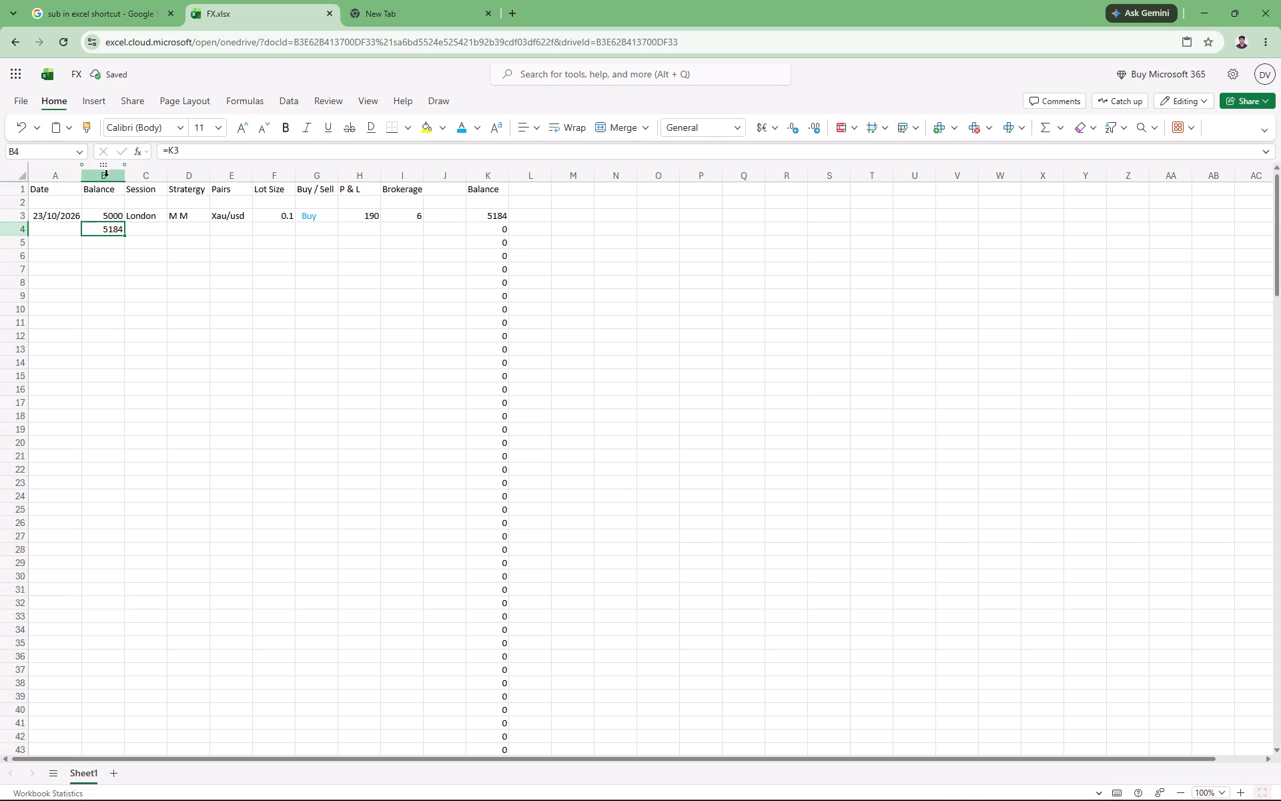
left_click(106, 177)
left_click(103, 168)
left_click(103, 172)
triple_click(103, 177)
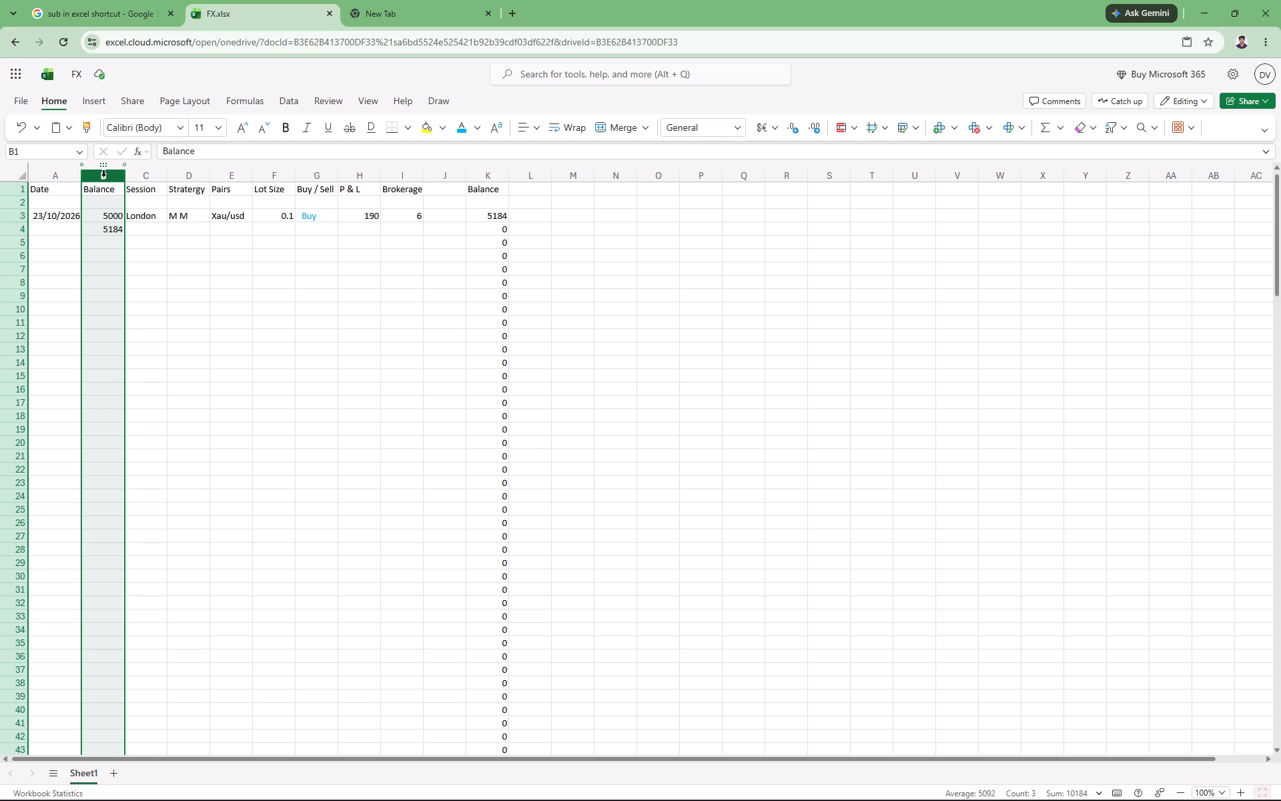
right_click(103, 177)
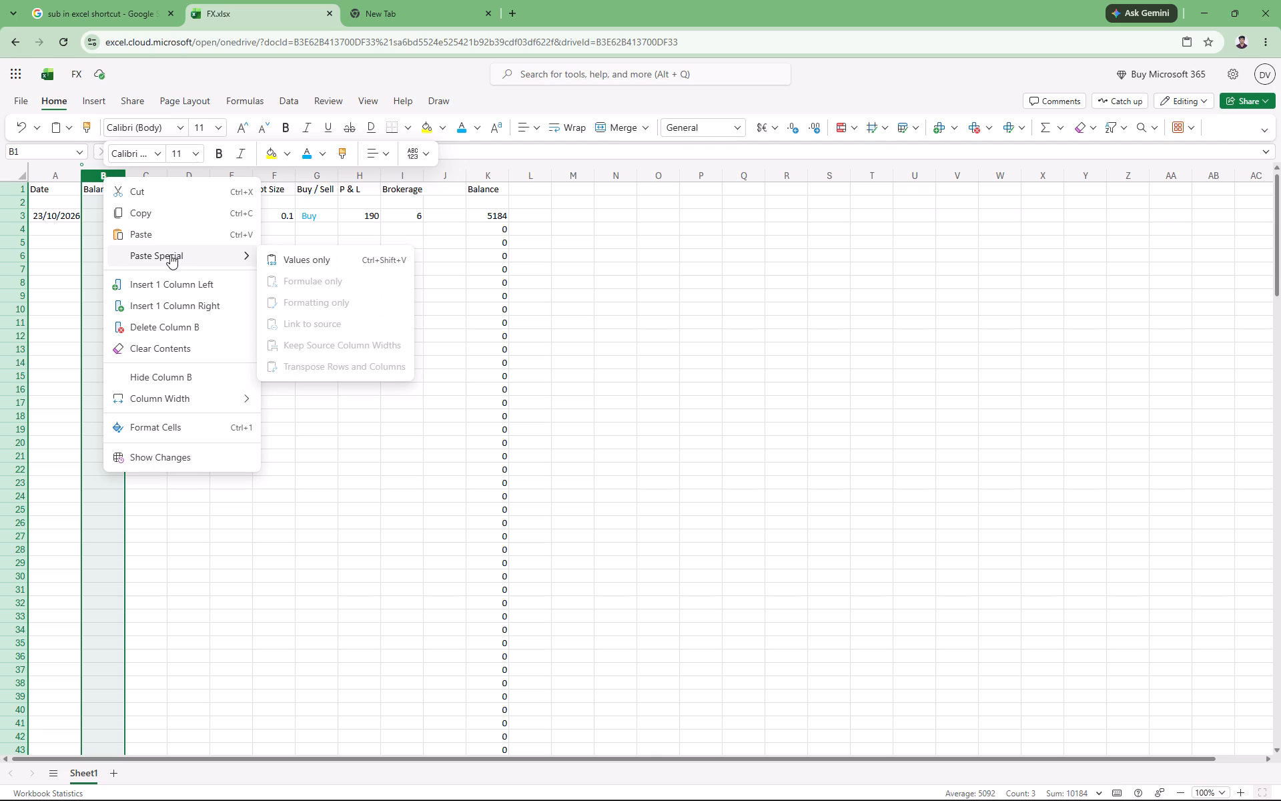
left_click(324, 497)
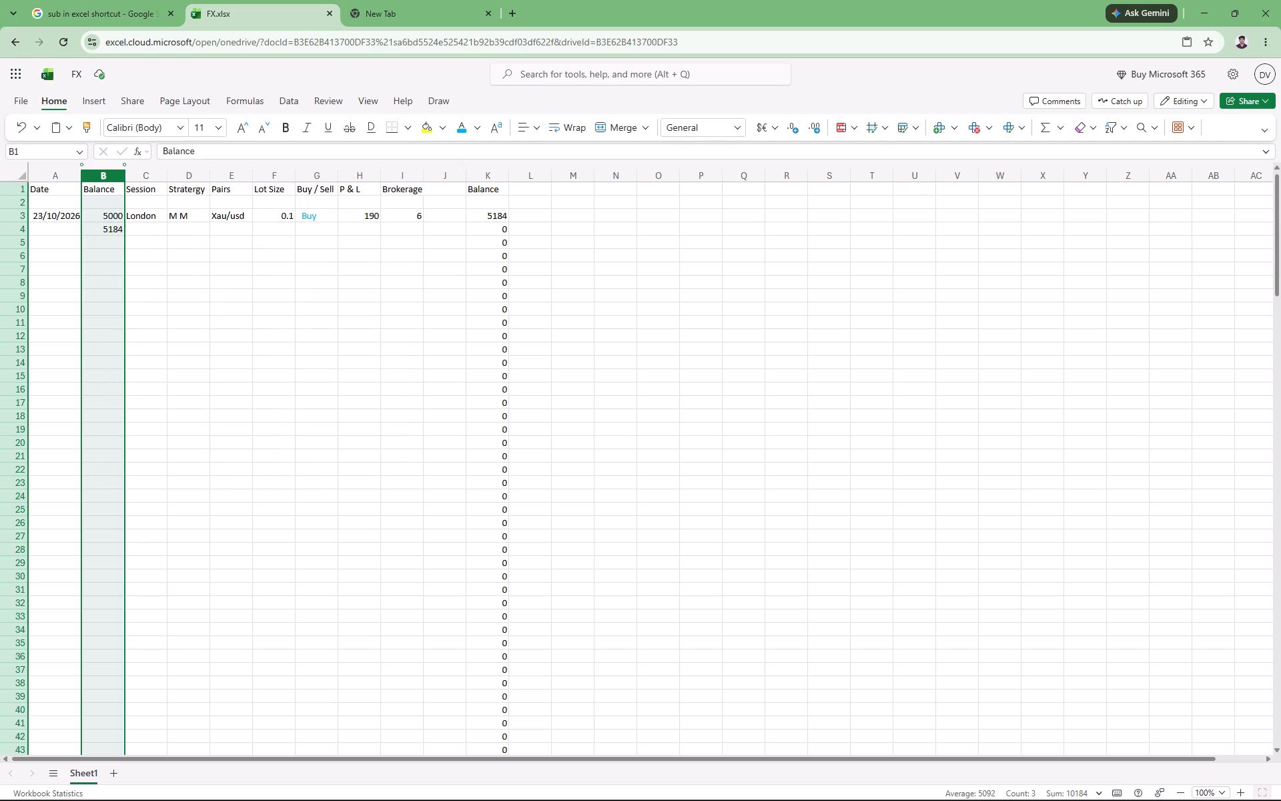
Compare the closing Balance formula in K3 with the filled-down formula in K4, and check the opening Balance cell B5.
left_click(122, 268)
double_click(115, 250)
double_click(115, 246)
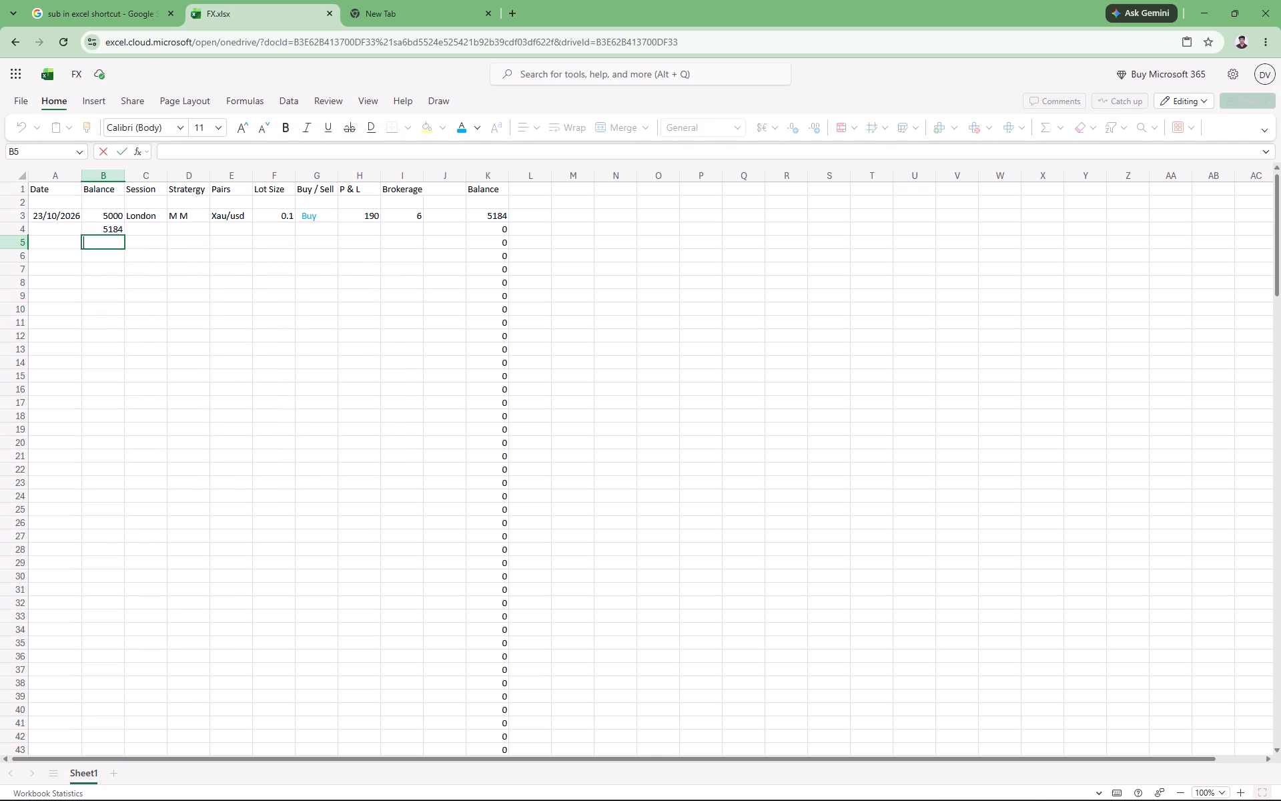
double_click(504, 231)
triple_click(502, 217)
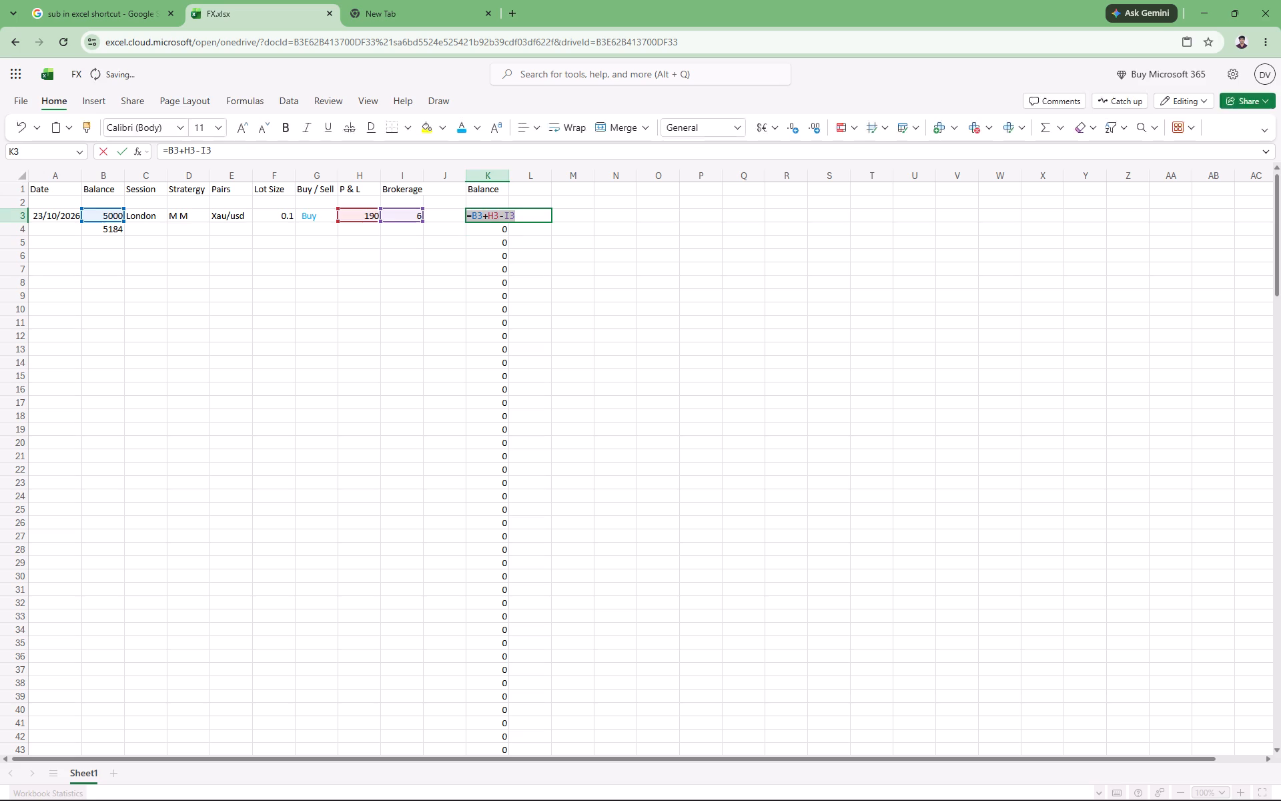
double_click(501, 228)
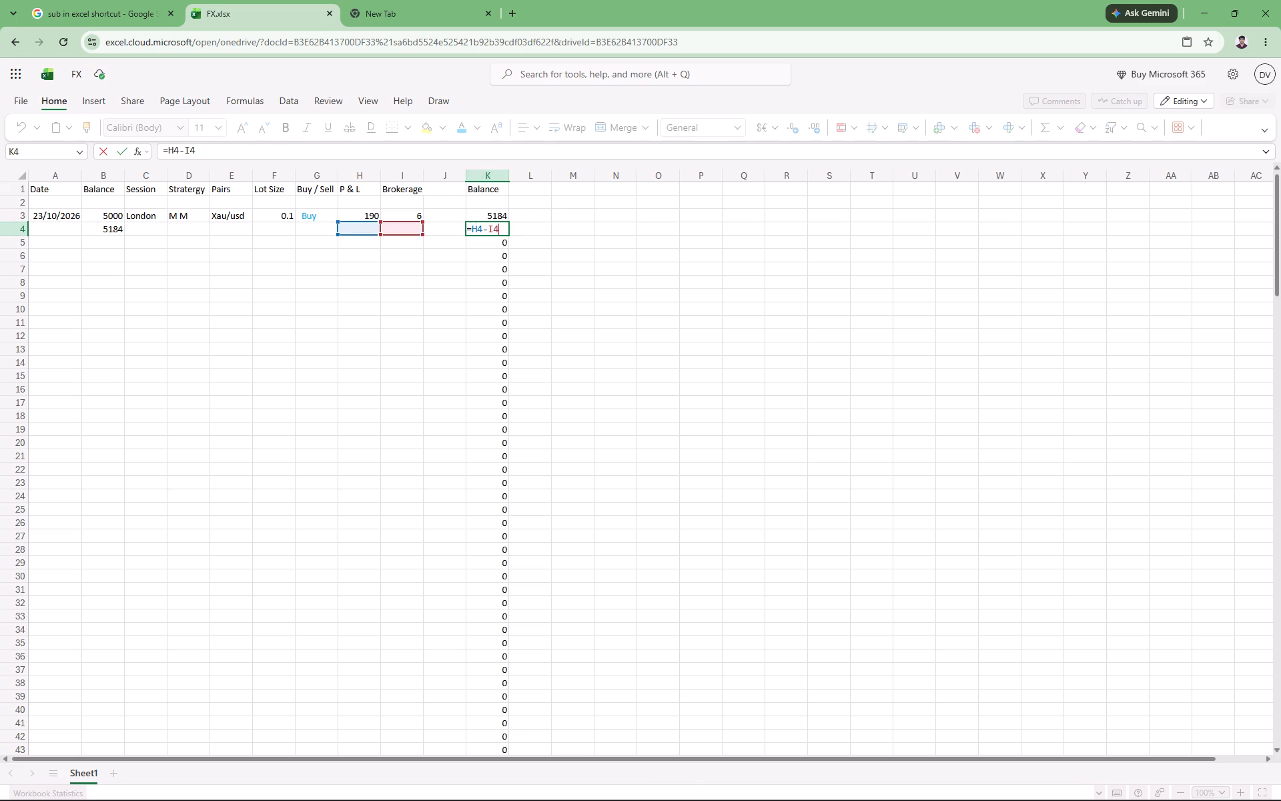
left_click(482, 180)
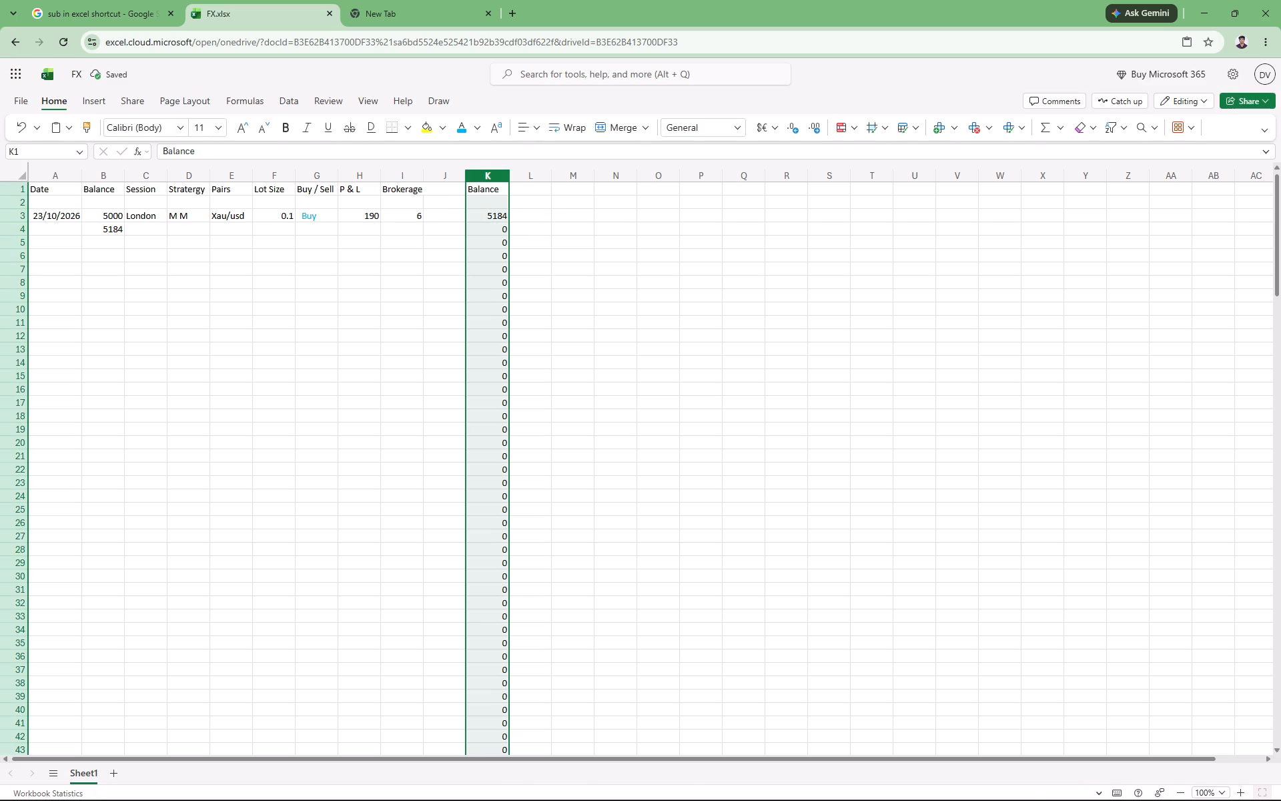
left_click(490, 228)
right_click(490, 228)
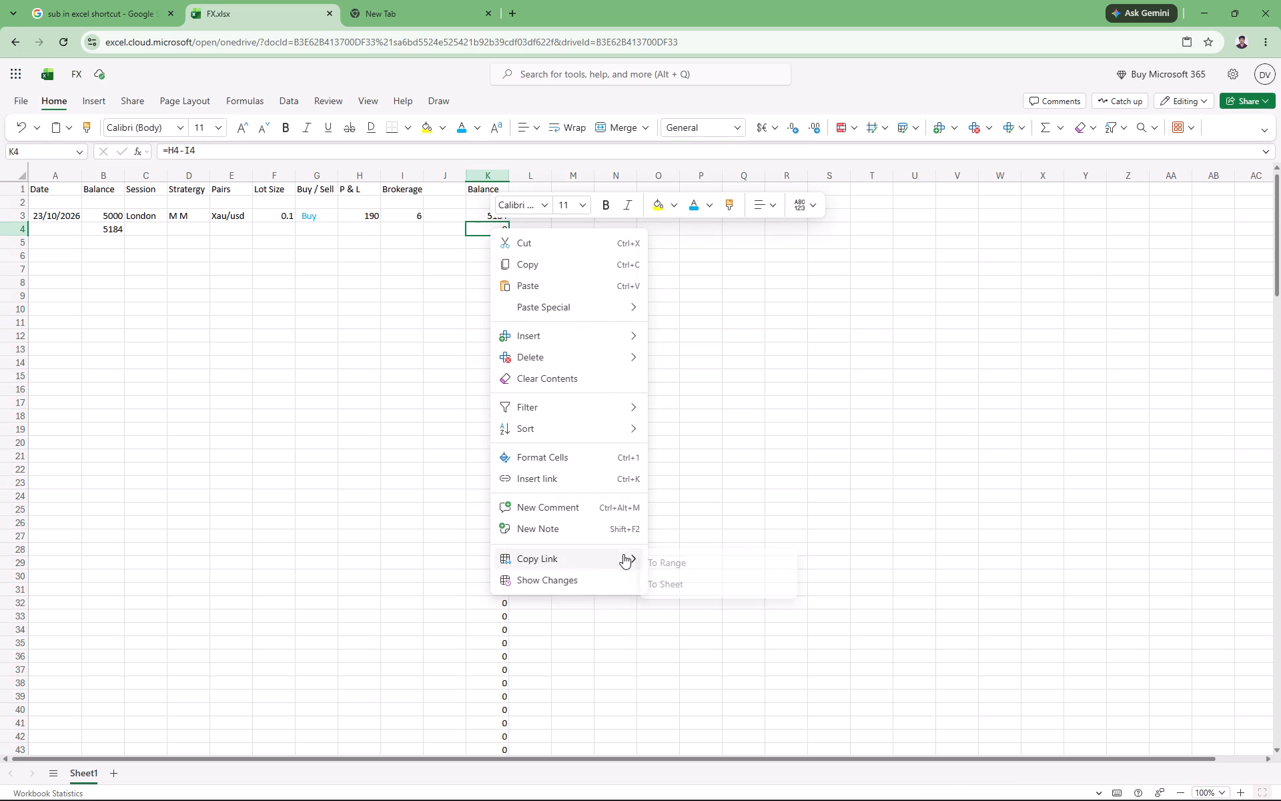
left_click(702, 398)
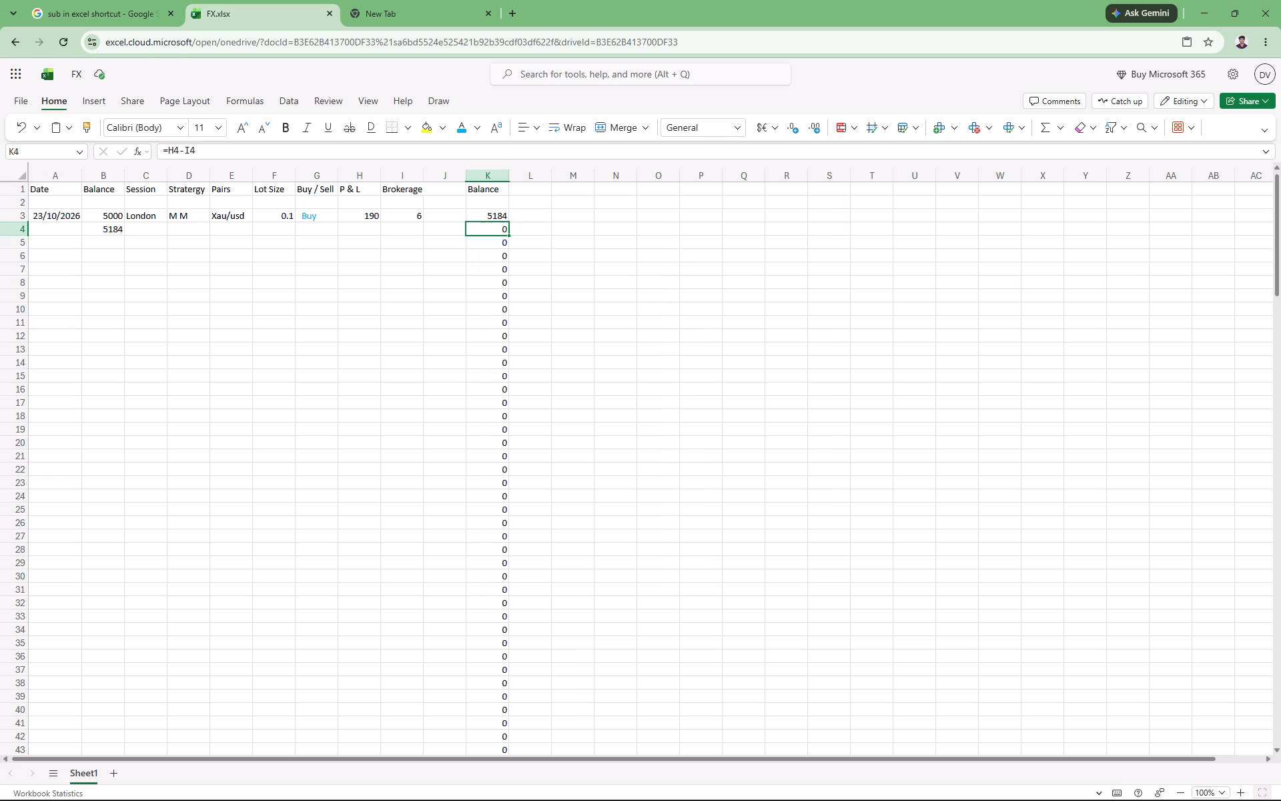
double_click(502, 229)
triple_click(494, 214)
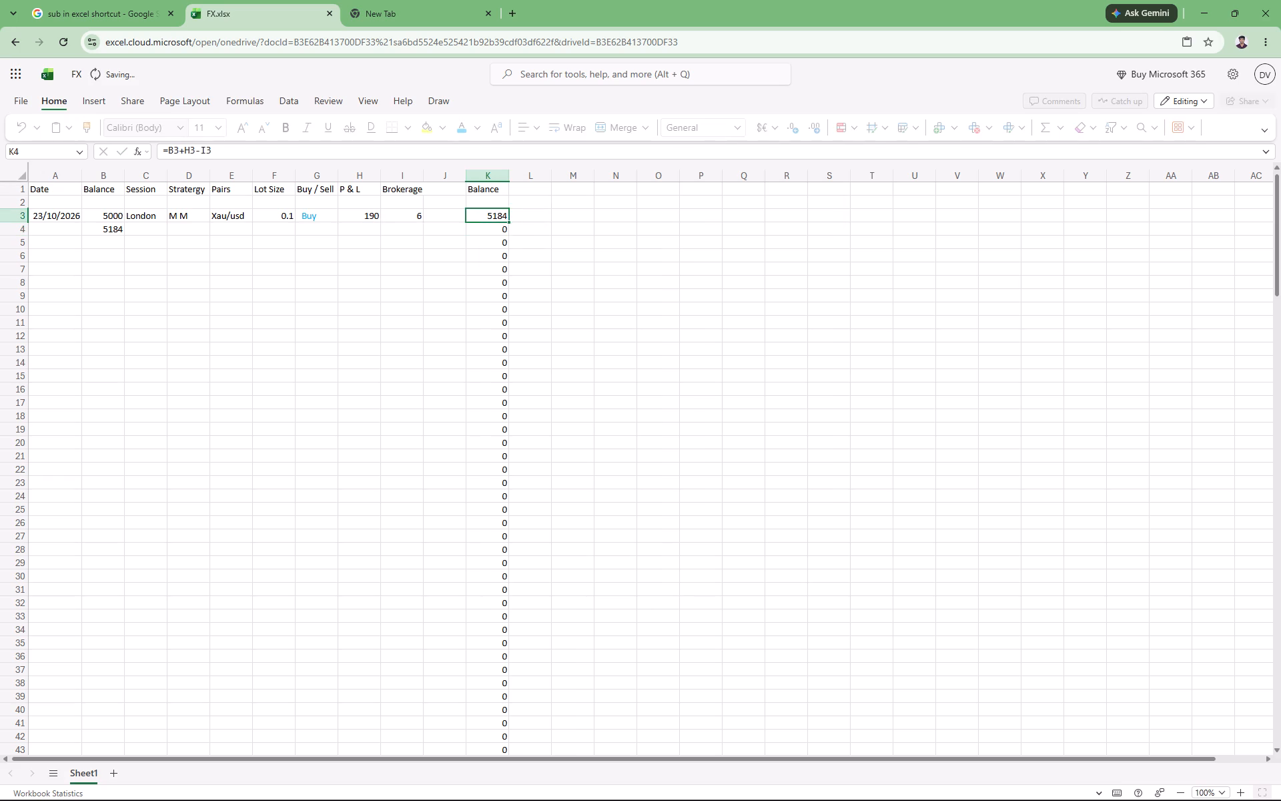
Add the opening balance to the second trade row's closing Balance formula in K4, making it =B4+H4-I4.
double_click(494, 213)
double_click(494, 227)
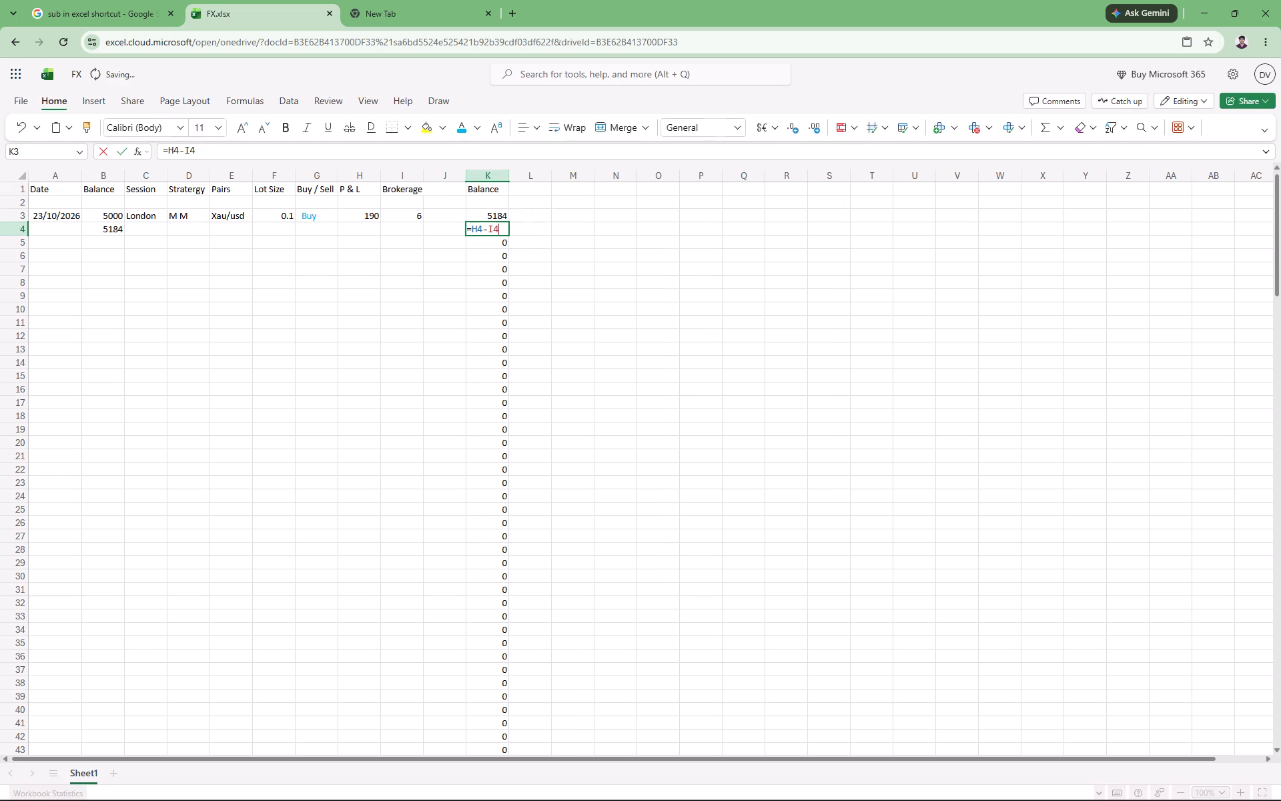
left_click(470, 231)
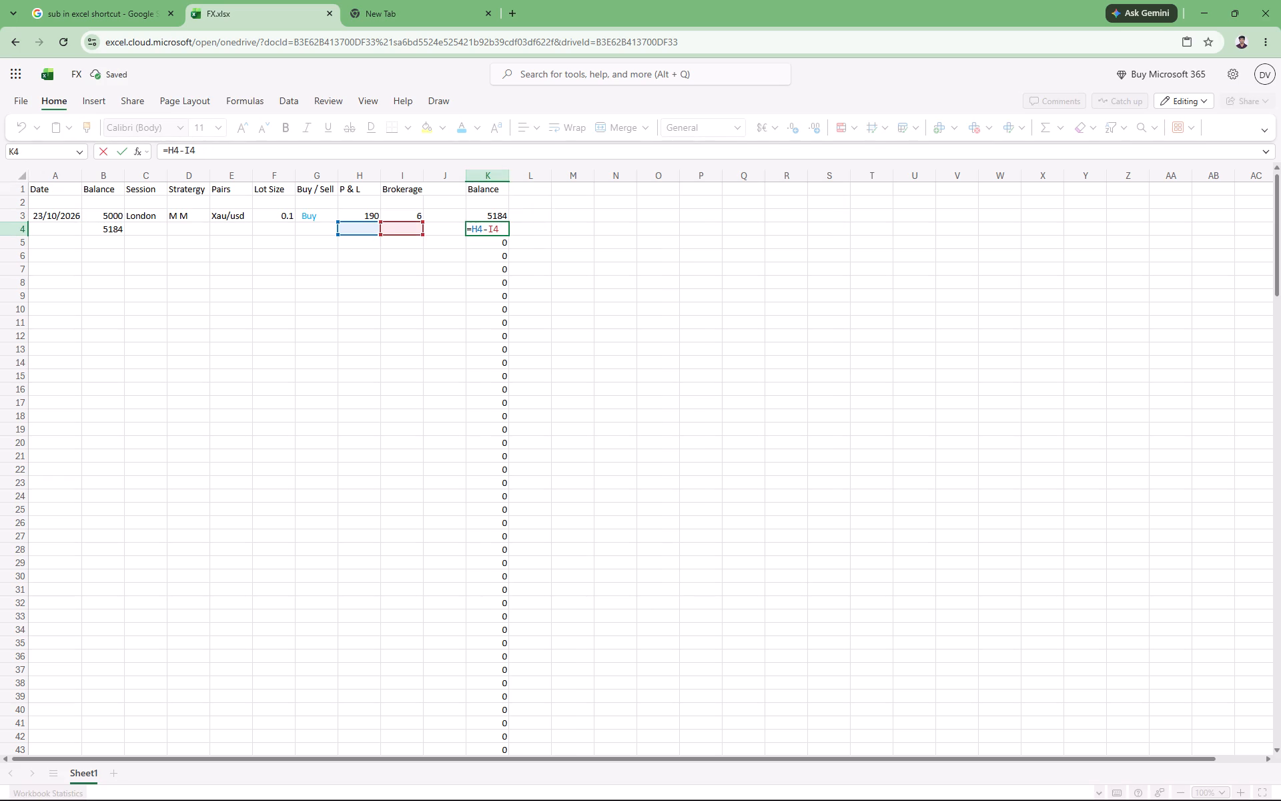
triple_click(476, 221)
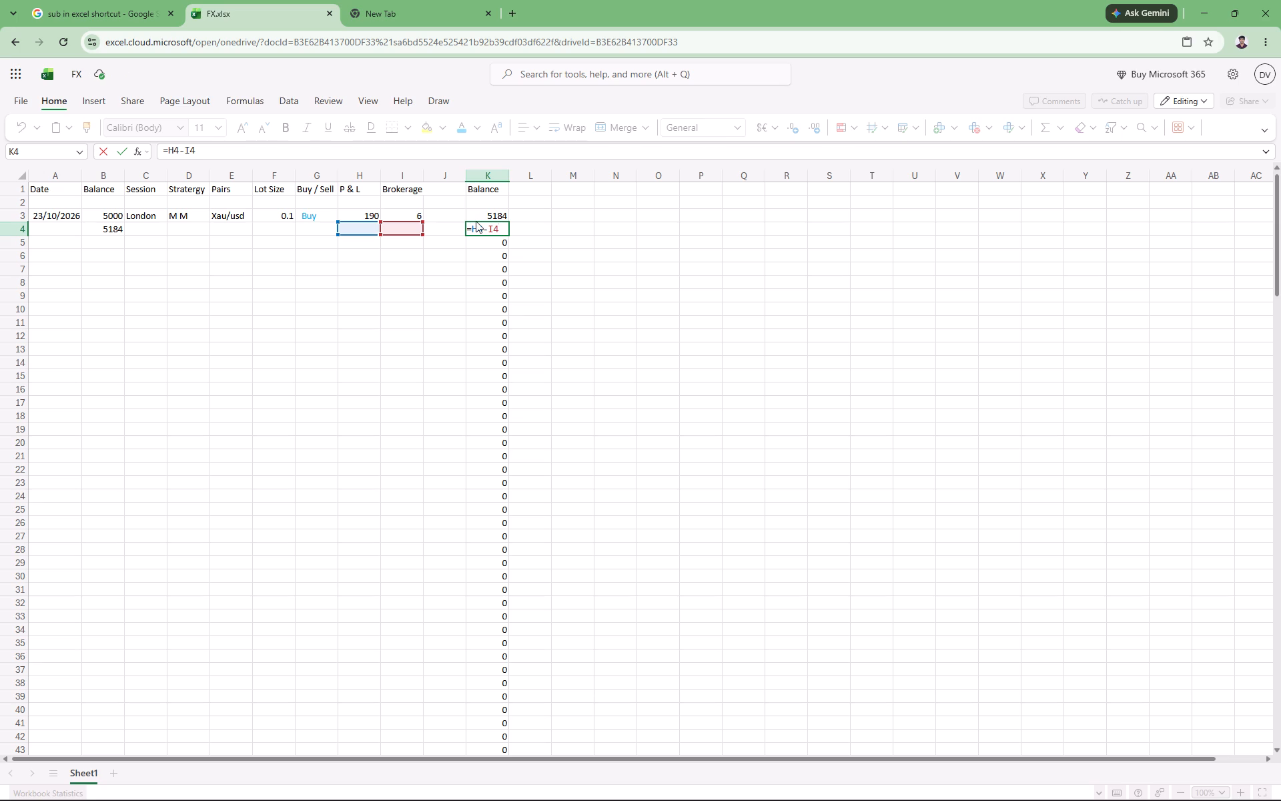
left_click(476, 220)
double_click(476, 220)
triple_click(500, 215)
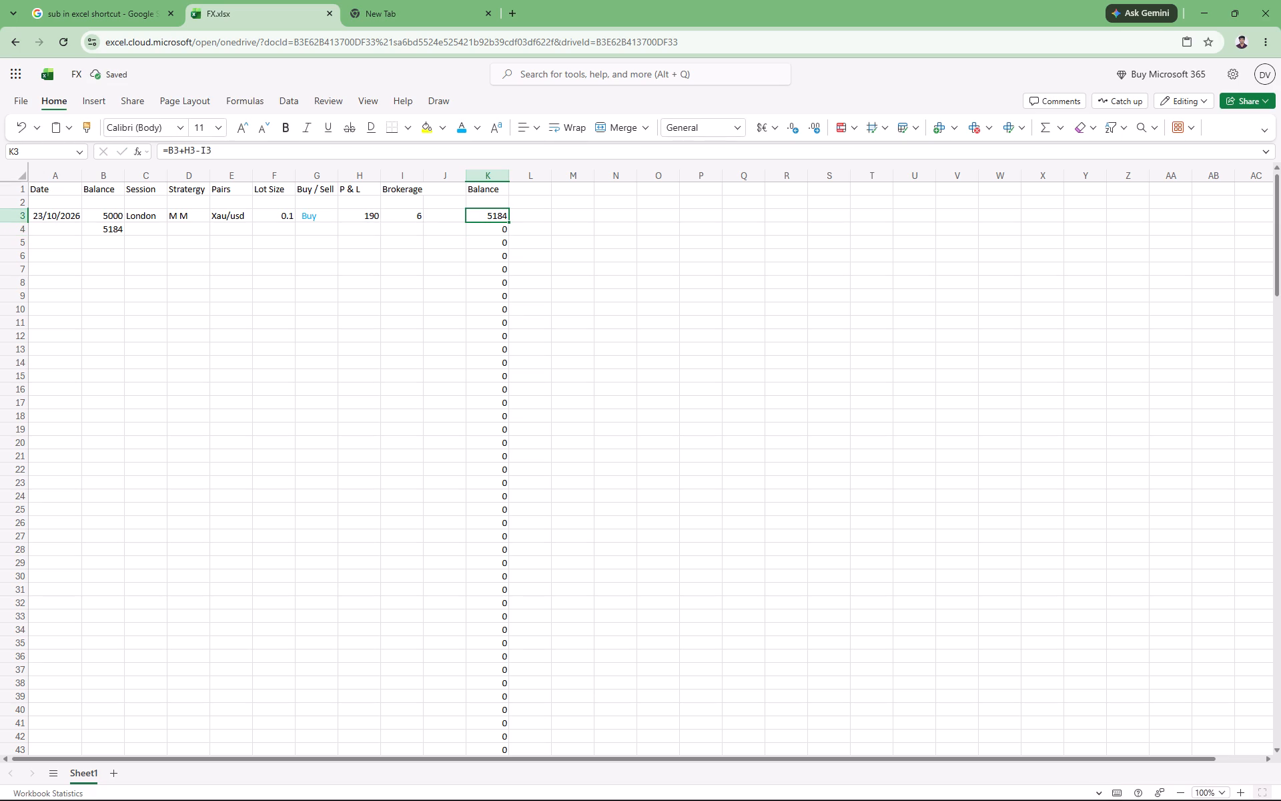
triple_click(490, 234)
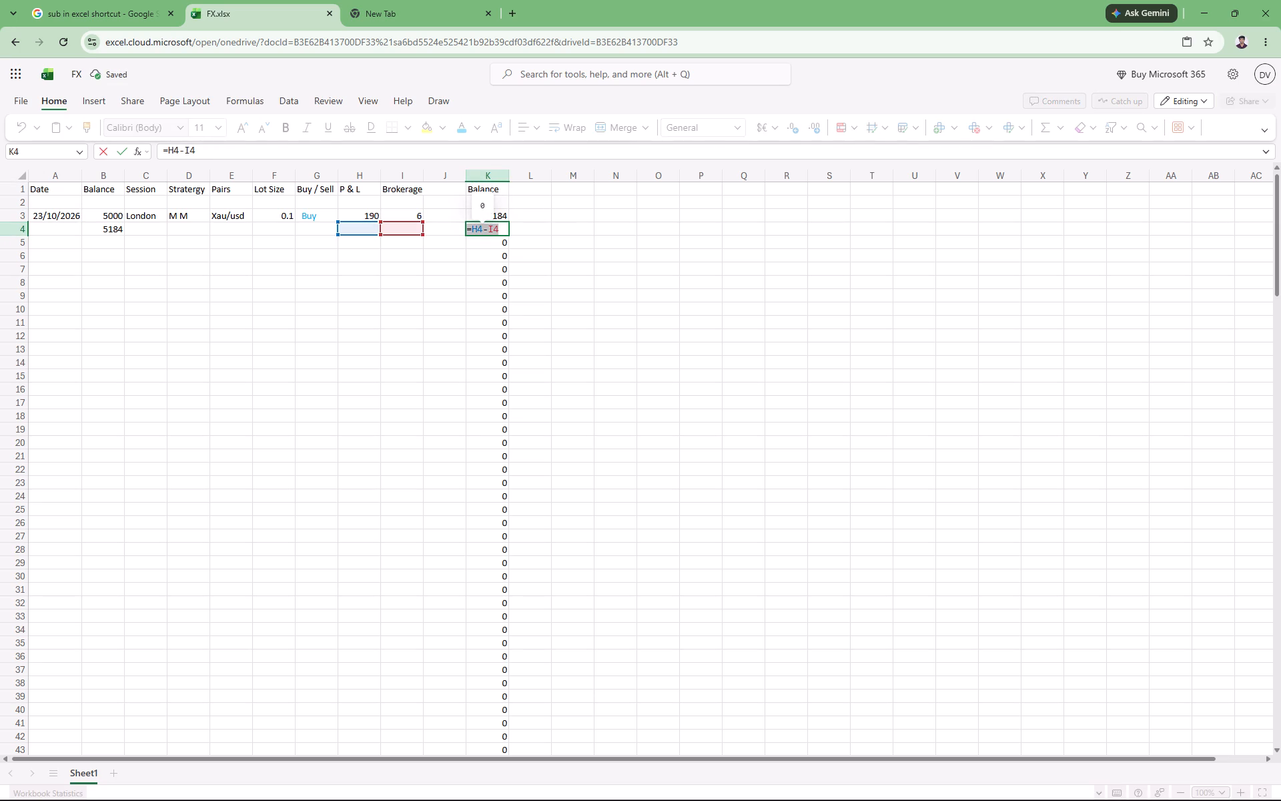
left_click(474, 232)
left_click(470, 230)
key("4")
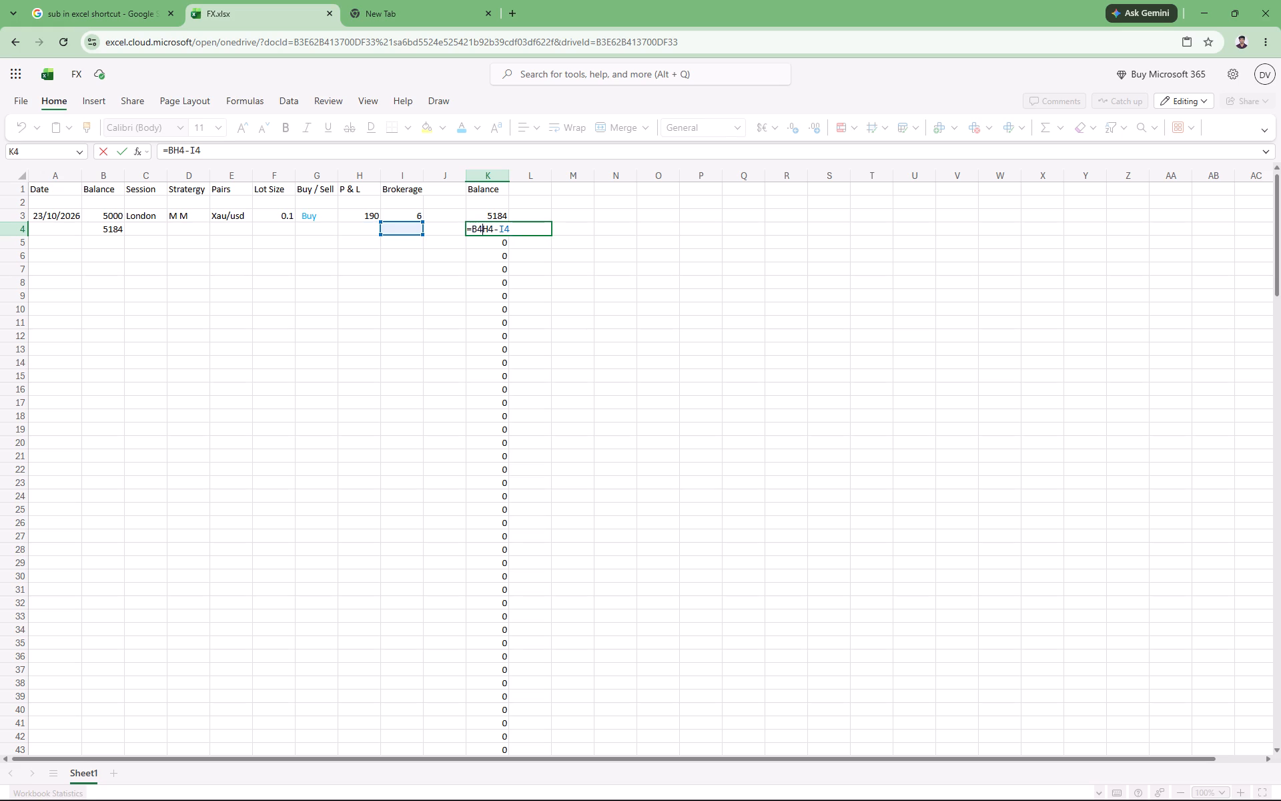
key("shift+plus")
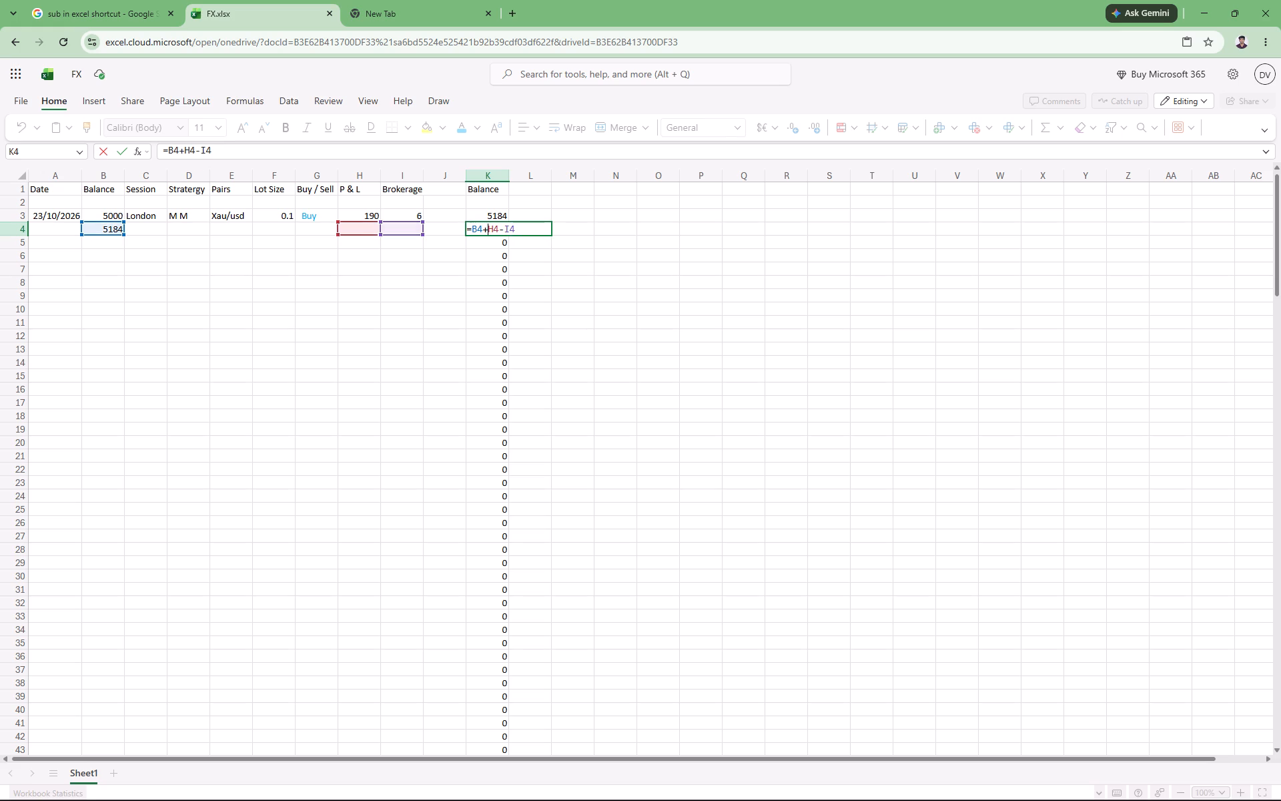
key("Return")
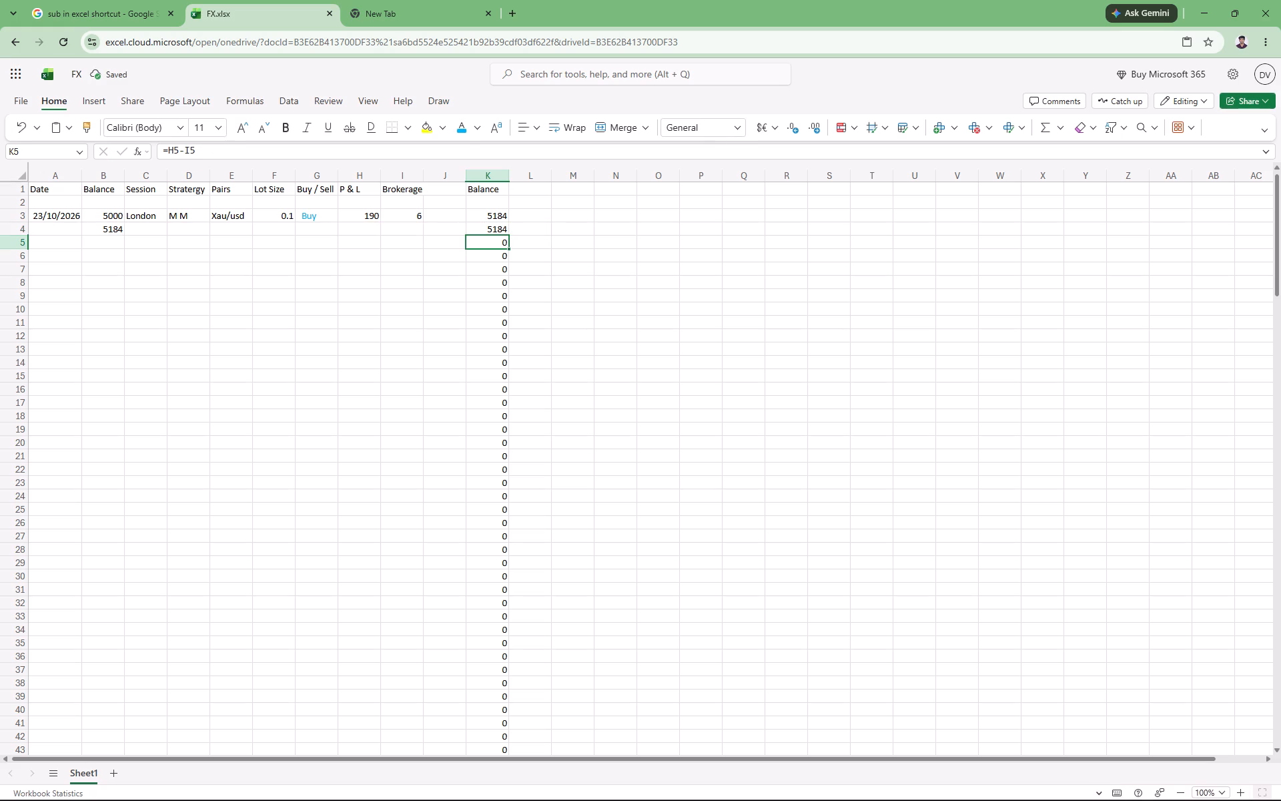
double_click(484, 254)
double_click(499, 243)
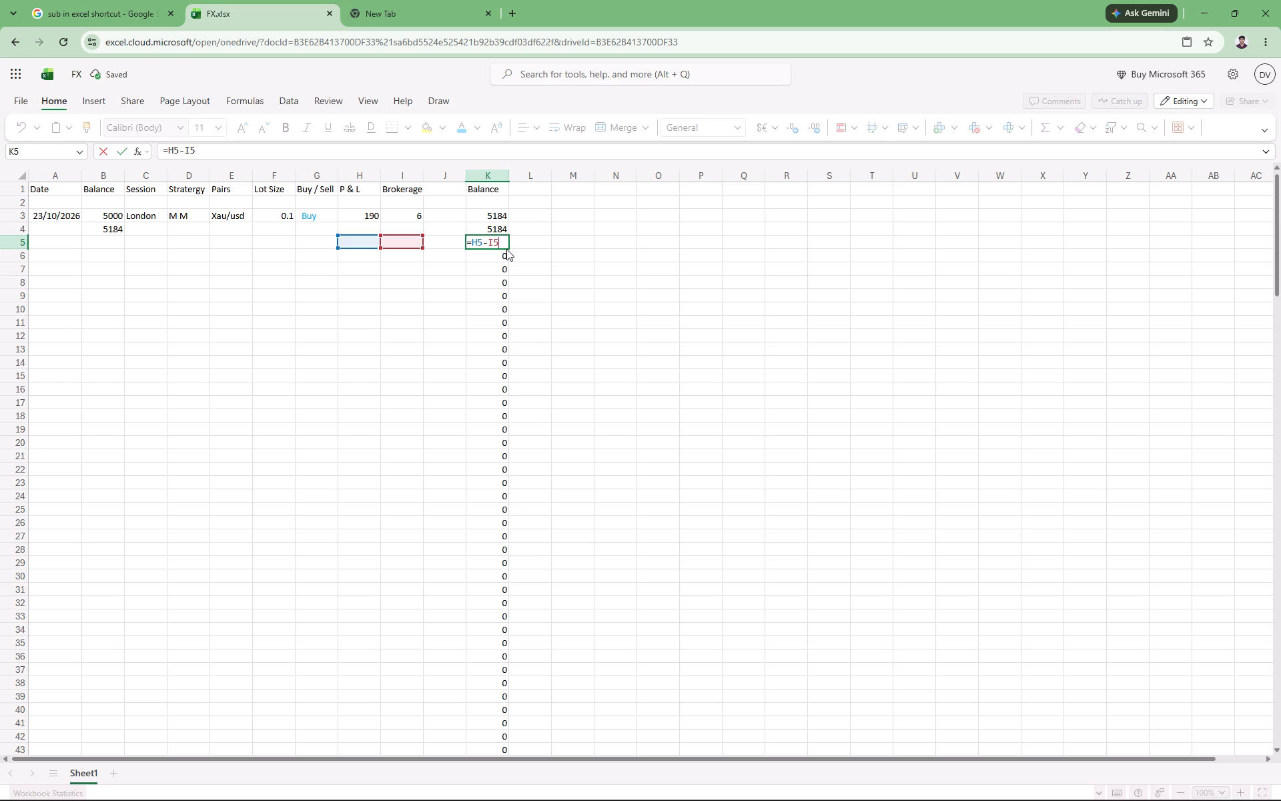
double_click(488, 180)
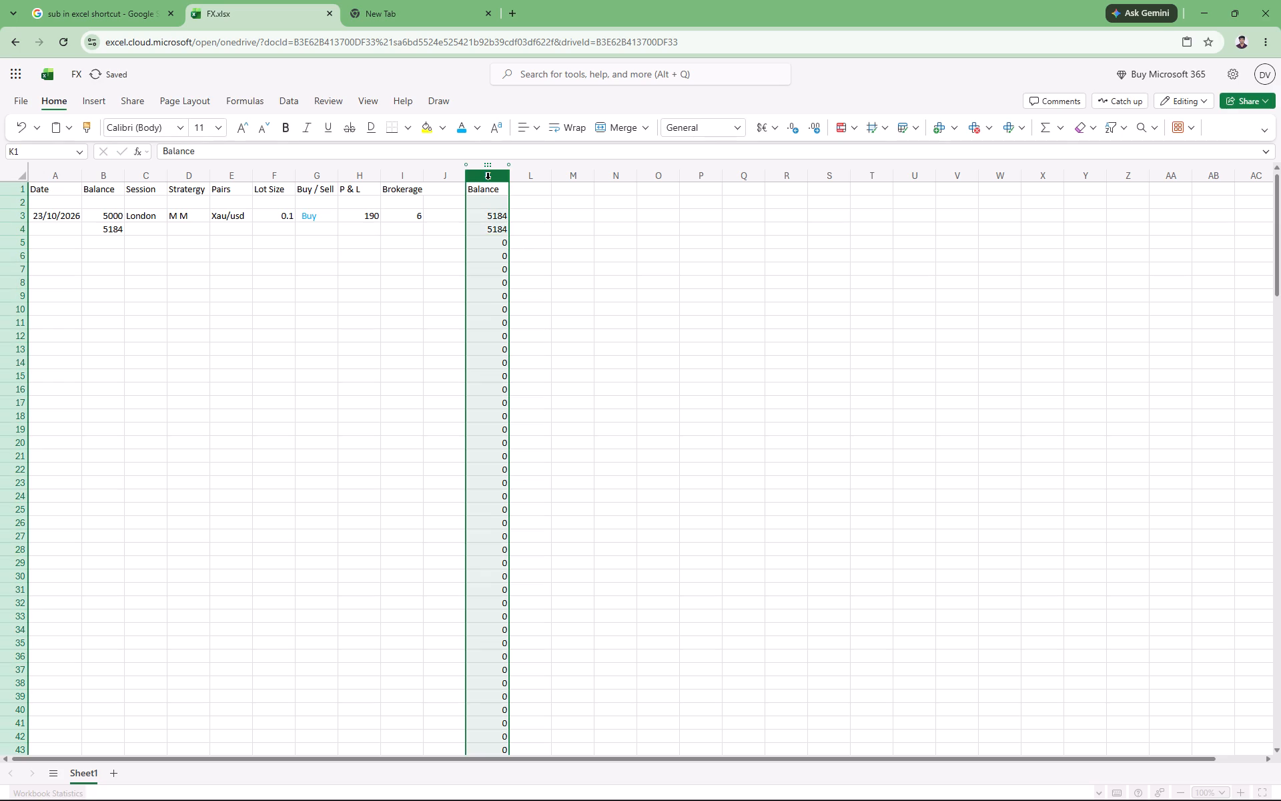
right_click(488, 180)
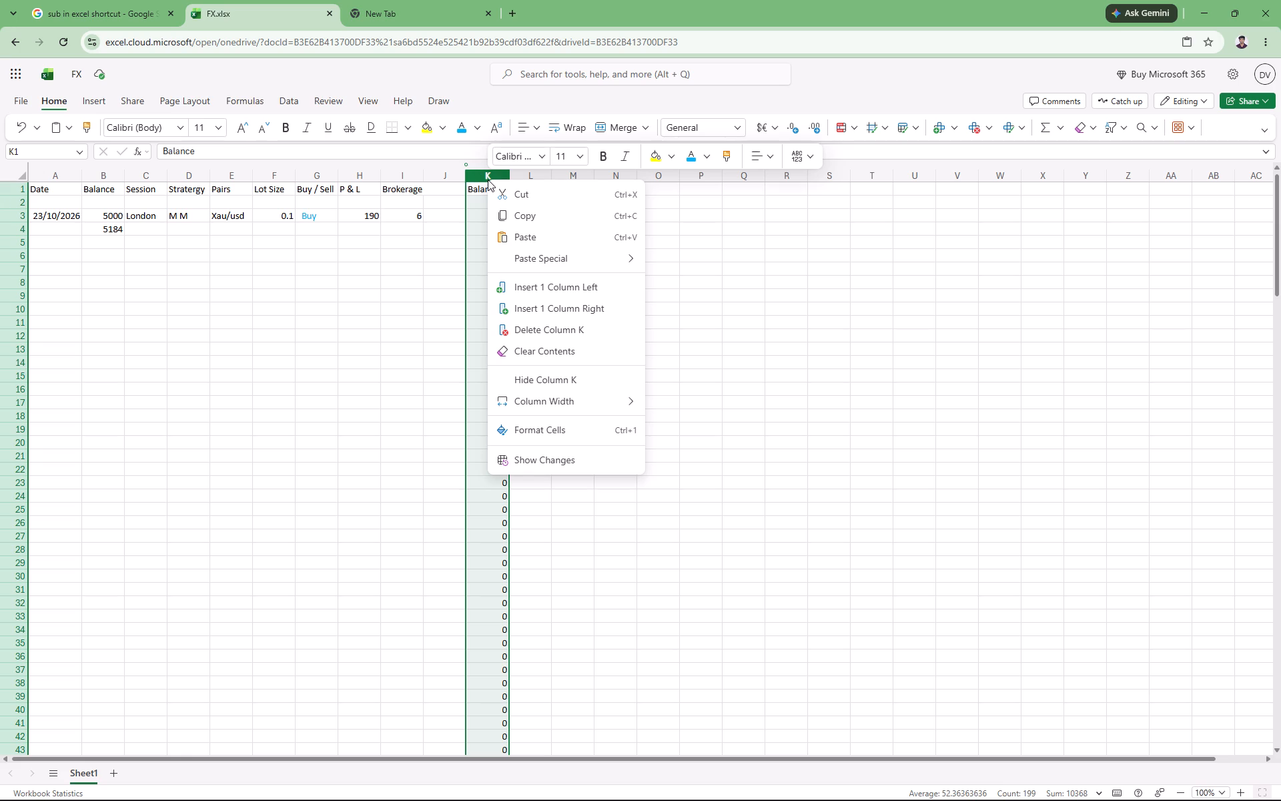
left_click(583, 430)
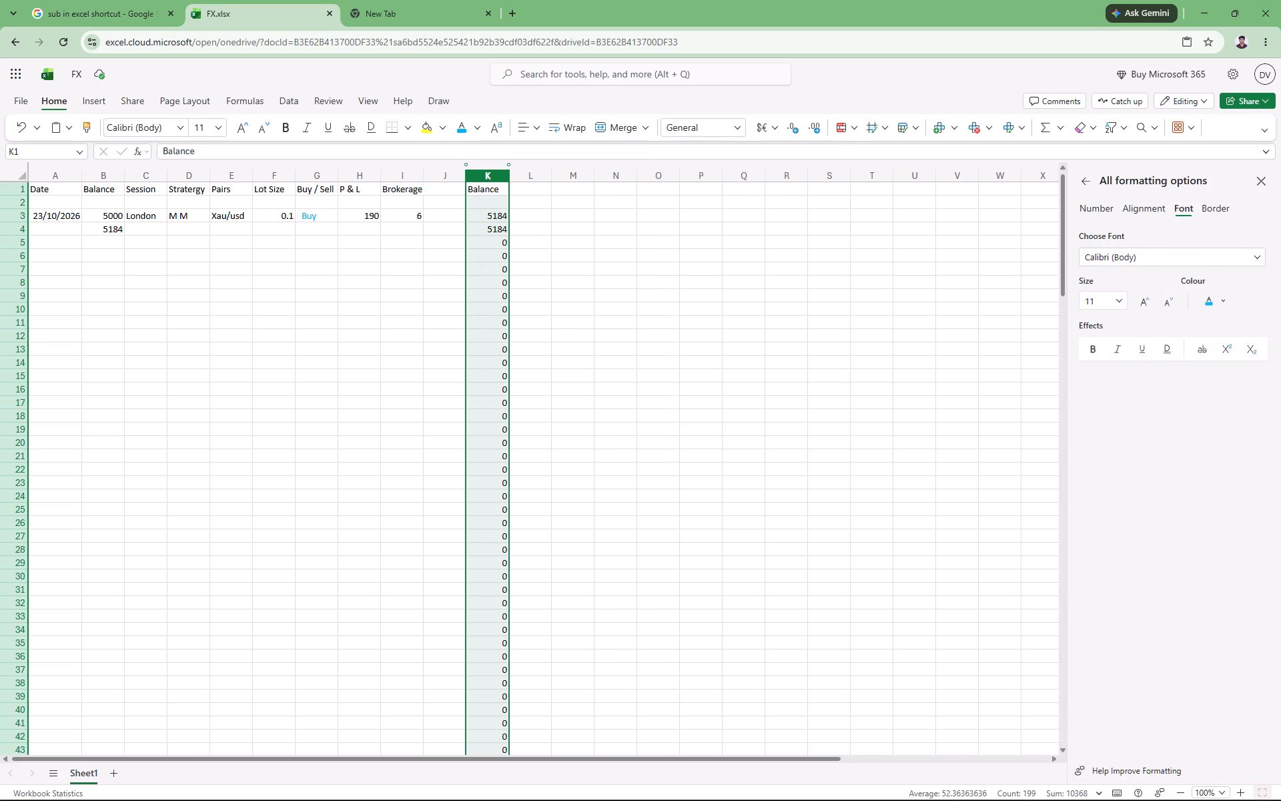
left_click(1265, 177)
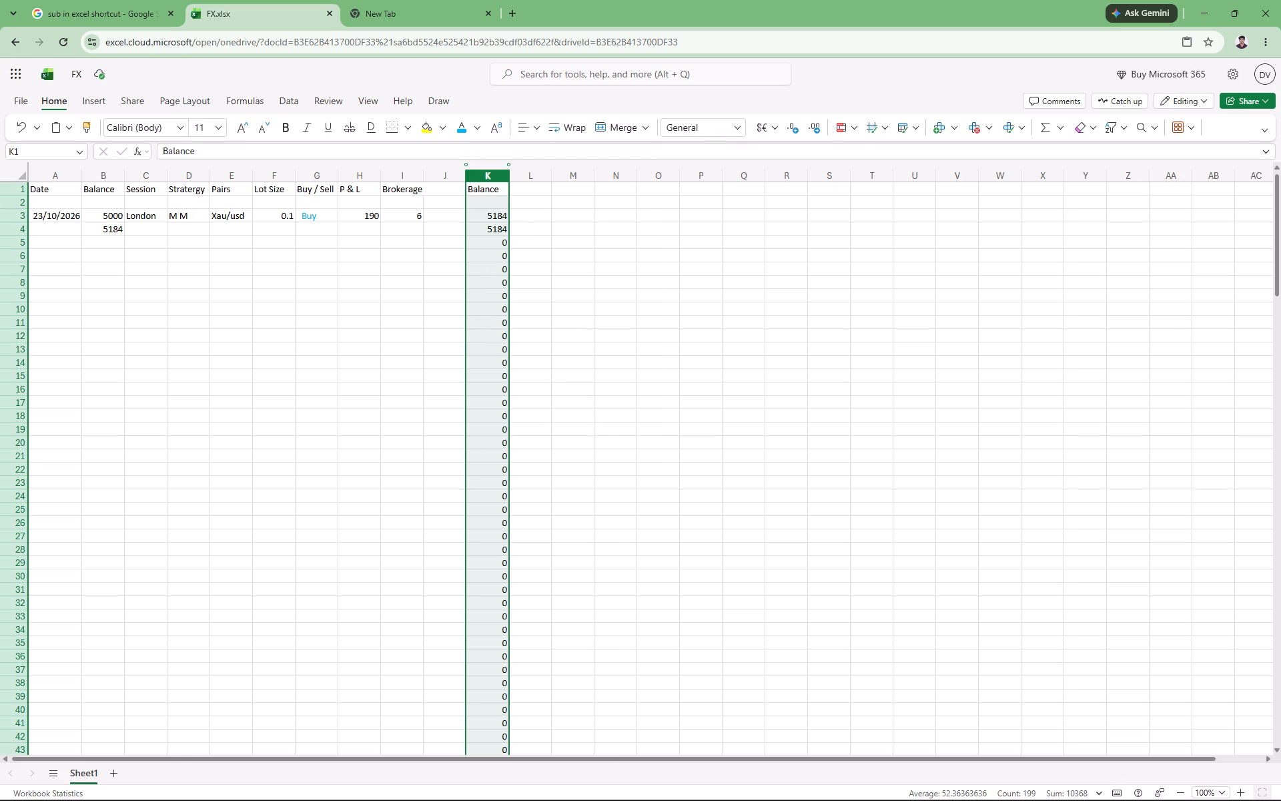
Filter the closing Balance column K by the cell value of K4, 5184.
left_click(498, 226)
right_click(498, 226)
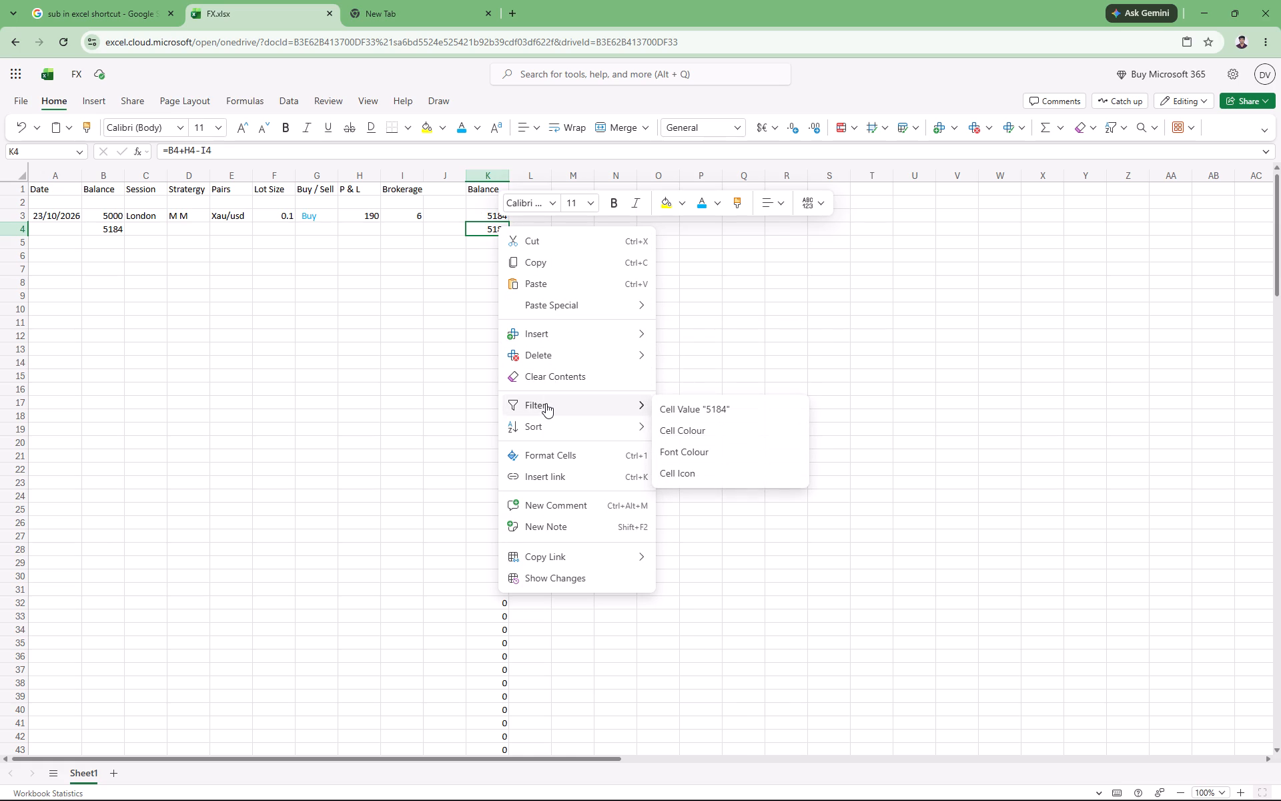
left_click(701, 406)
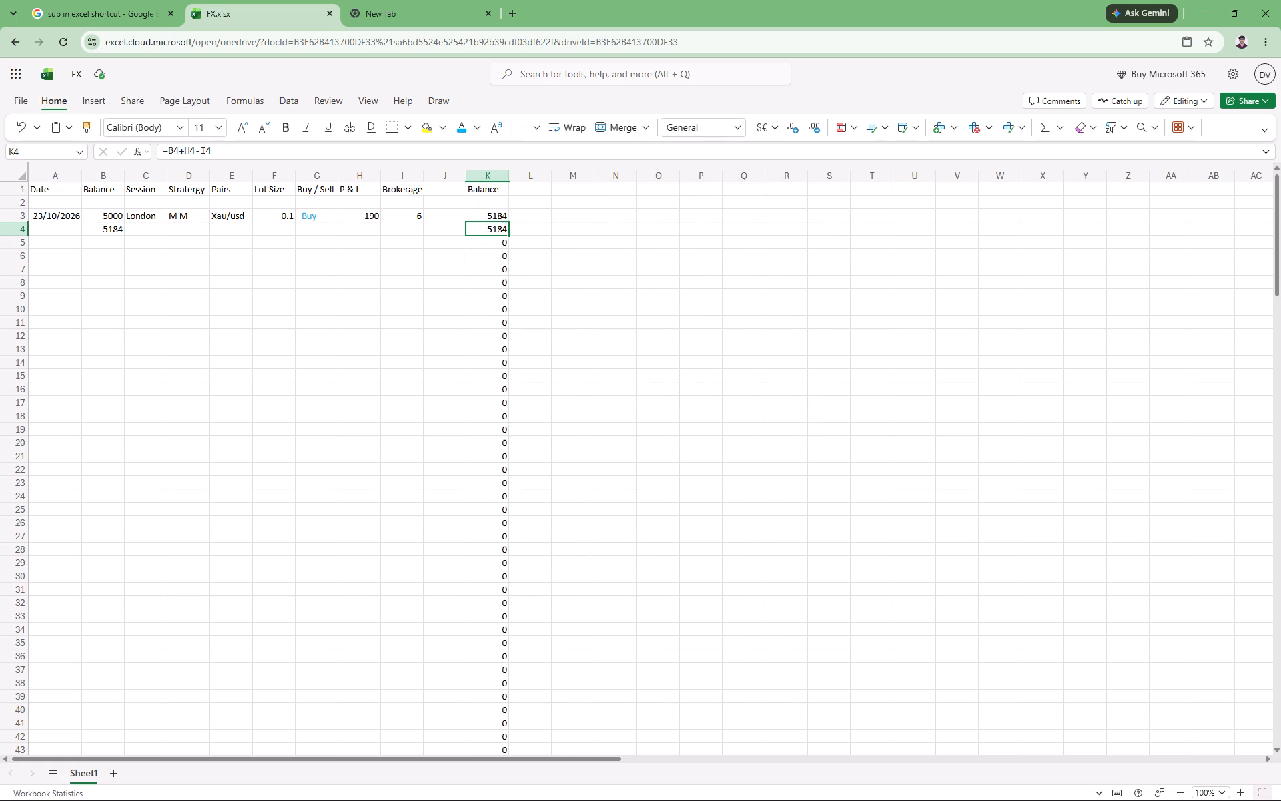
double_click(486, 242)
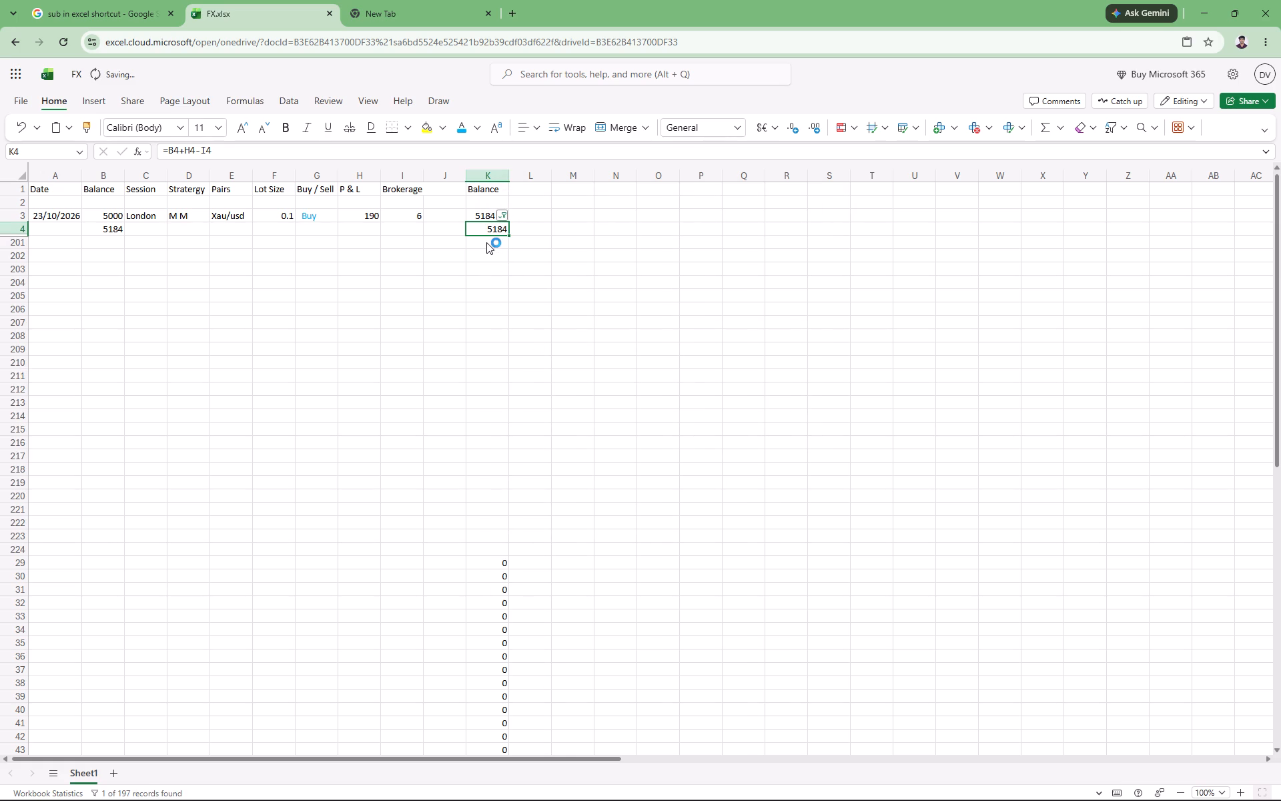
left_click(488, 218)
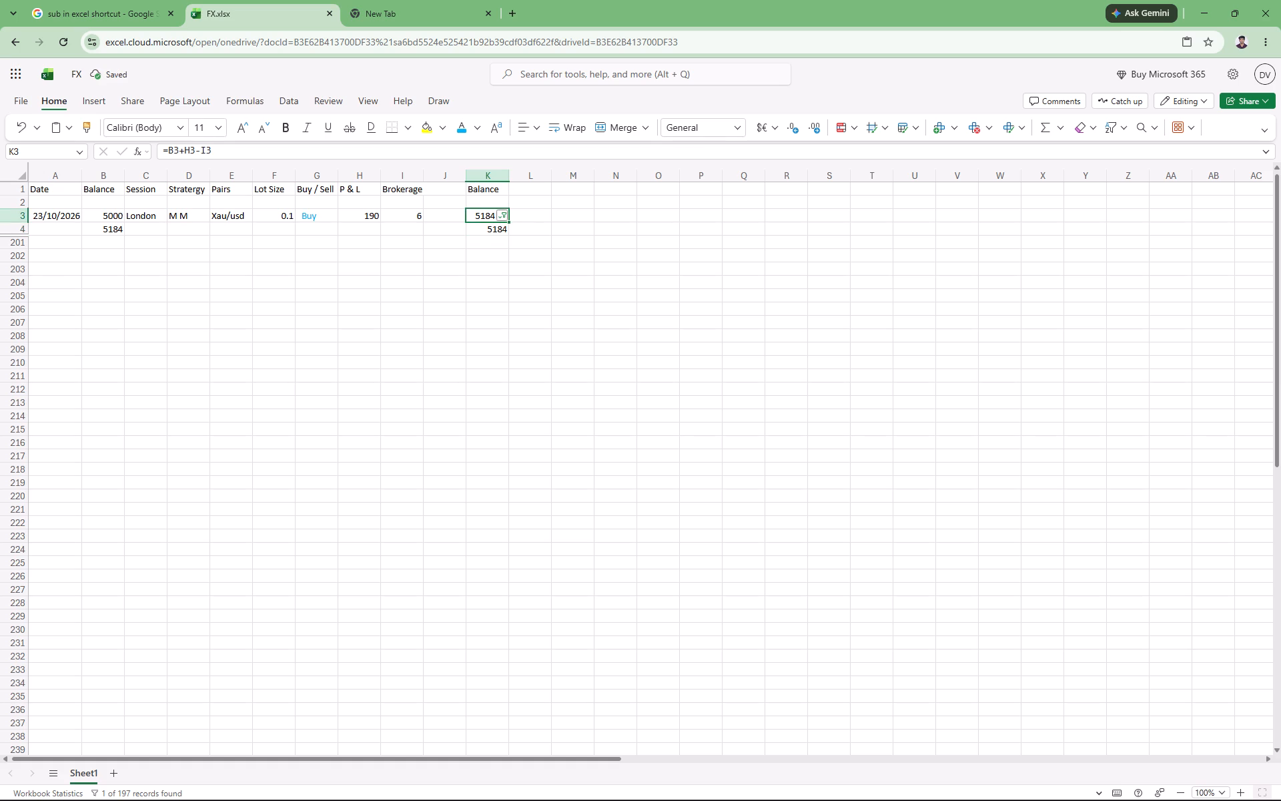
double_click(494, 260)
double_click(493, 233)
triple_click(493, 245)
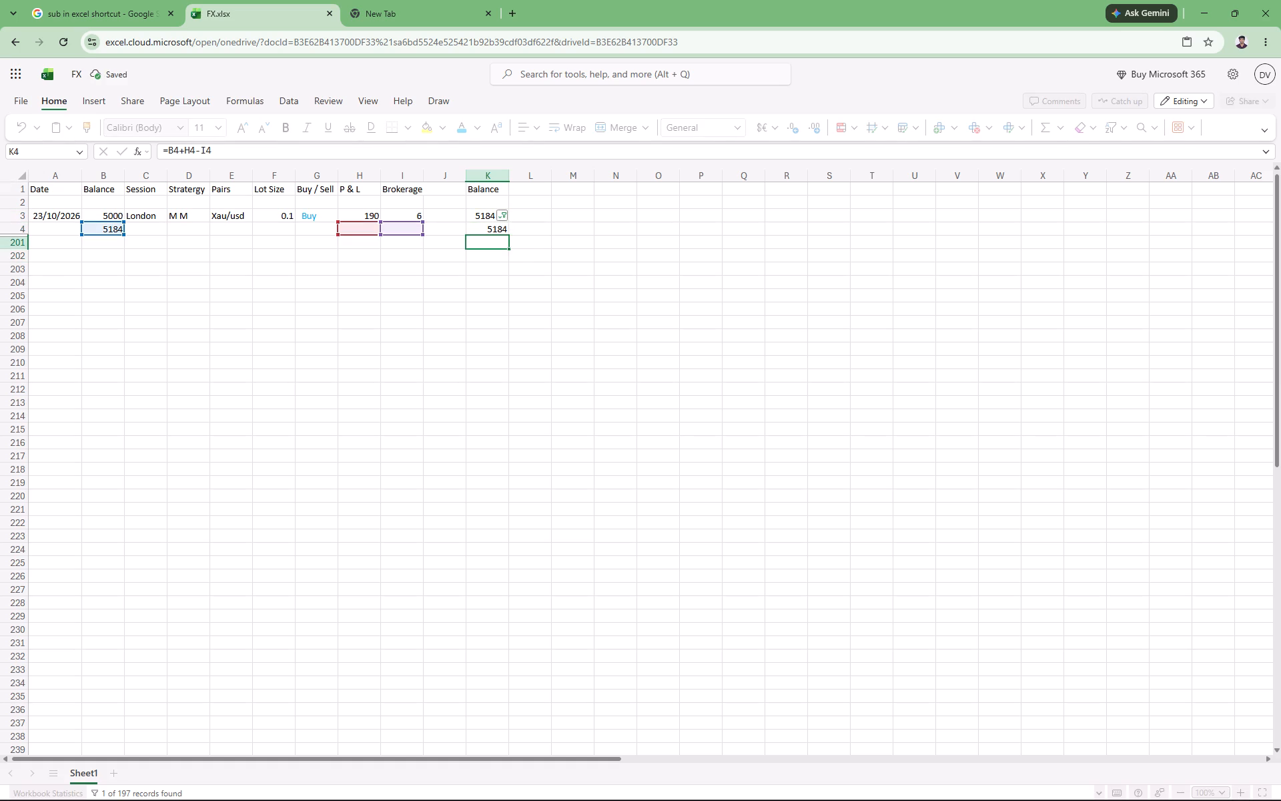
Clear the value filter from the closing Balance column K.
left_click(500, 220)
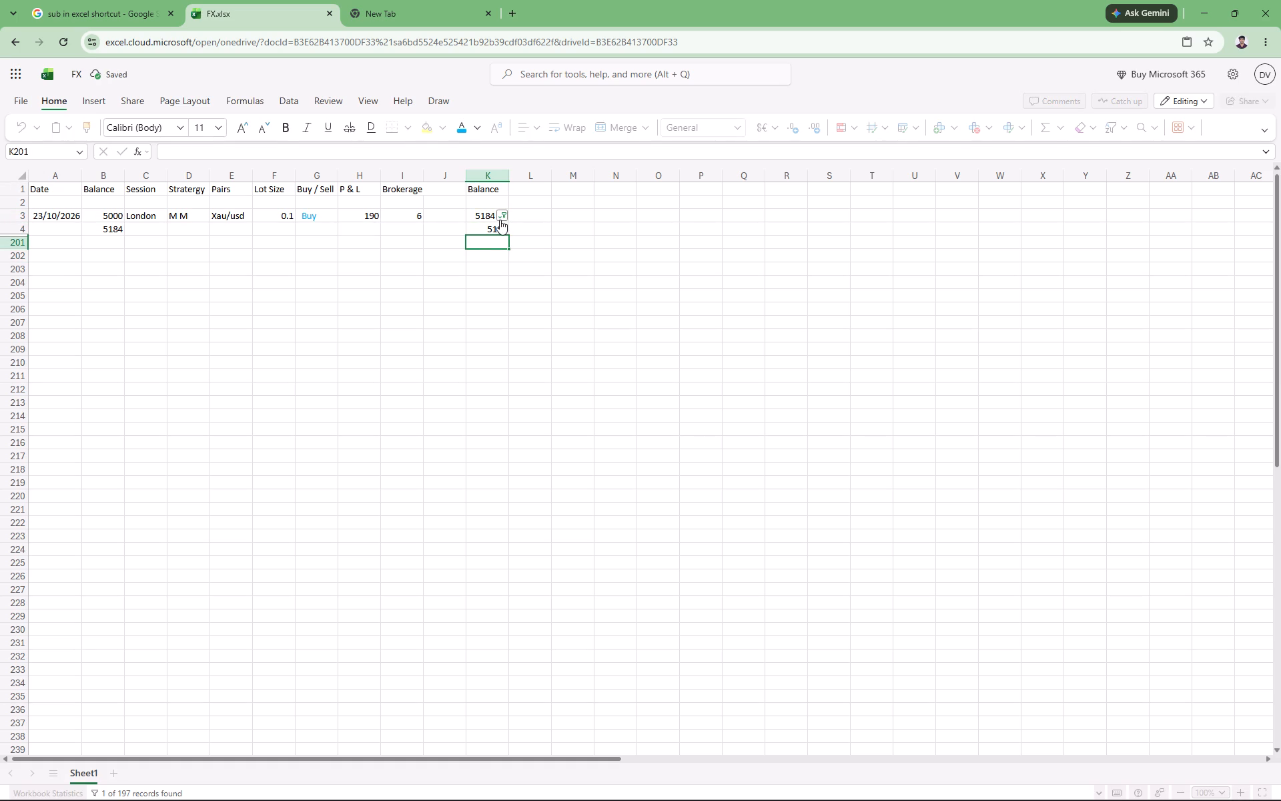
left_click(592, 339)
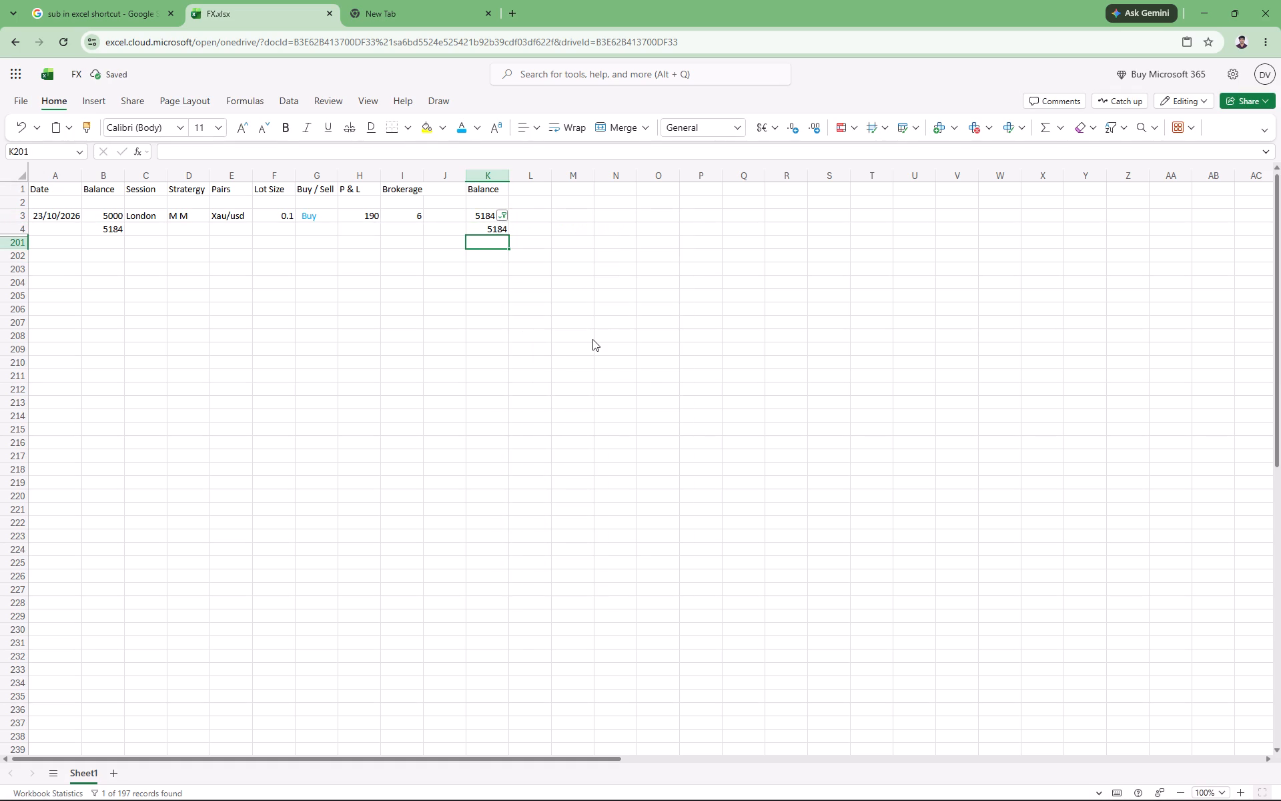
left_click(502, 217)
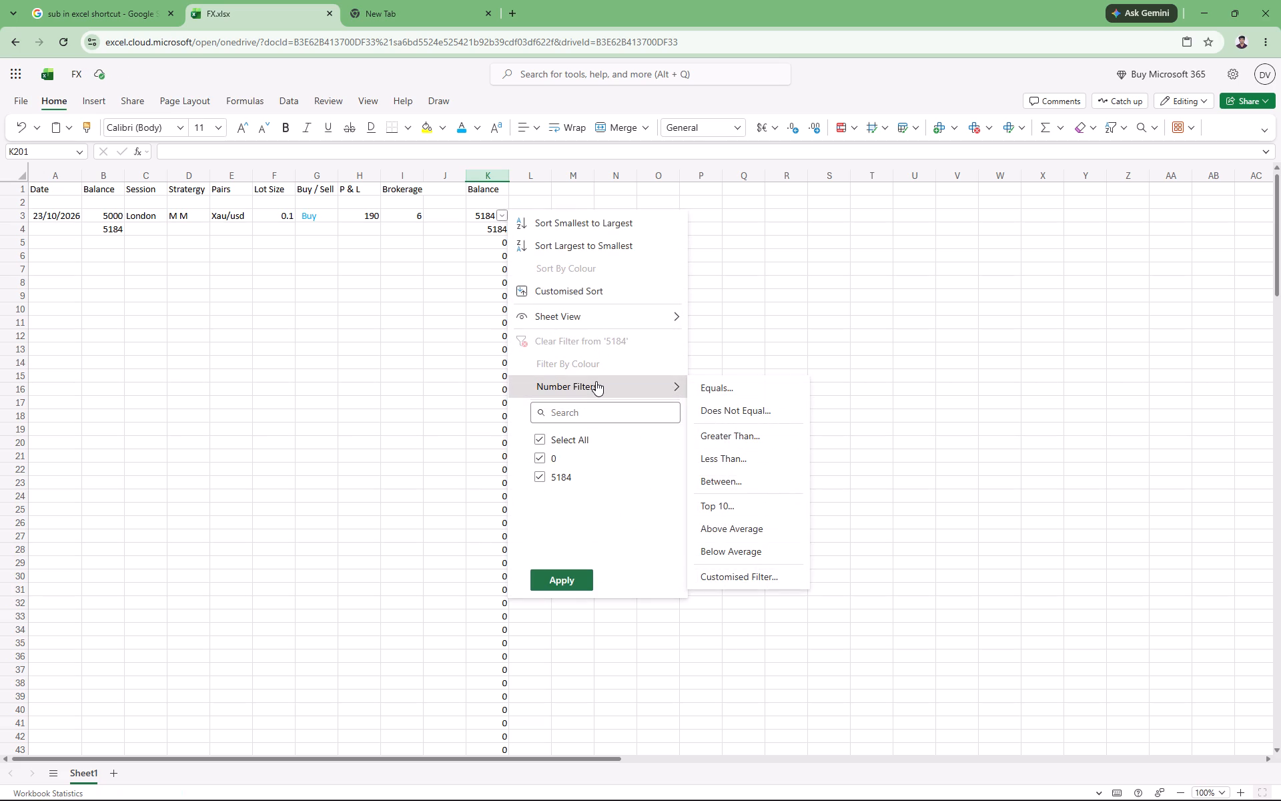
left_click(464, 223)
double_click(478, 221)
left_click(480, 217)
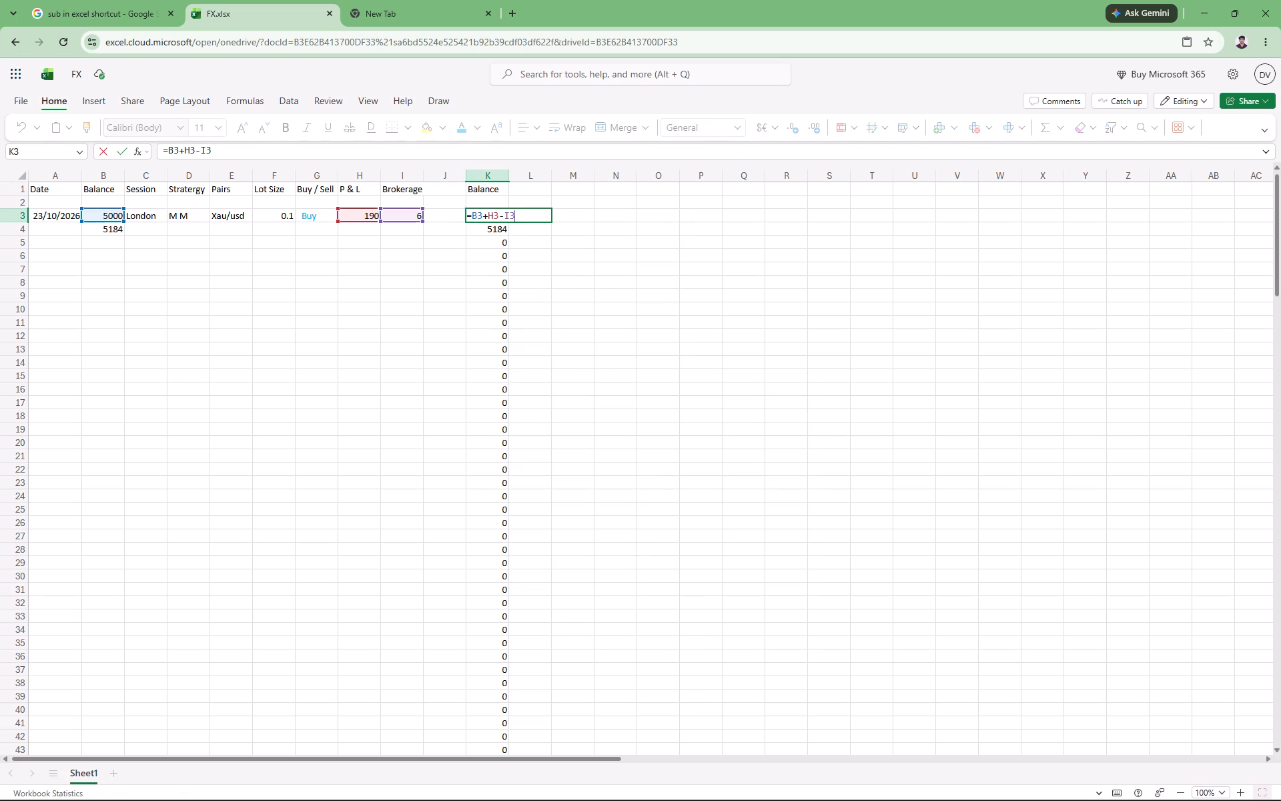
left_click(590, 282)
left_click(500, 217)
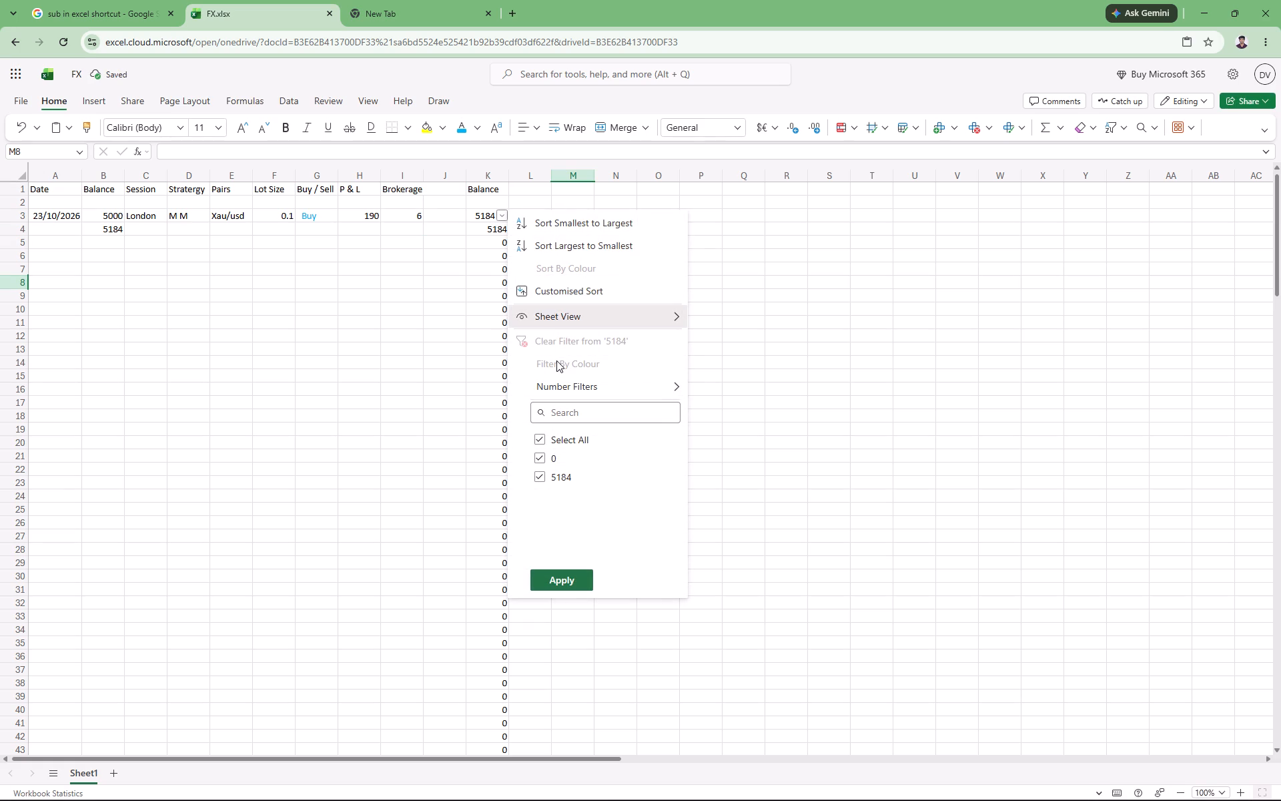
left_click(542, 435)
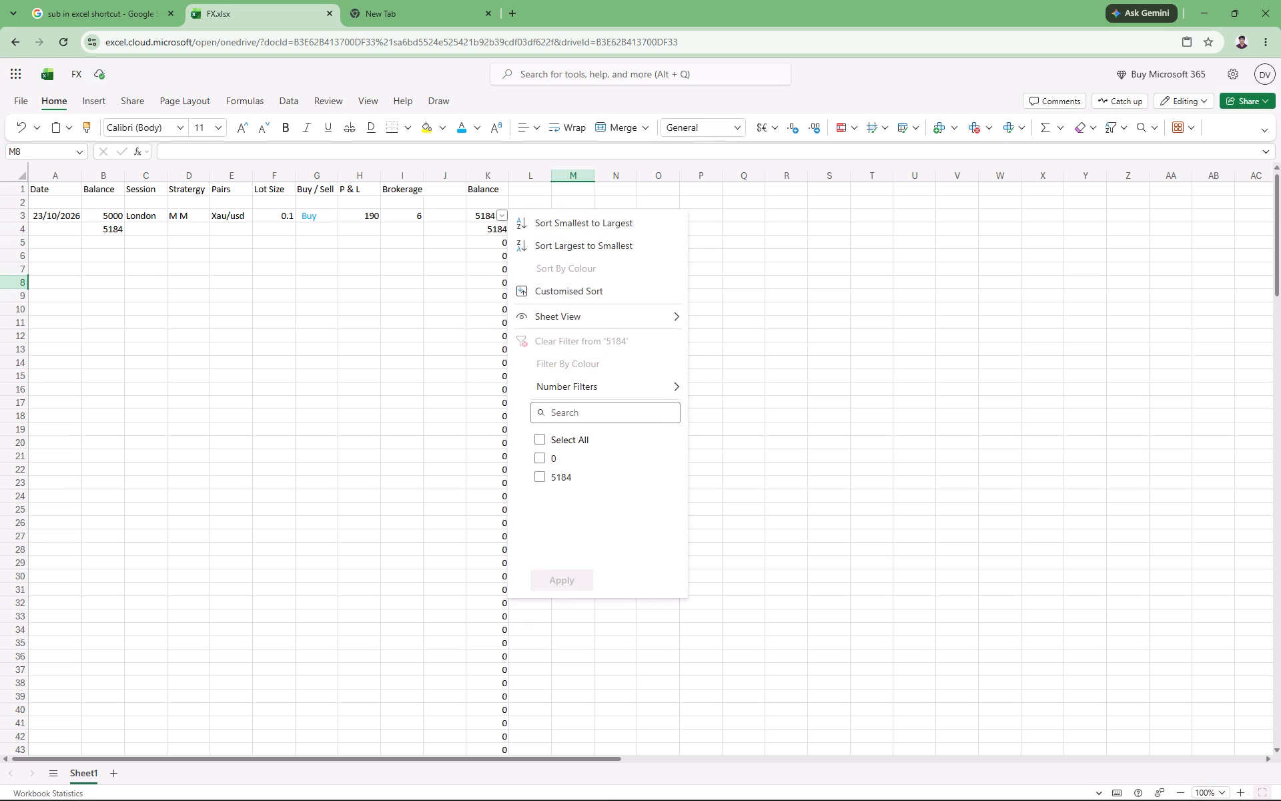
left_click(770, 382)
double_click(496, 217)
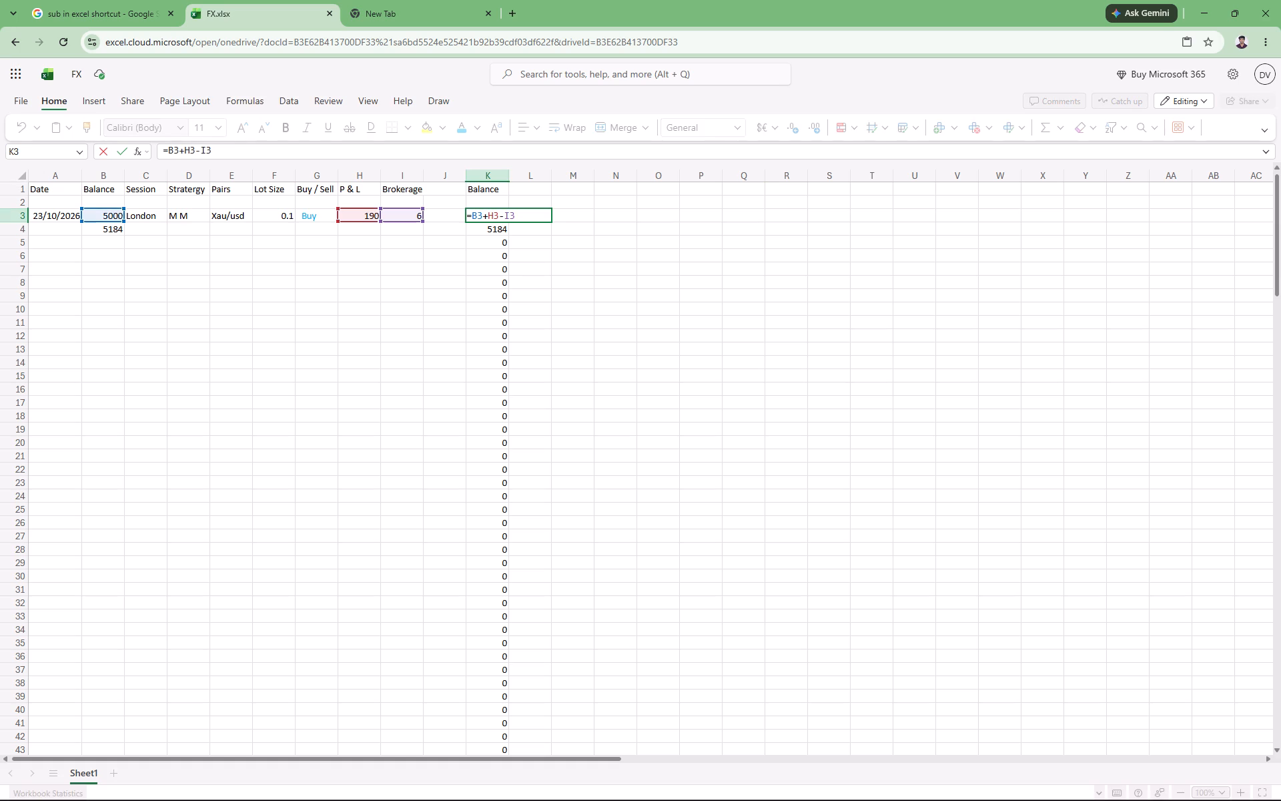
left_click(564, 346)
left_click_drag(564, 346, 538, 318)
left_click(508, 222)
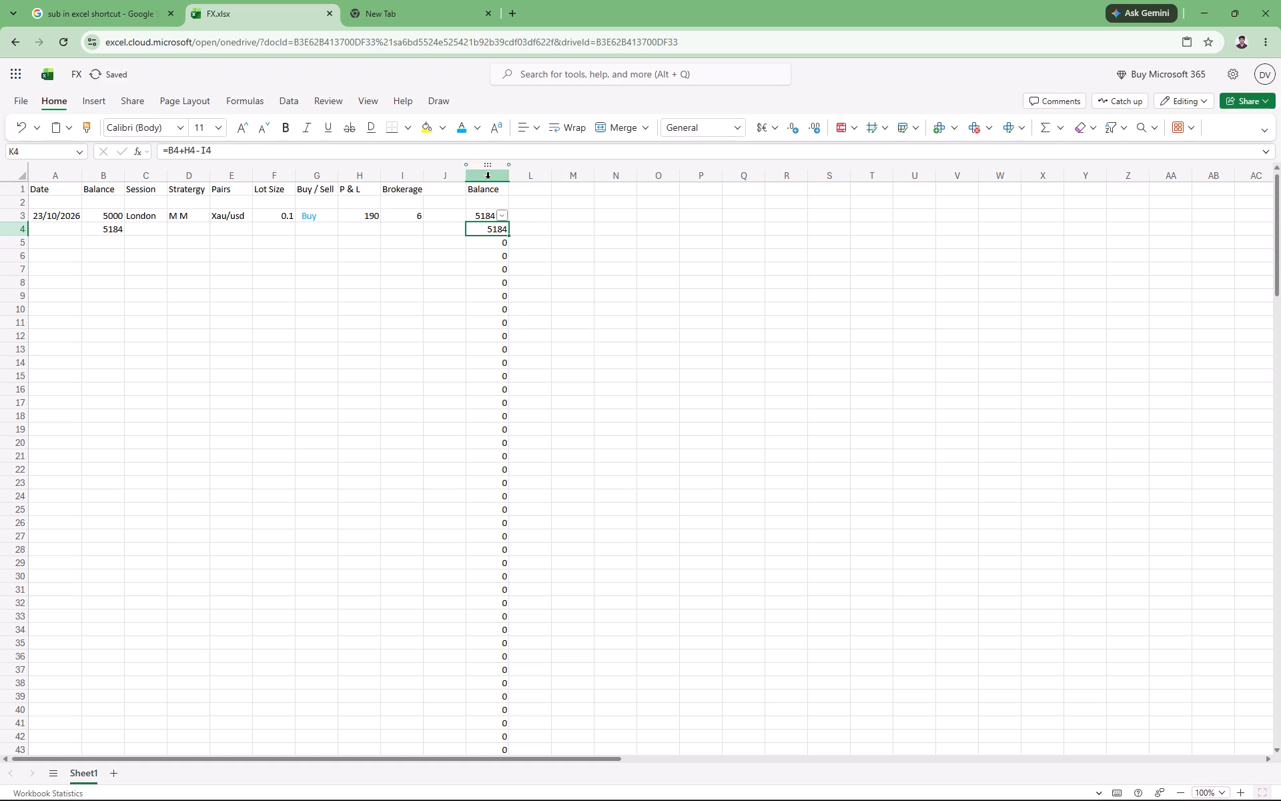
Clear the contents of the whole closing Balance column K, including its header and filled-down formulas.
left_click(488, 178)
right_click(488, 178)
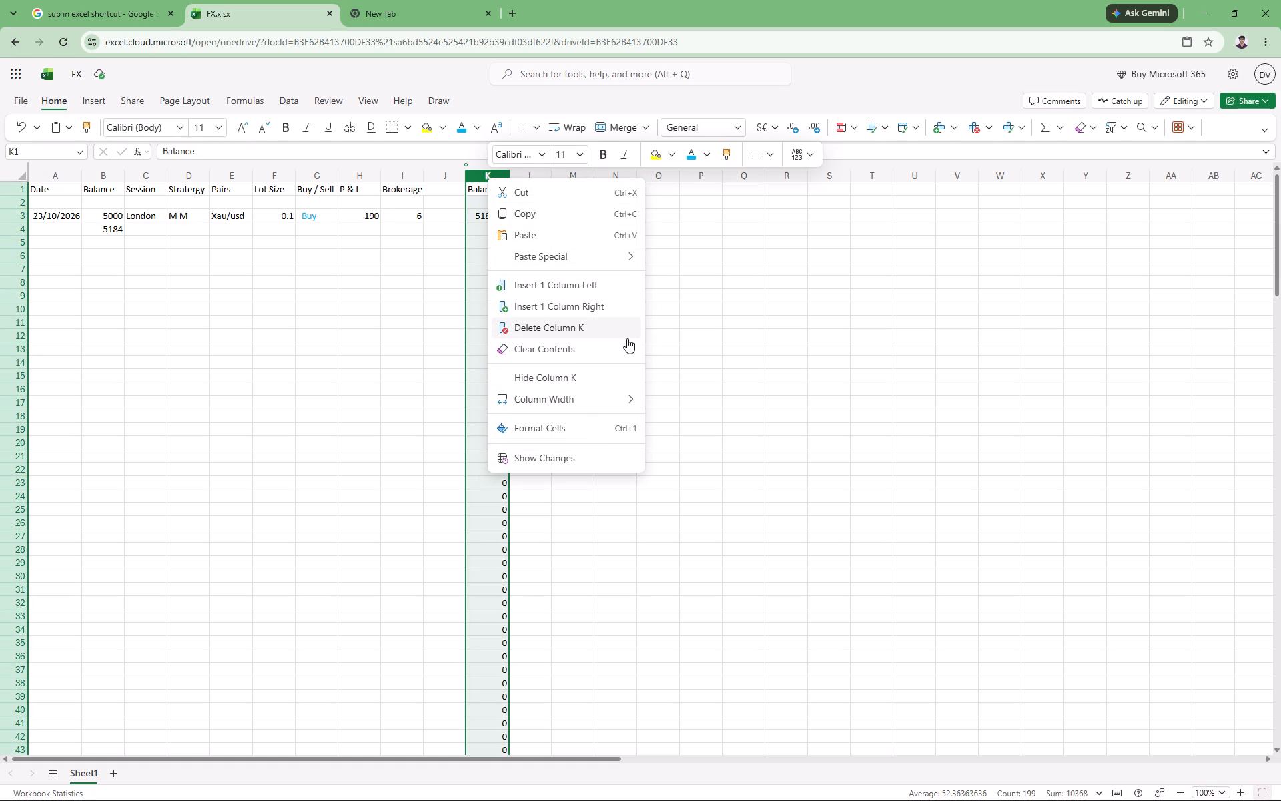
left_click(582, 346)
left_click(570, 287)
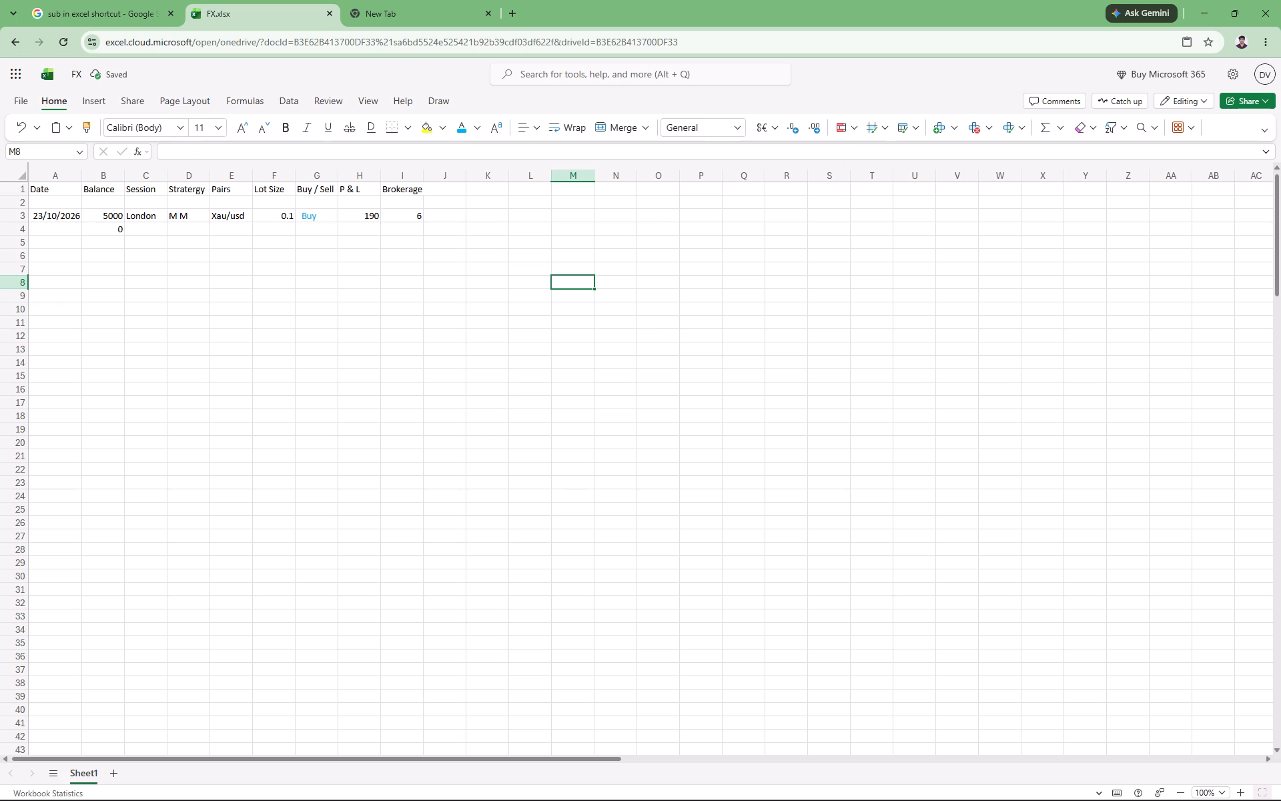
Enter the header Balance in K1 for the closing balance column.
double_click(500, 185)
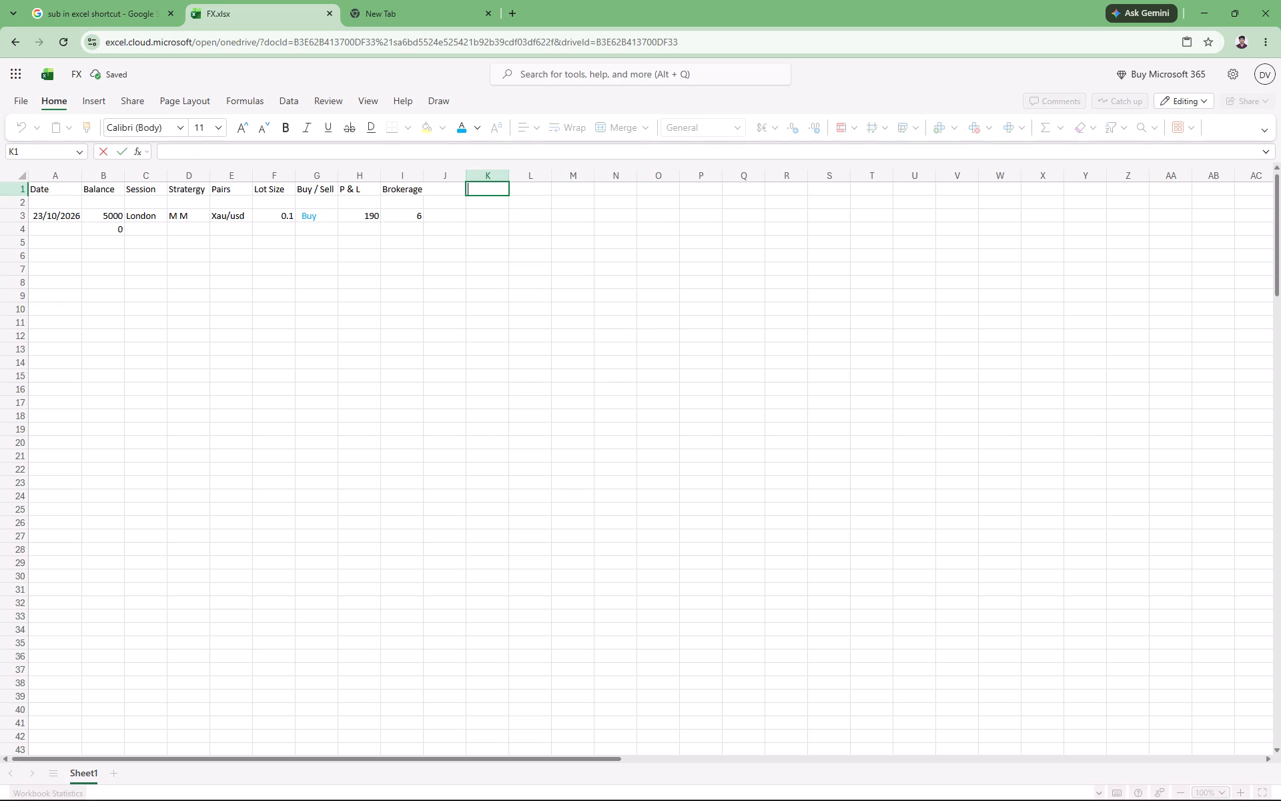
type("alac")
key("BackSpace")
type("nce")
Enter the formula =B3+H3-I3 in K3 to calculate the first trade's closing balance.
double_click(502, 216)
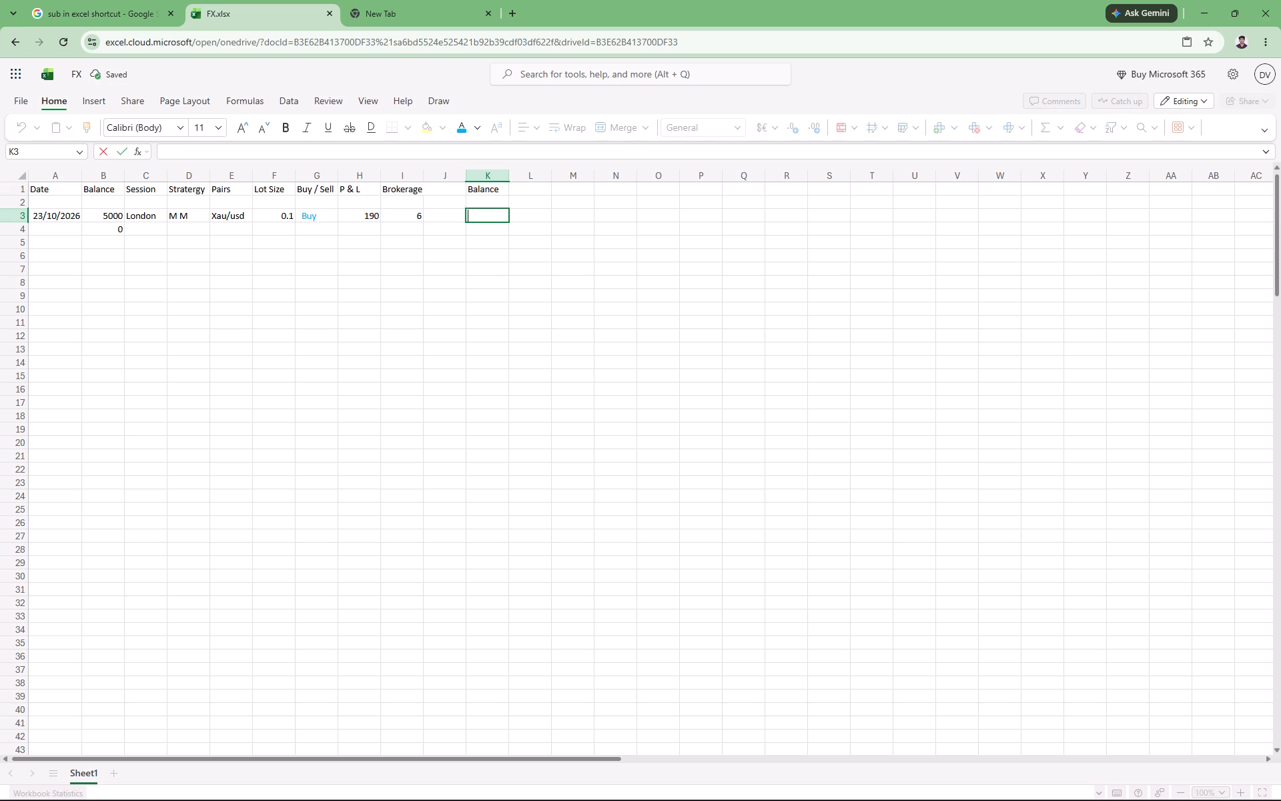
double_click(370, 218)
double_click(476, 219)
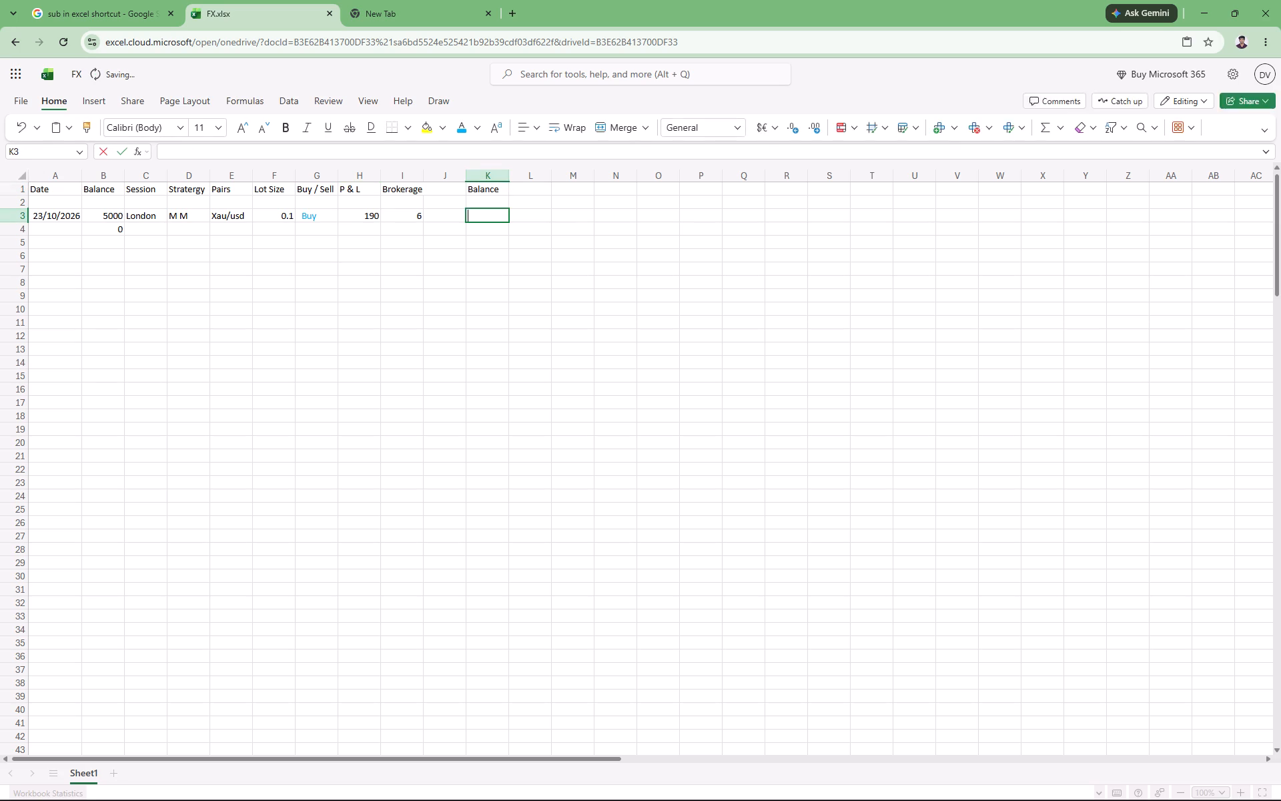
key("equal")
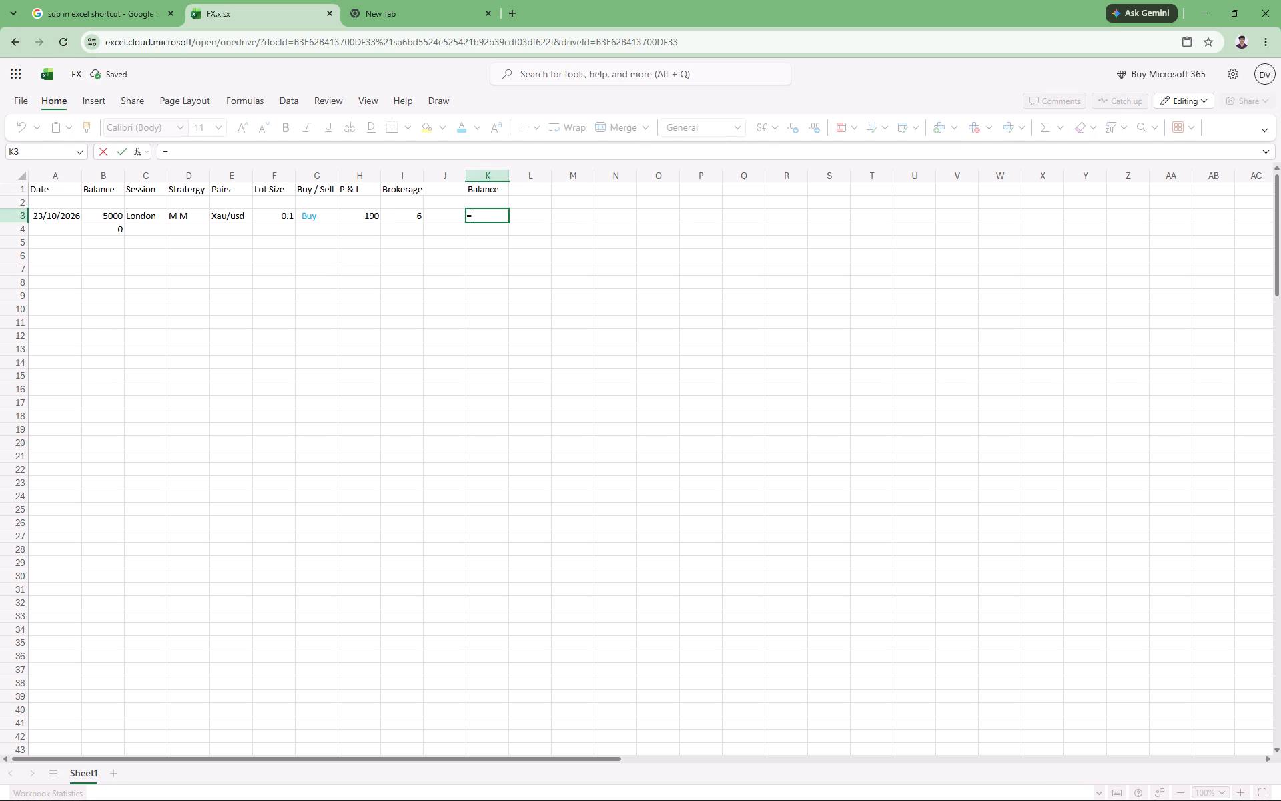
double_click(113, 219)
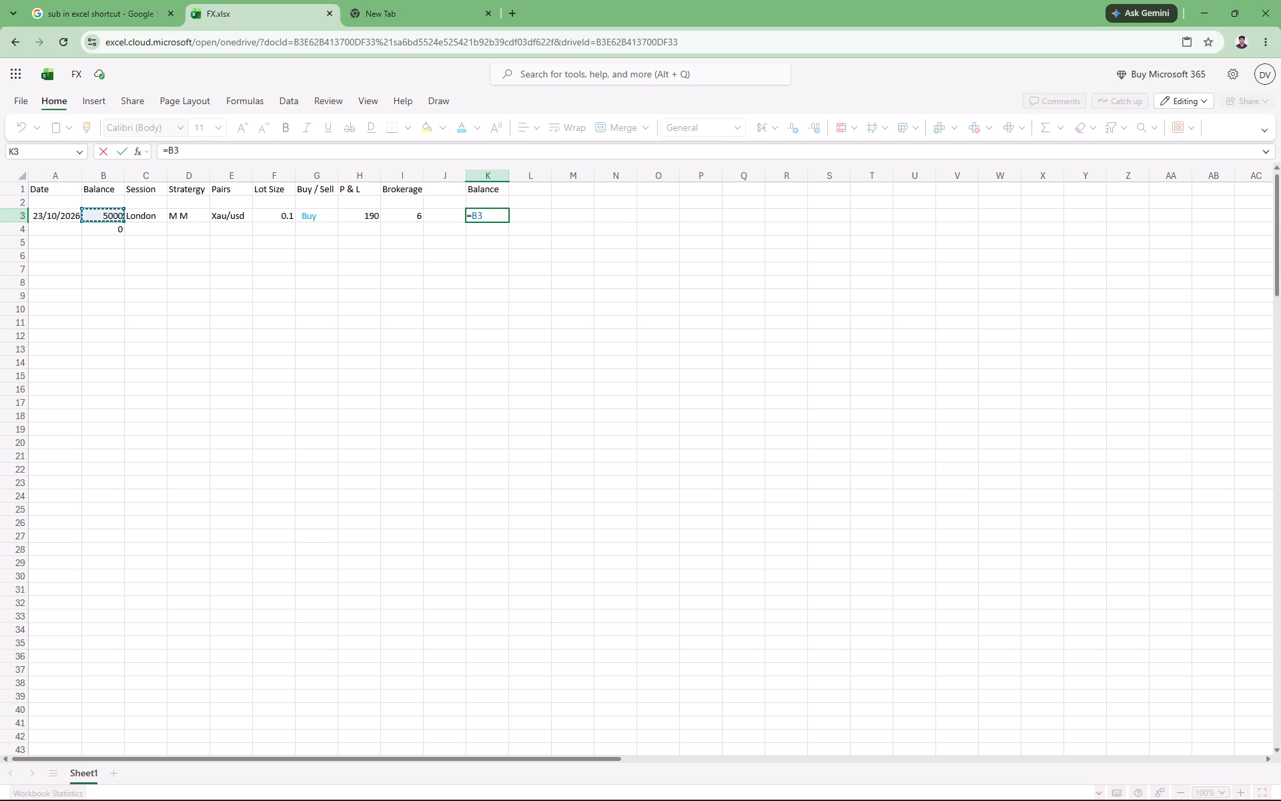
key("shift+plus")
double_click(354, 217)
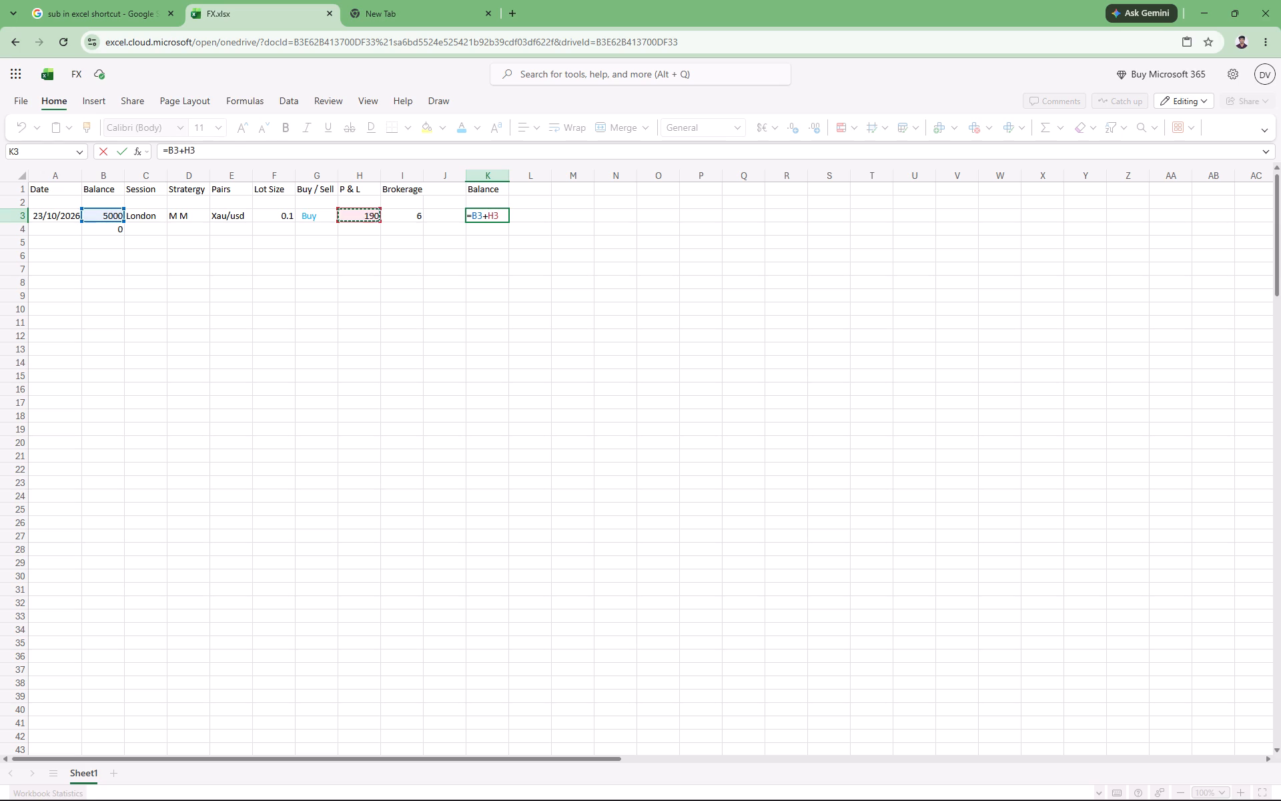
key("shift+underscore")
key("BackSpace")
key("minus")
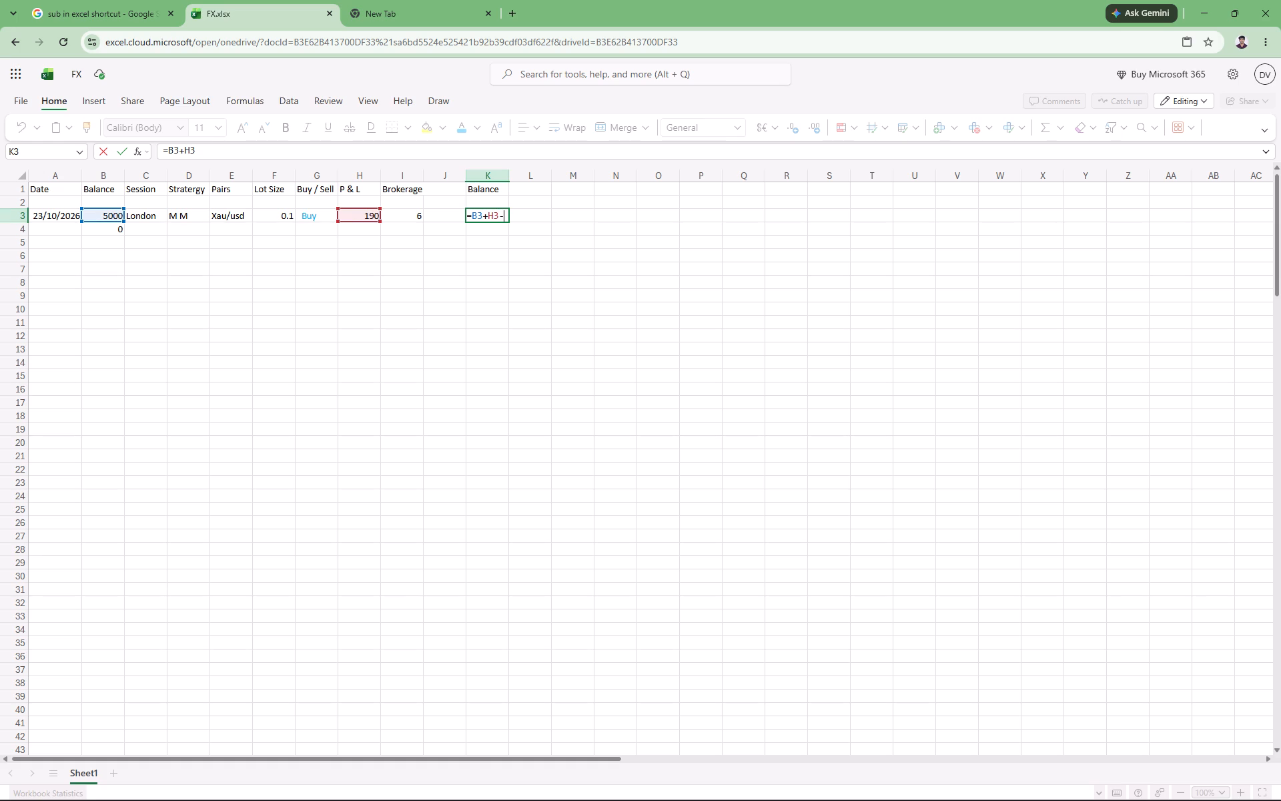
double_click(418, 214)
left_click(492, 231)
left_click_drag(466, 234, 500, 497)
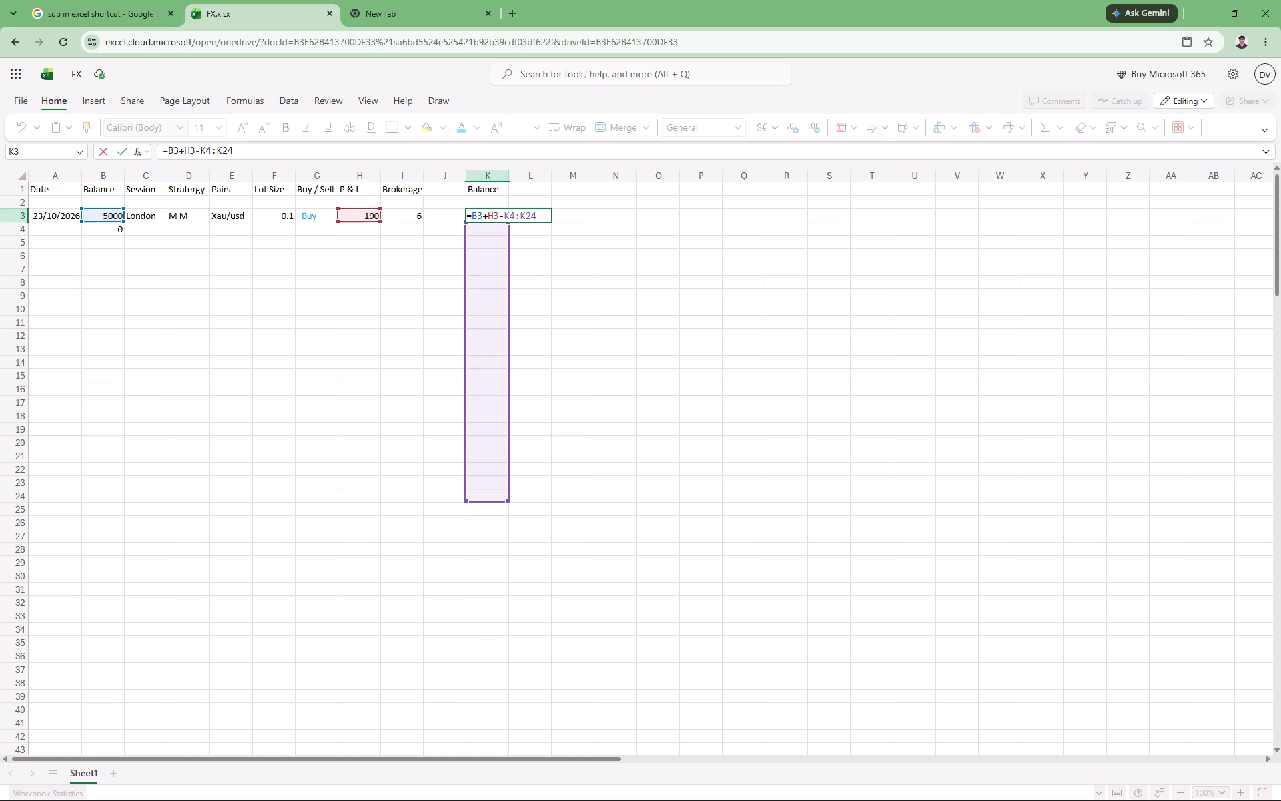
left_click_drag(500, 497, 488, 222)
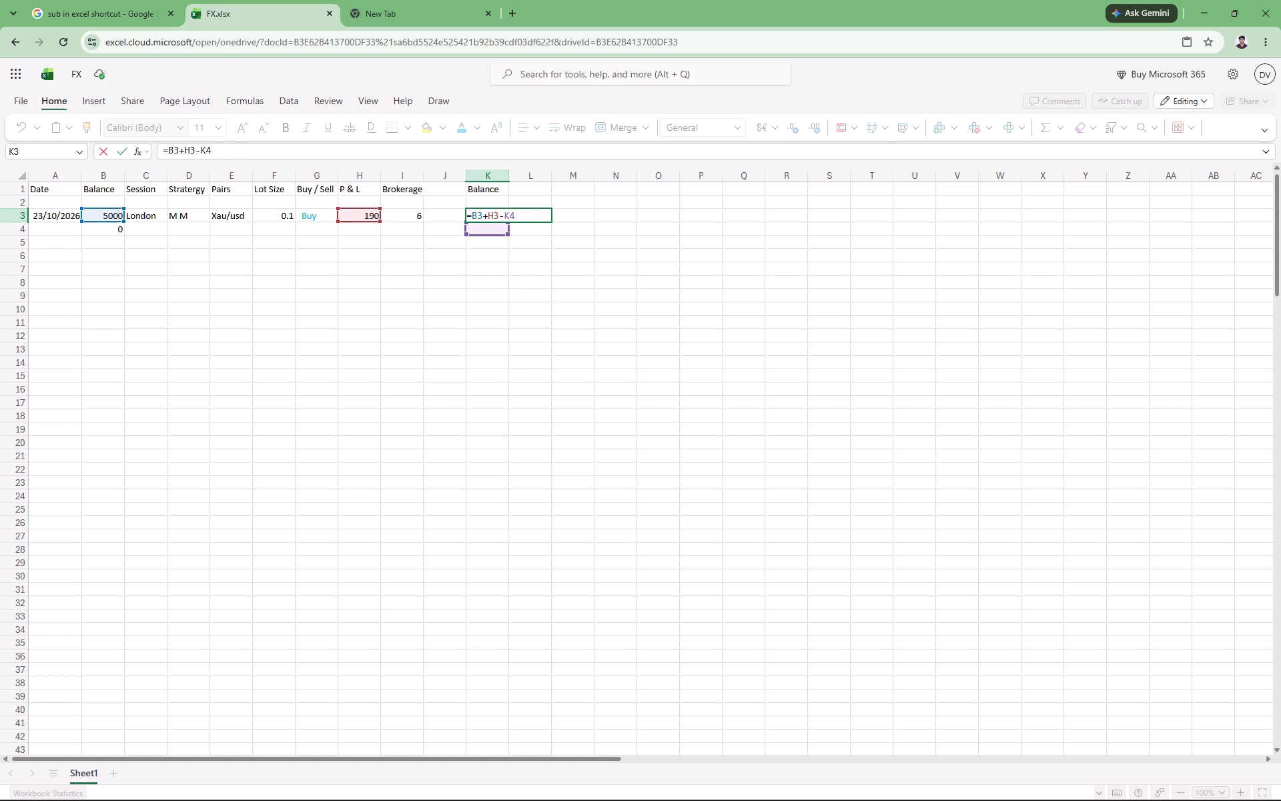
left_click_drag(488, 222, 465, 229)
left_click_drag(465, 229, 474, 220)
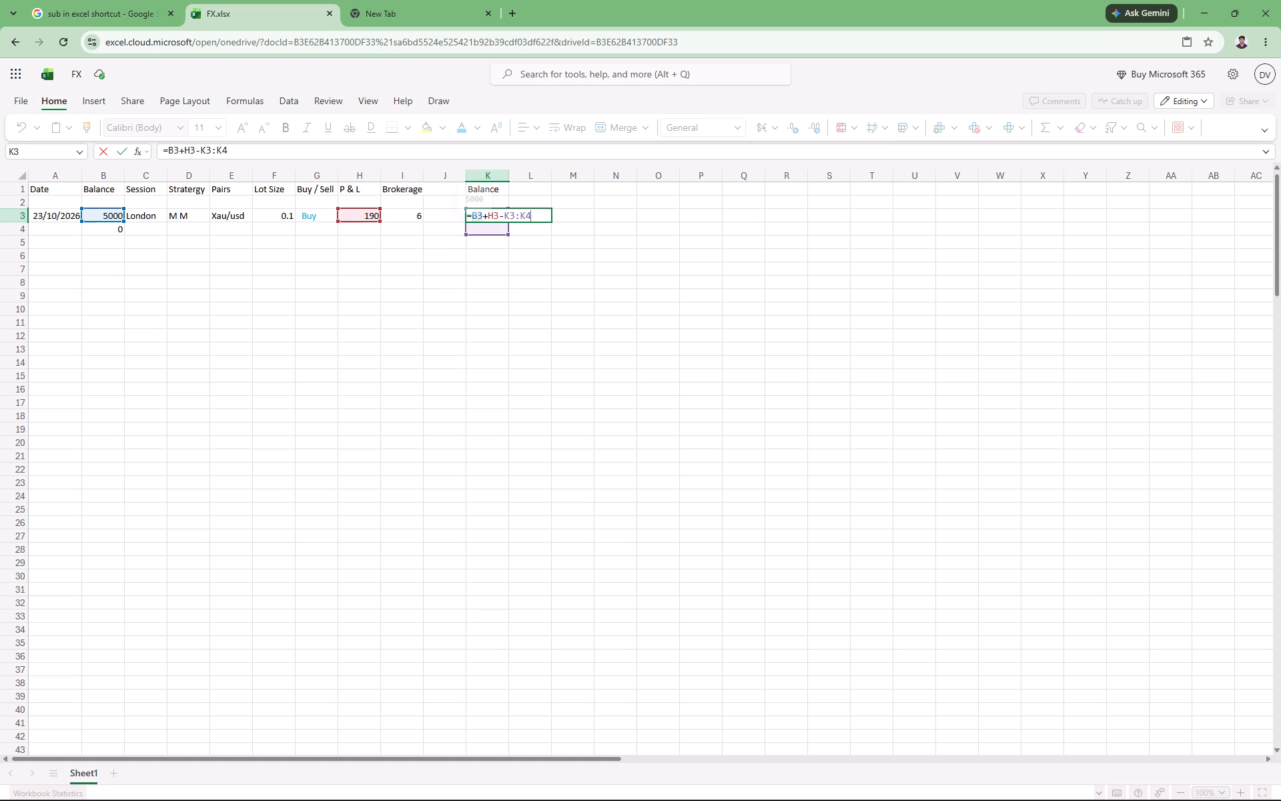
left_click(548, 374)
double_click(500, 219)
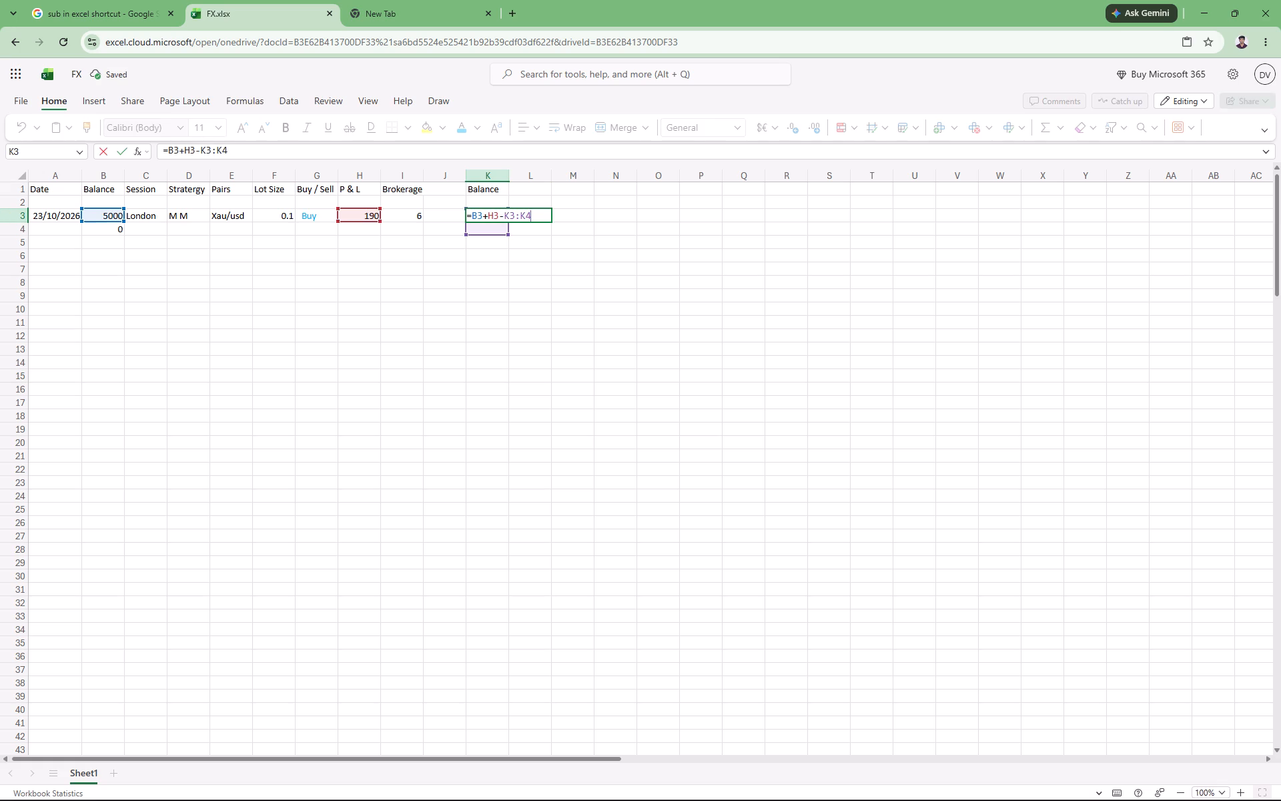
key("BackSpace")
key("BackSpace")
key("BackSpace")
key("BackSpace")
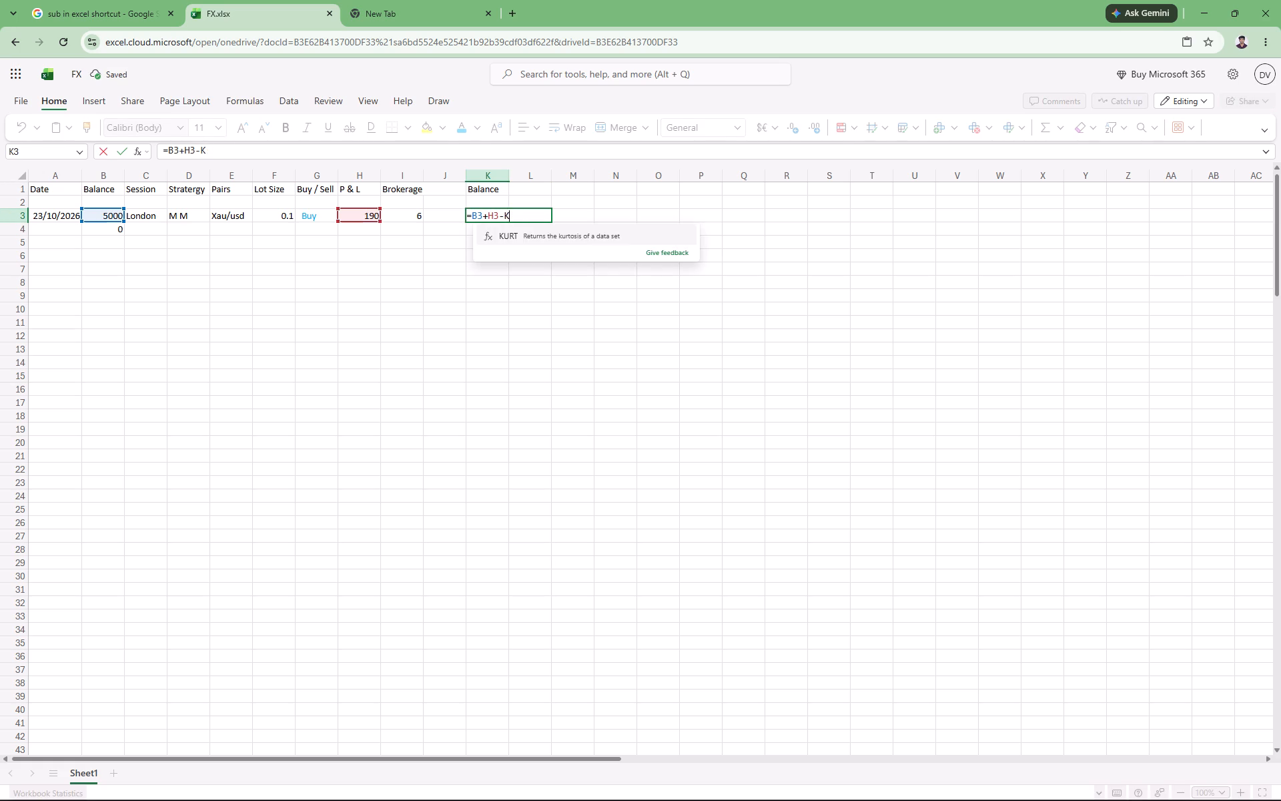
key("BackSpace")
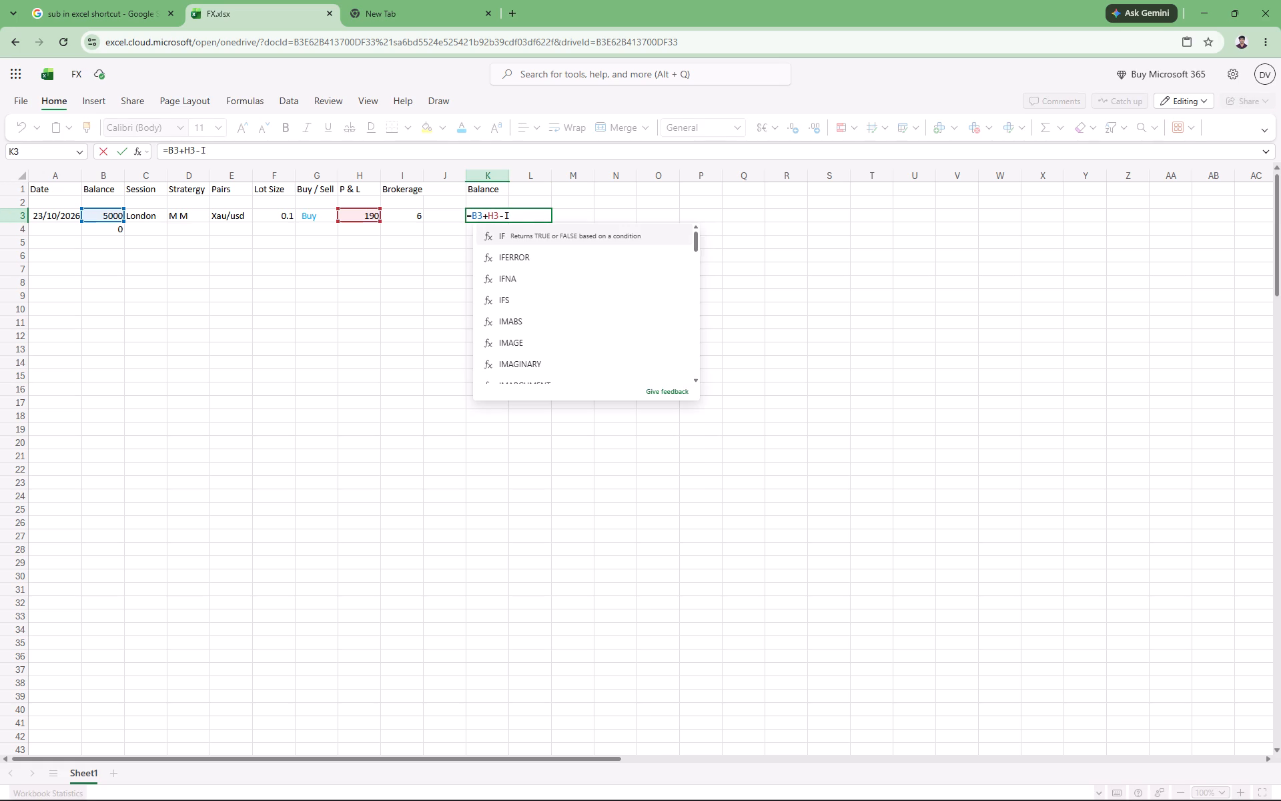
key("3")
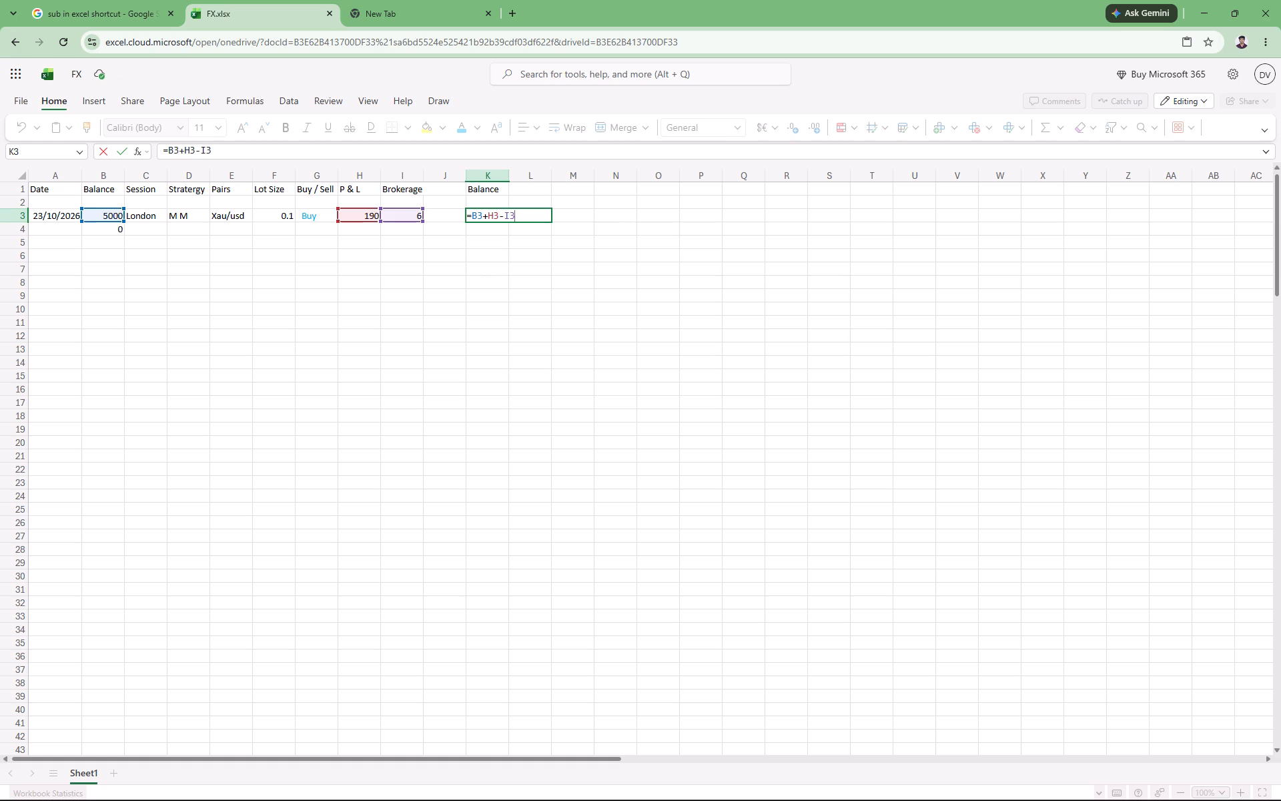
key("Return")
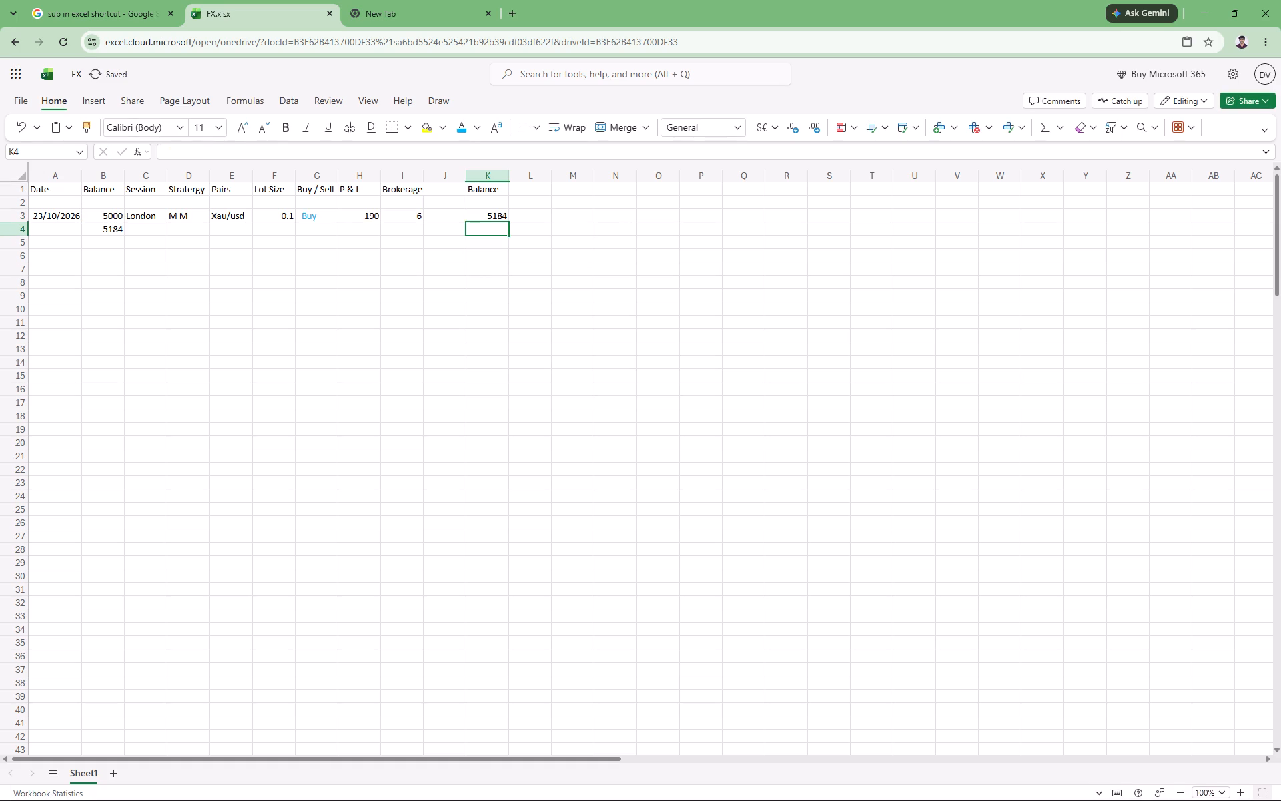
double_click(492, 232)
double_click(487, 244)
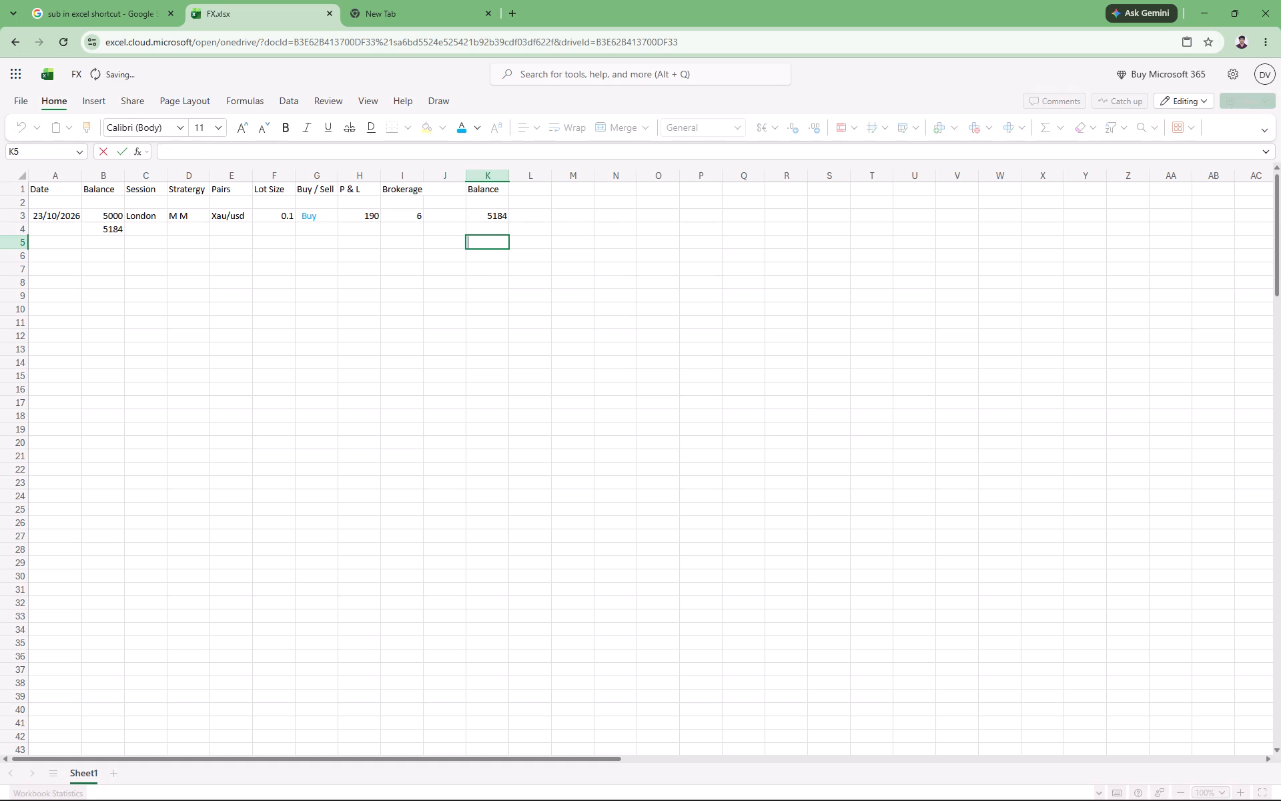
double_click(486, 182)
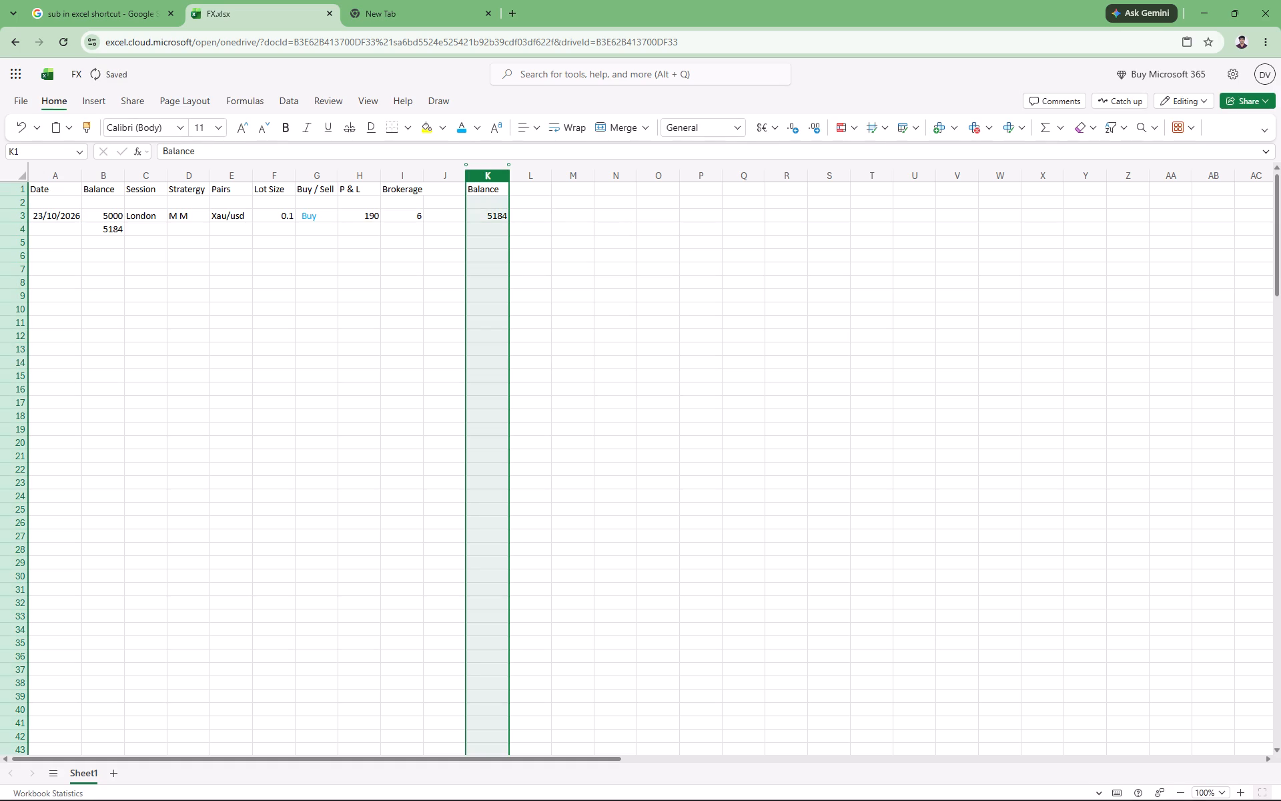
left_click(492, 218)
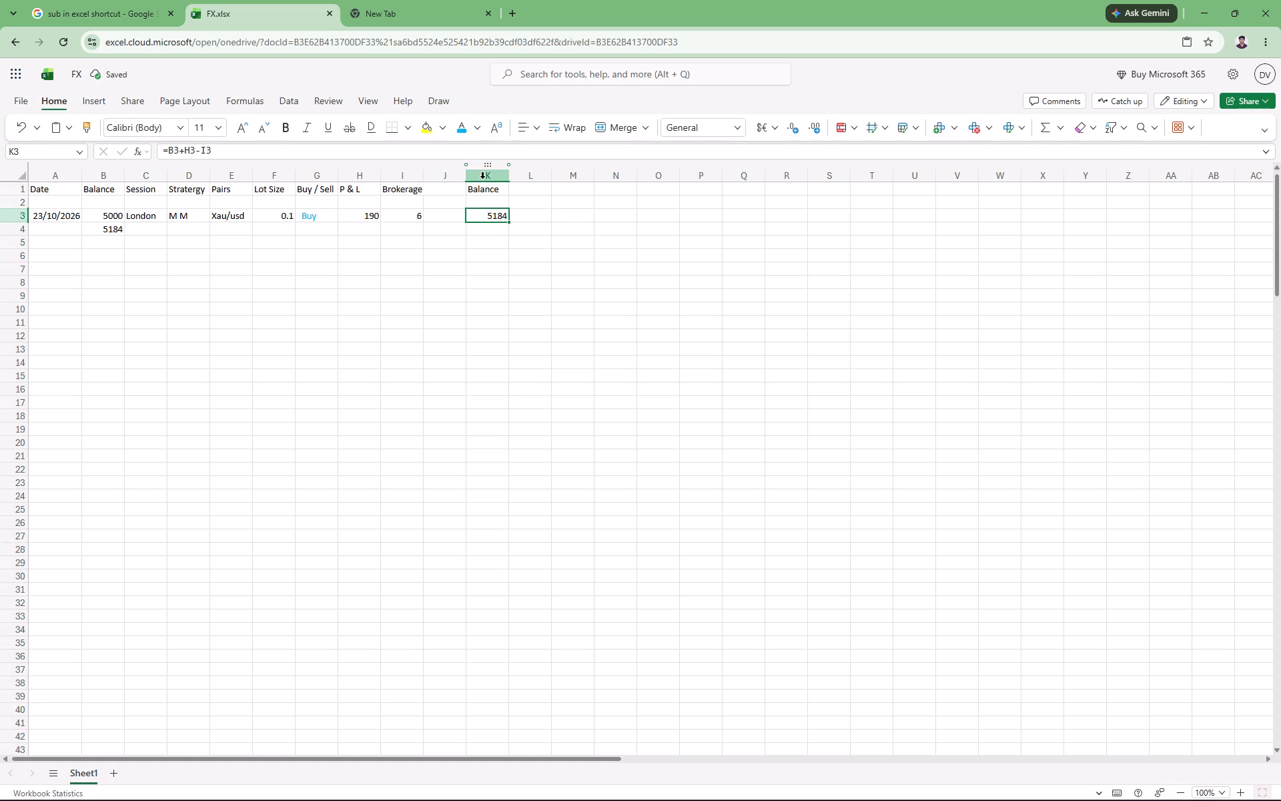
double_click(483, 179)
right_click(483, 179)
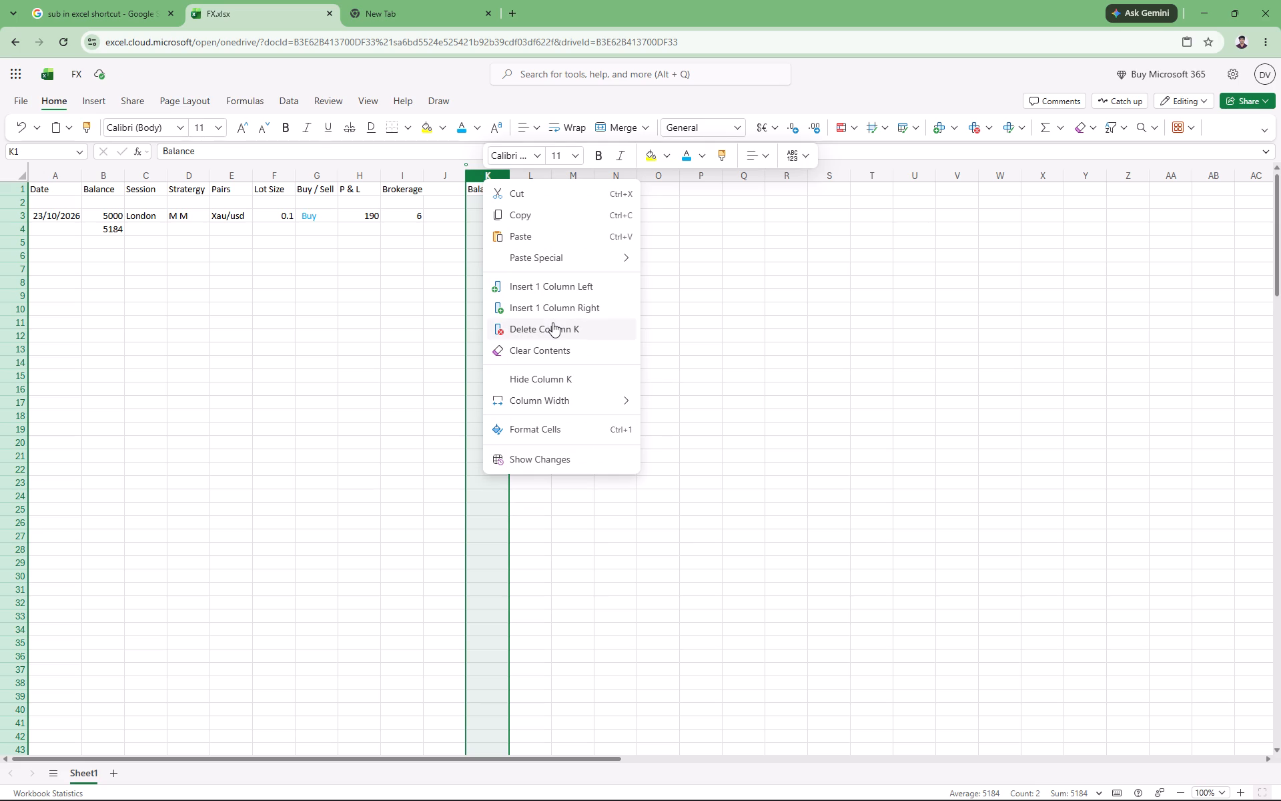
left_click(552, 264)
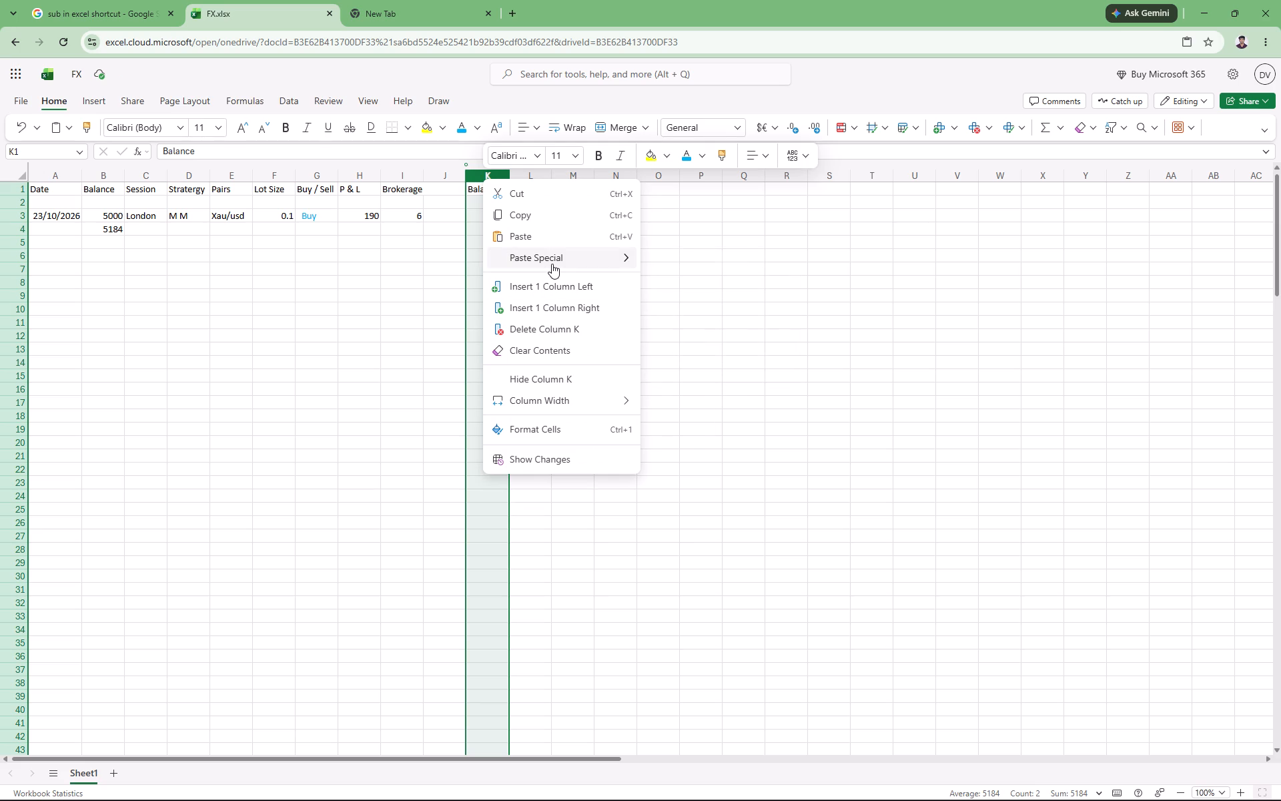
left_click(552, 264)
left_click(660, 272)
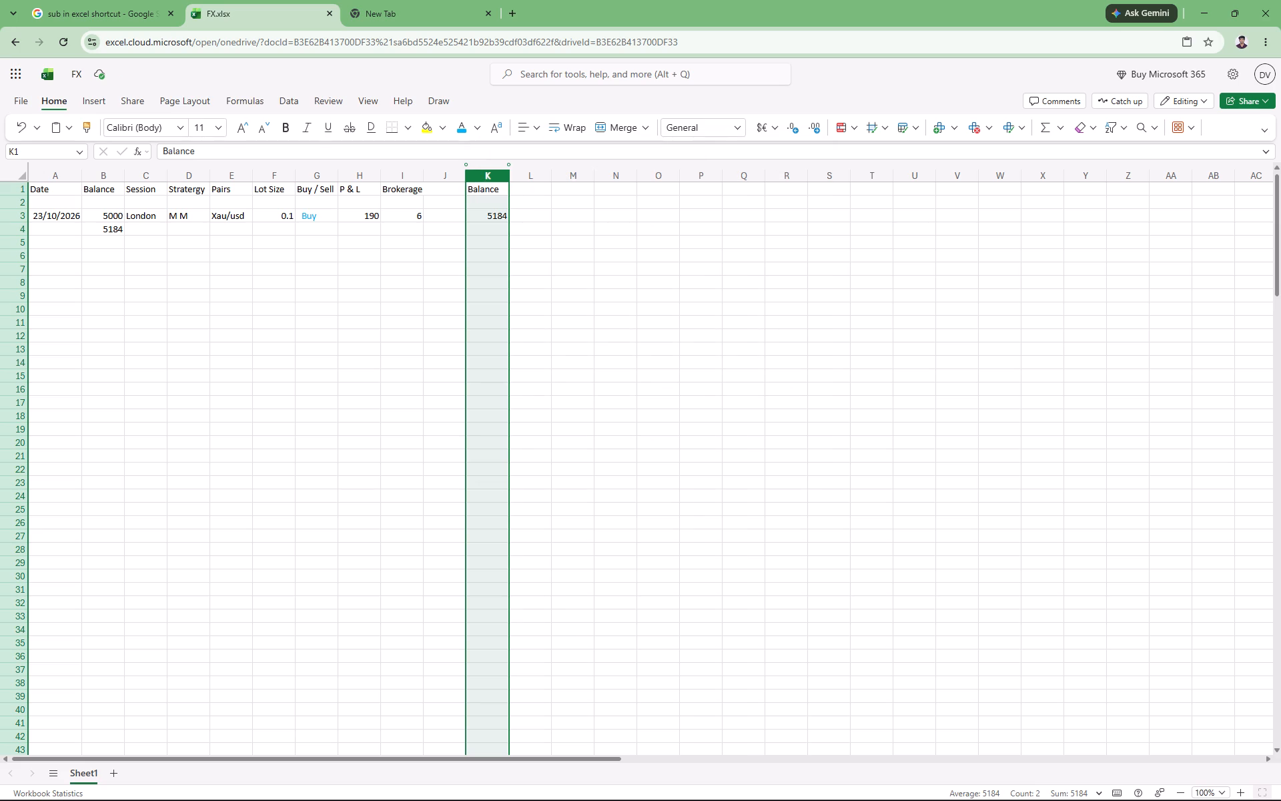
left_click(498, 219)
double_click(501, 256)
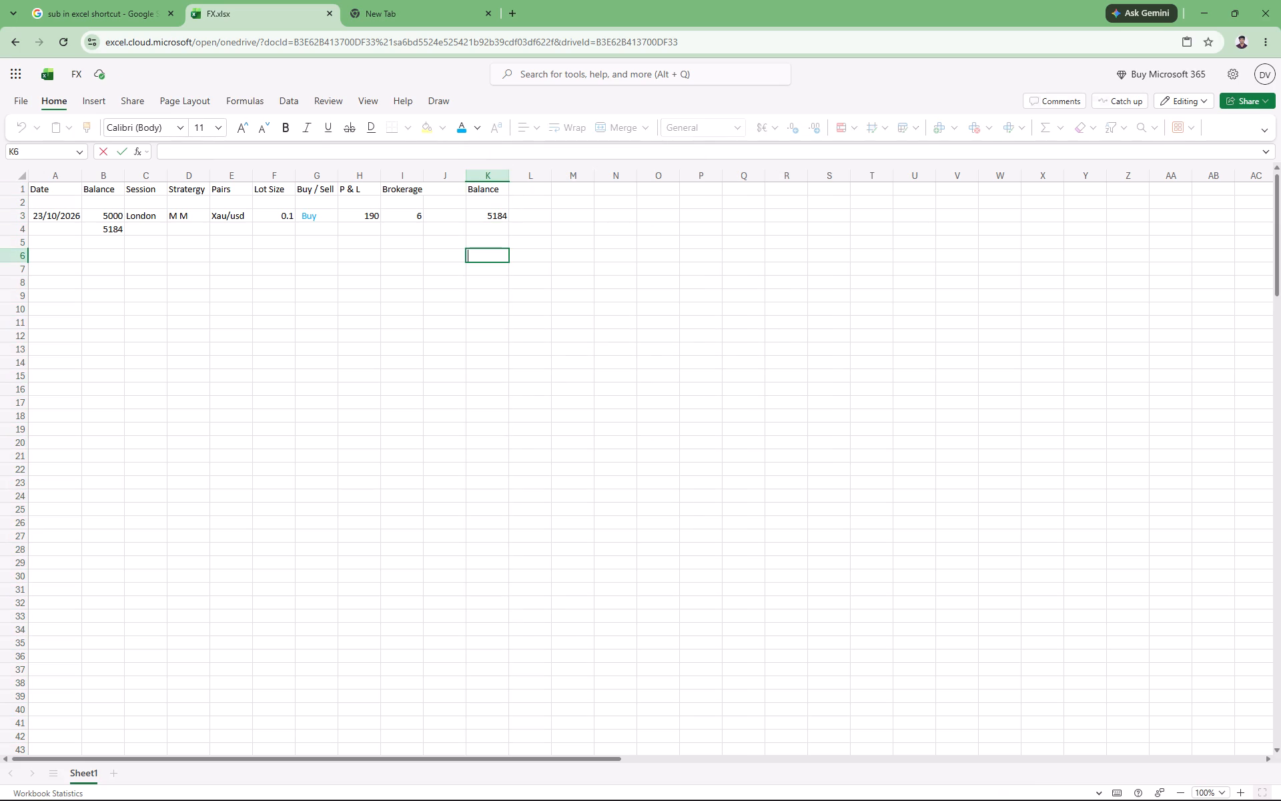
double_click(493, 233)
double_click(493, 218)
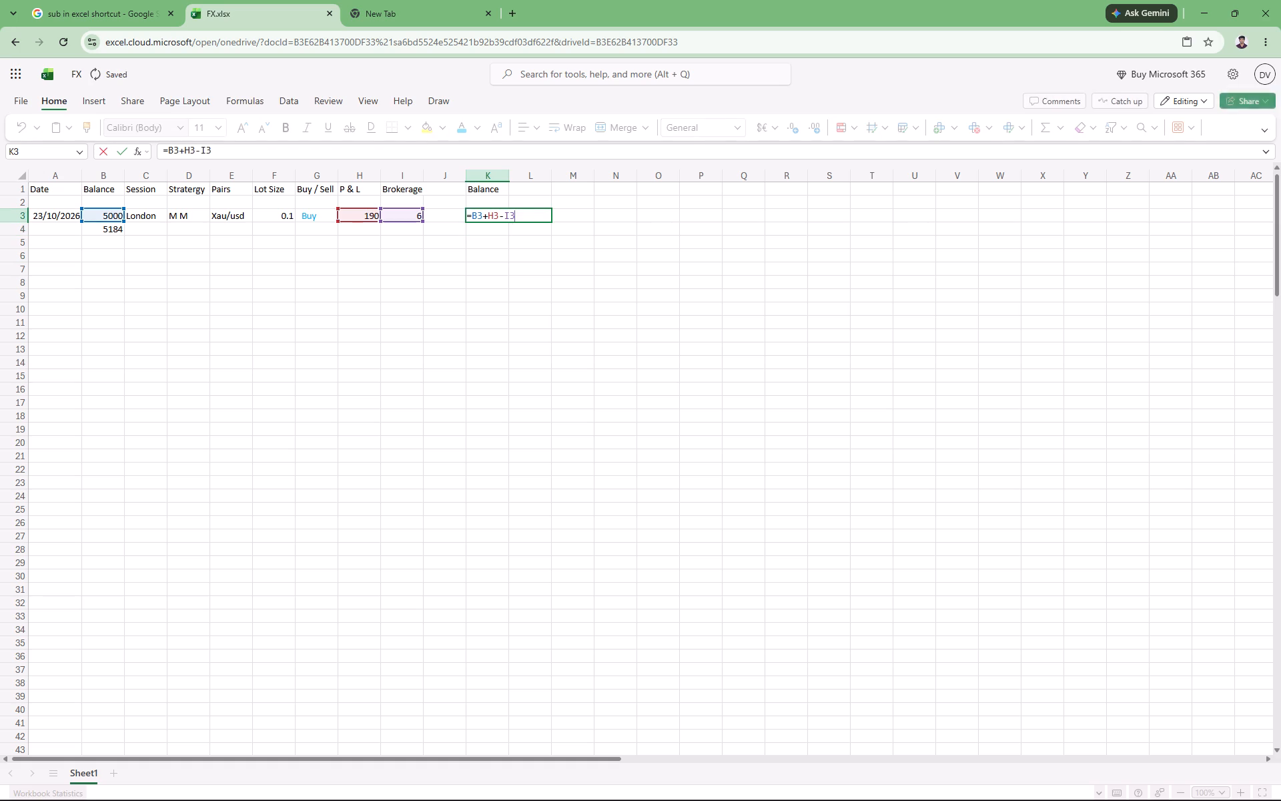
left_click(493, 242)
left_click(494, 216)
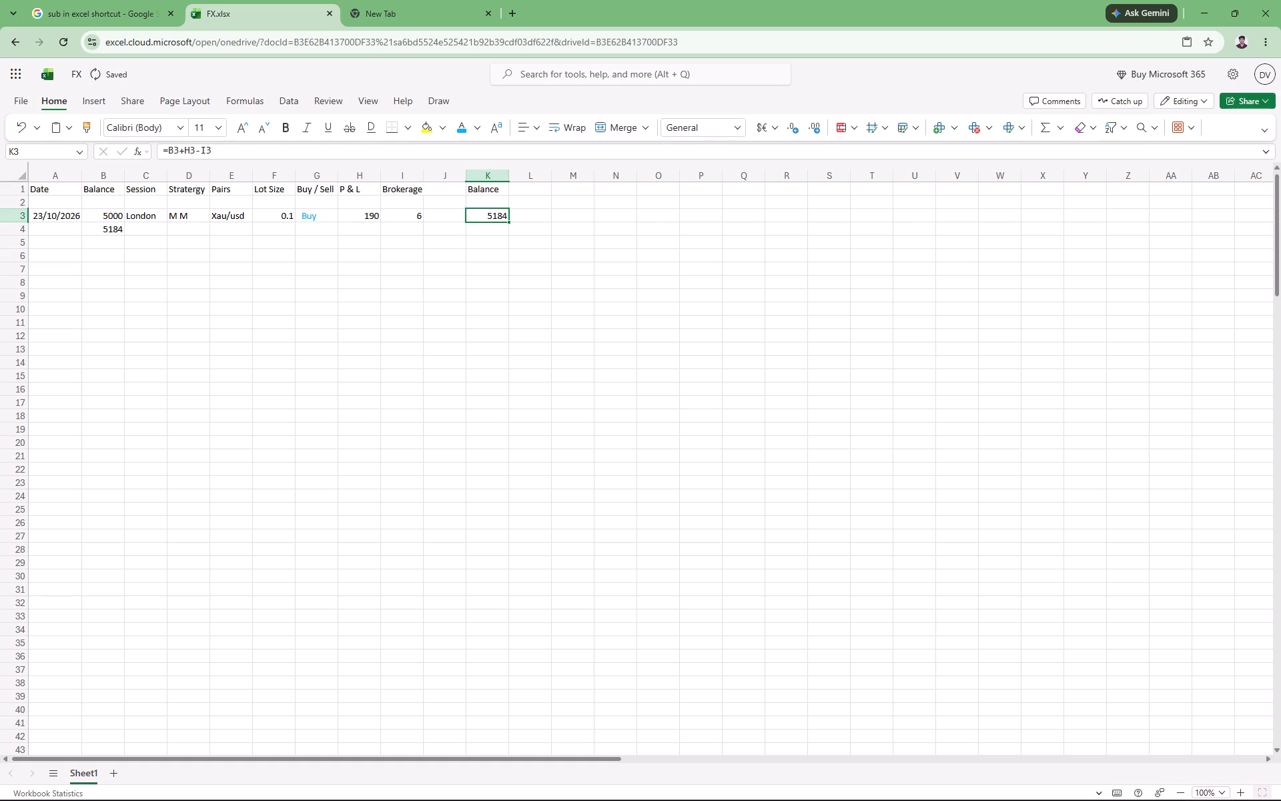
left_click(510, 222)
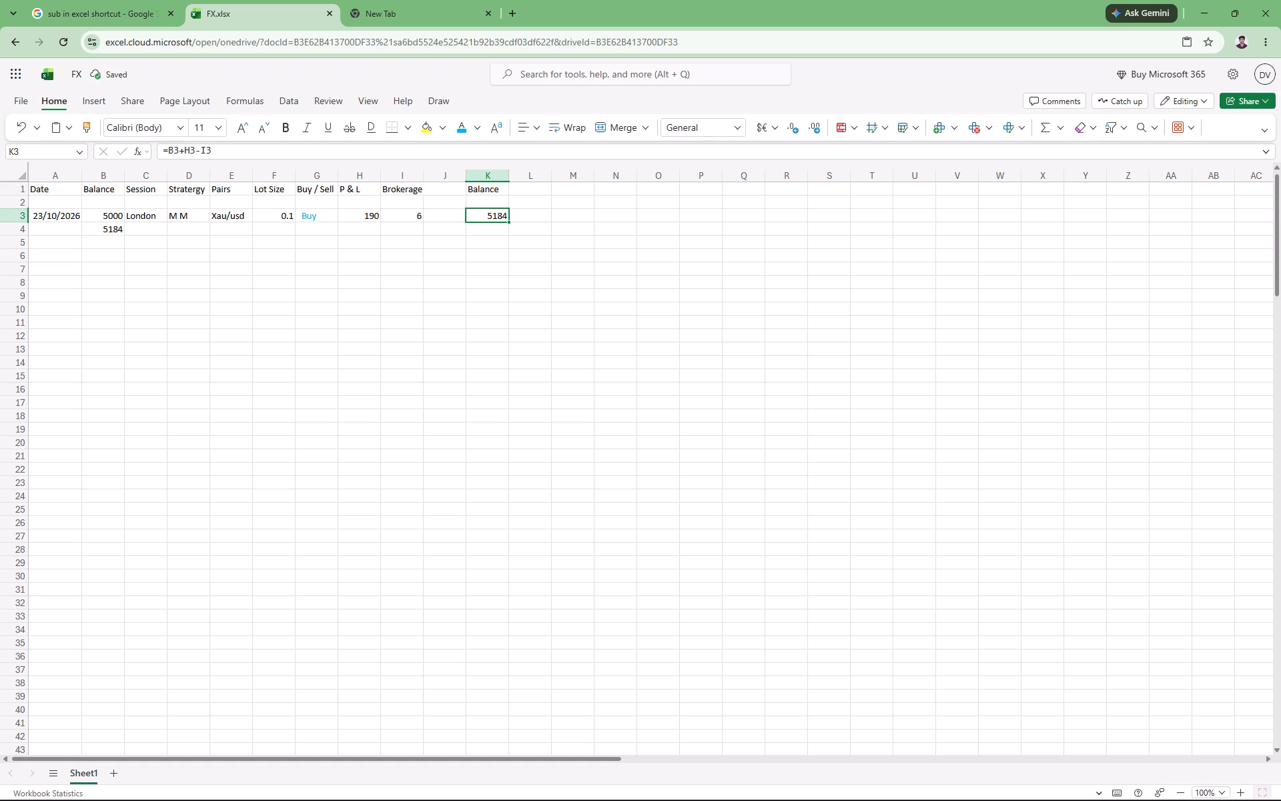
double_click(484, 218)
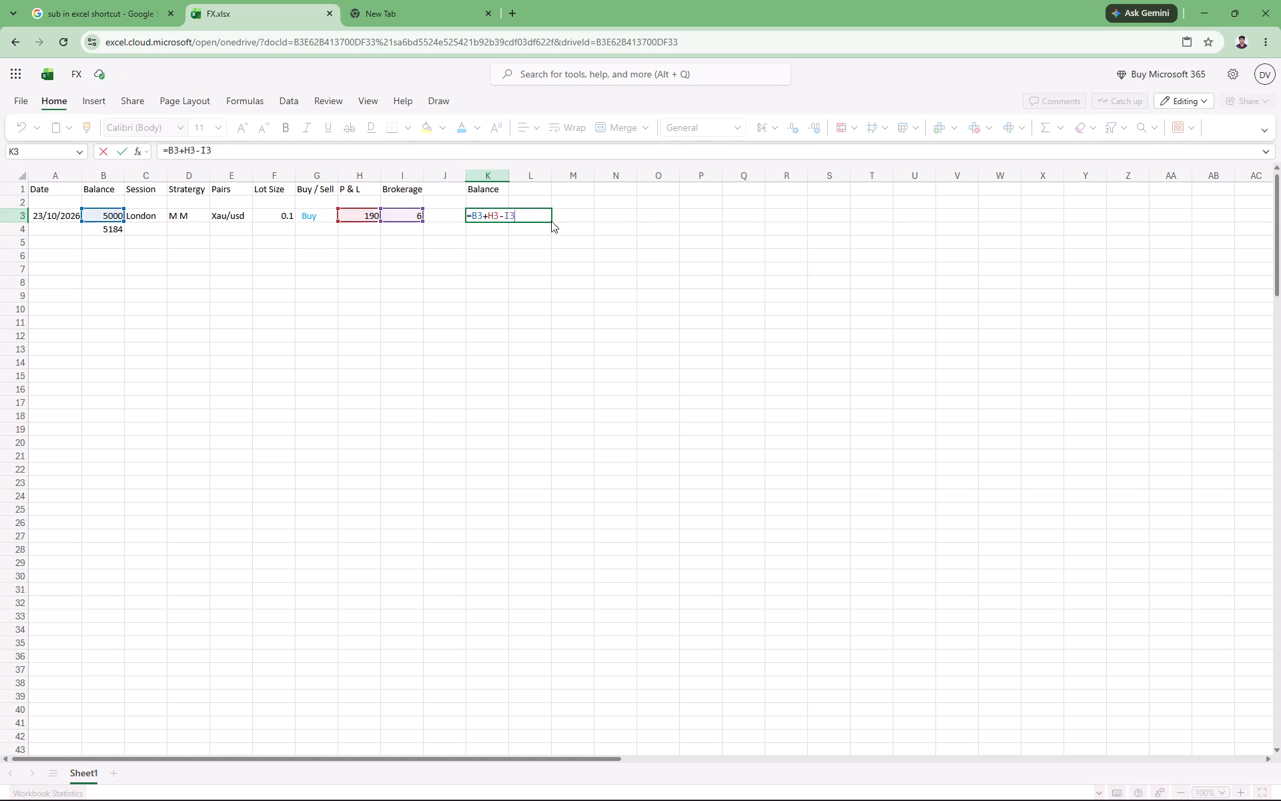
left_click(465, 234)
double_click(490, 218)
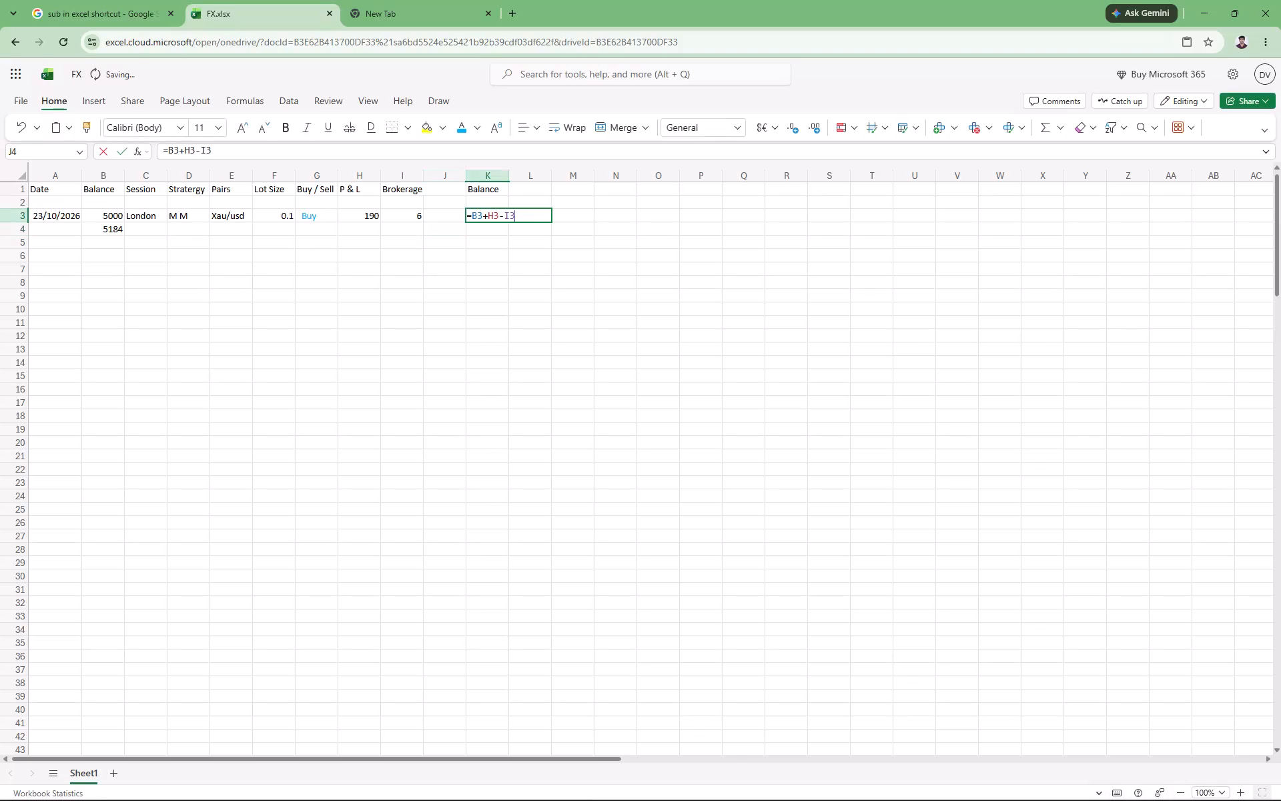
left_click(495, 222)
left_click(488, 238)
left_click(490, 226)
Fill the closing balance formula from K3 down column K to about row 170.
left_click(488, 218)
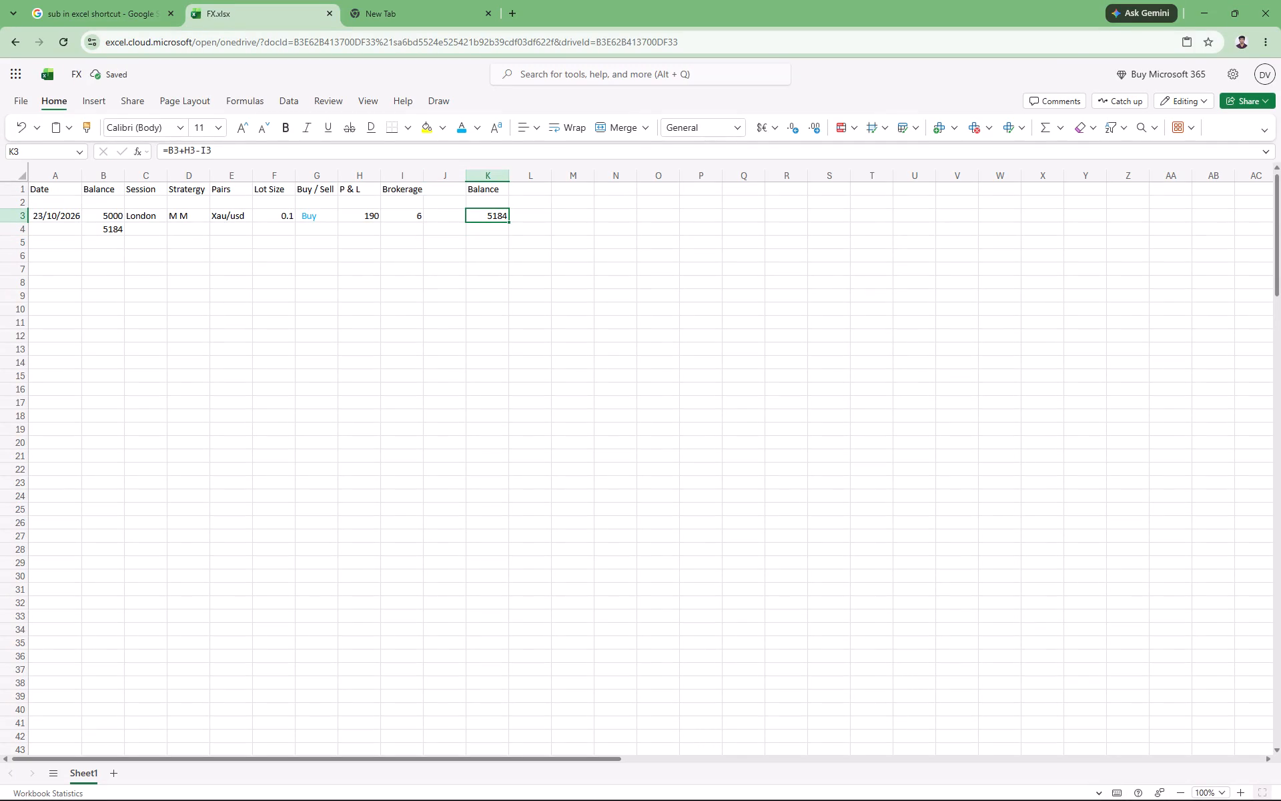
left_click_drag(509, 222, 514, 772)
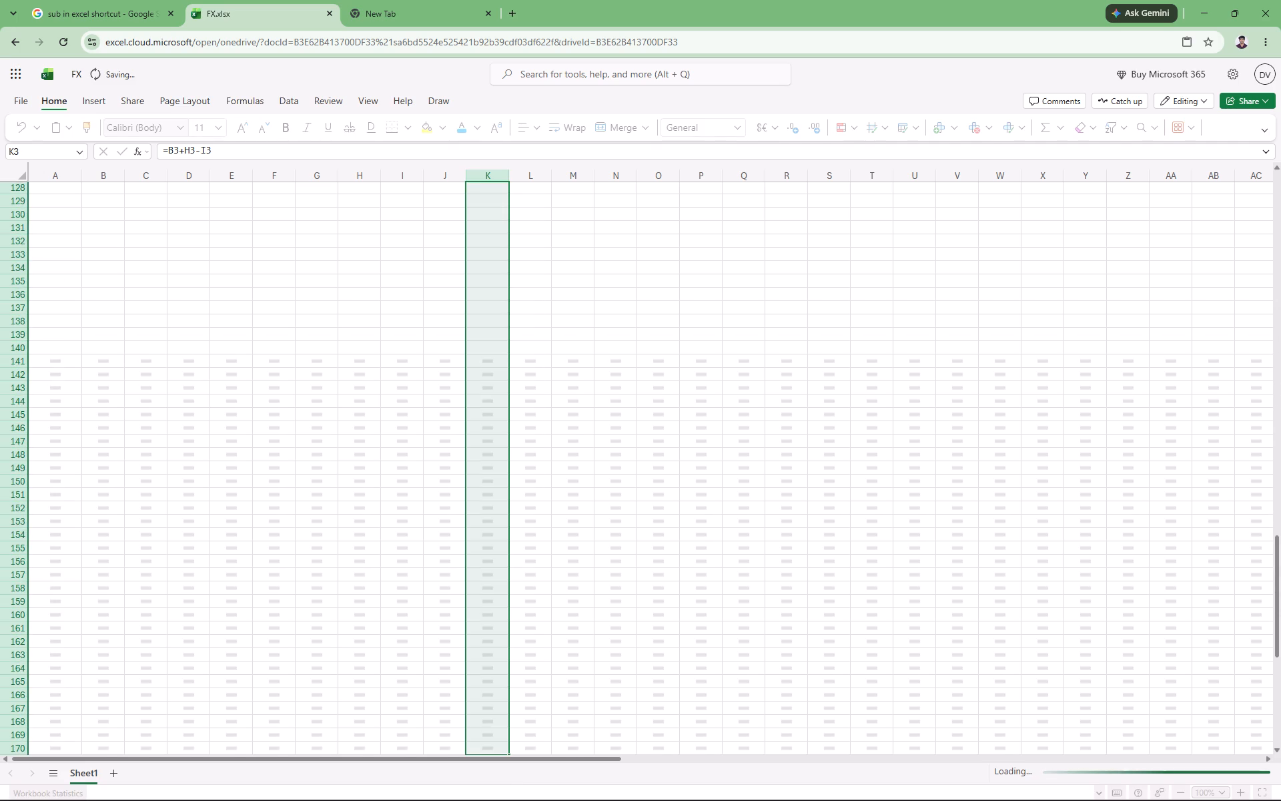
scroll(558, 575, "up", 20)
scroll(558, 575, "up", 13)
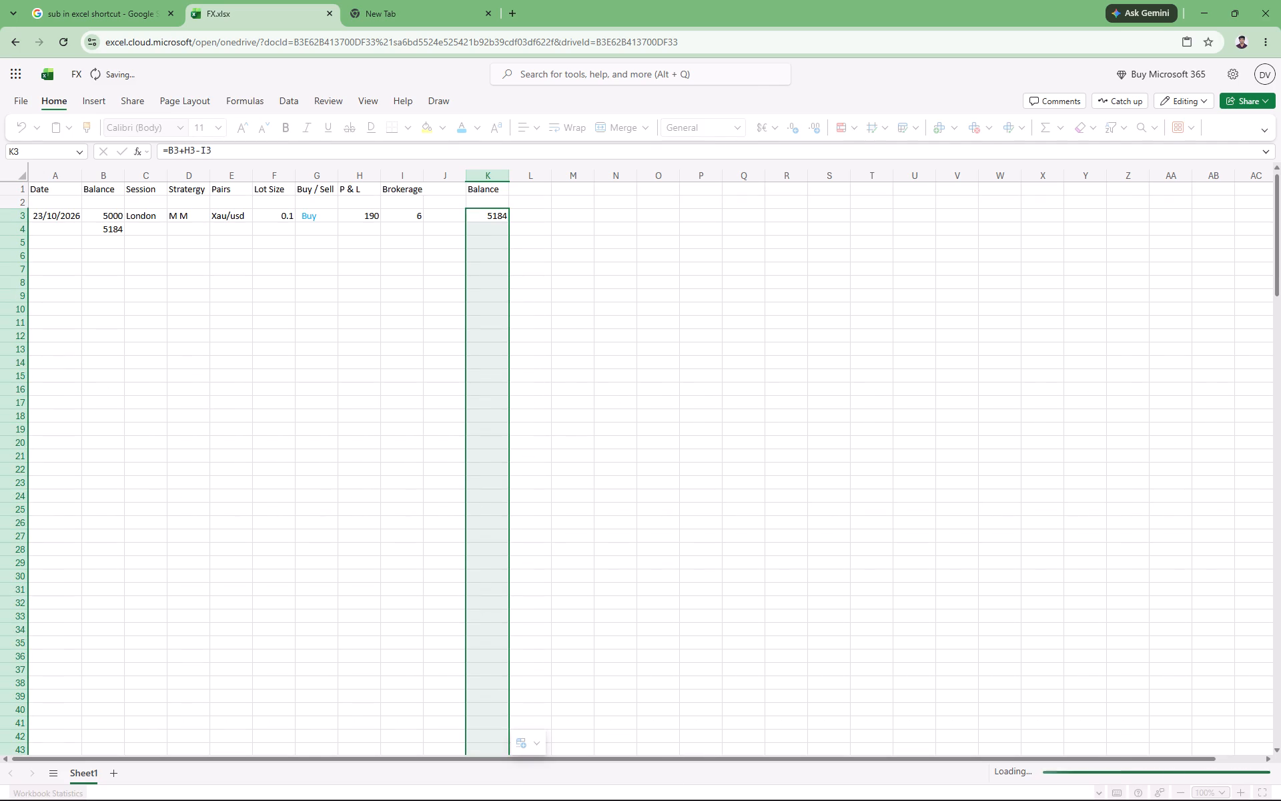
double_click(501, 256)
double_click(492, 231)
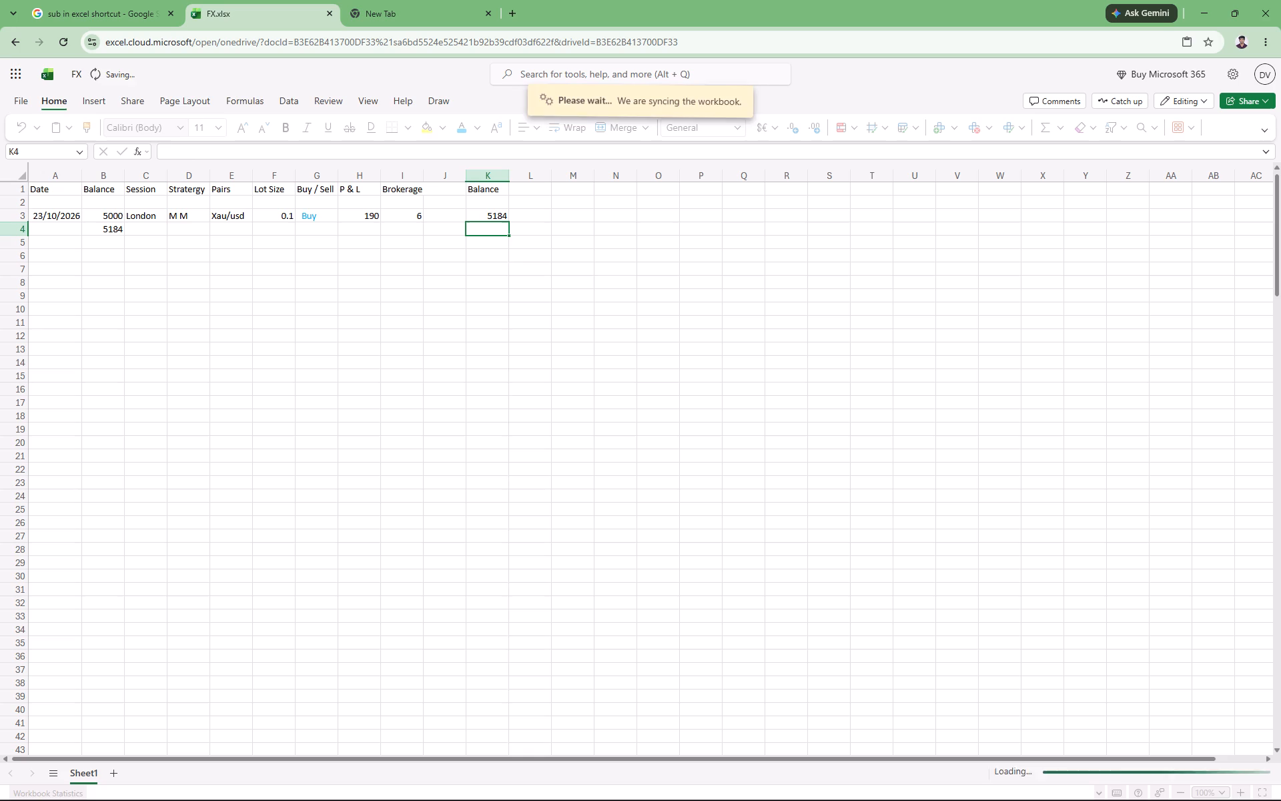
double_click(505, 246)
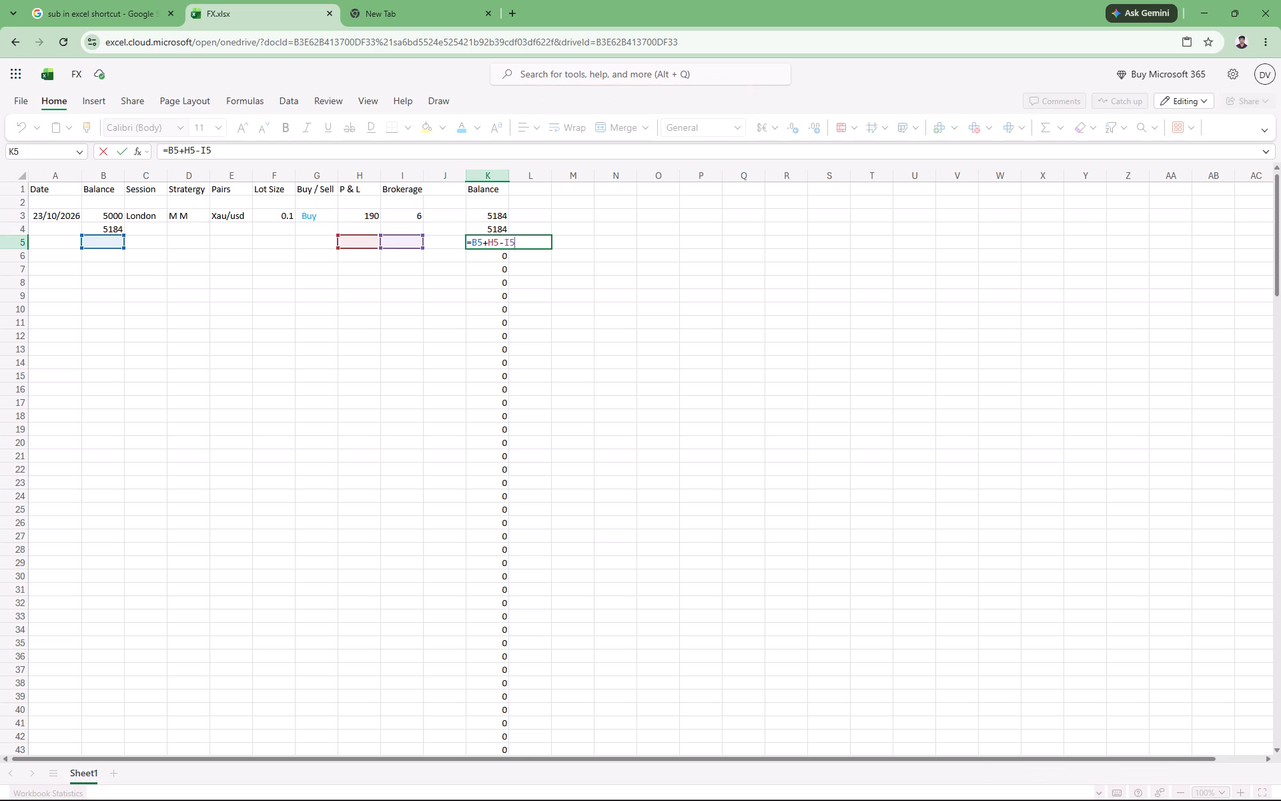
Fill the opening balance formula =K3 from B4 down column B to row 169.
double_click(498, 258)
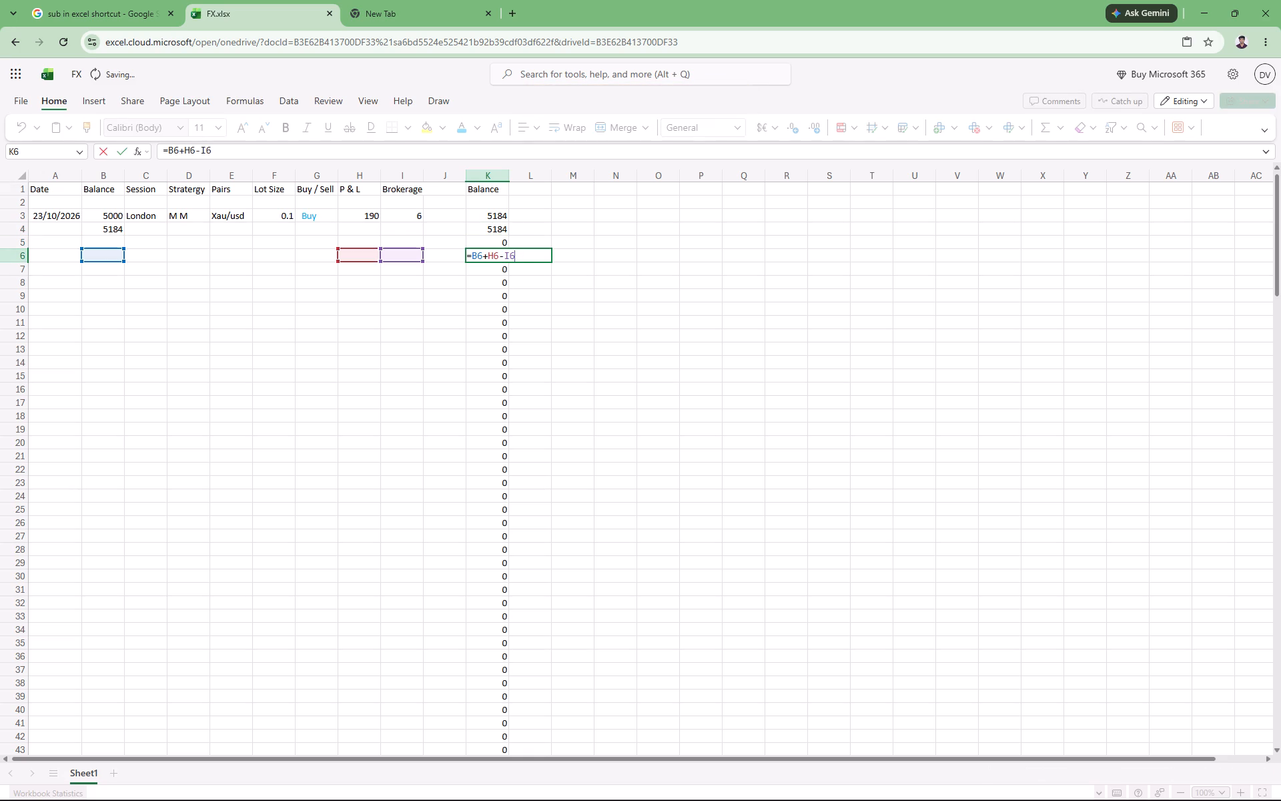
double_click(496, 276)
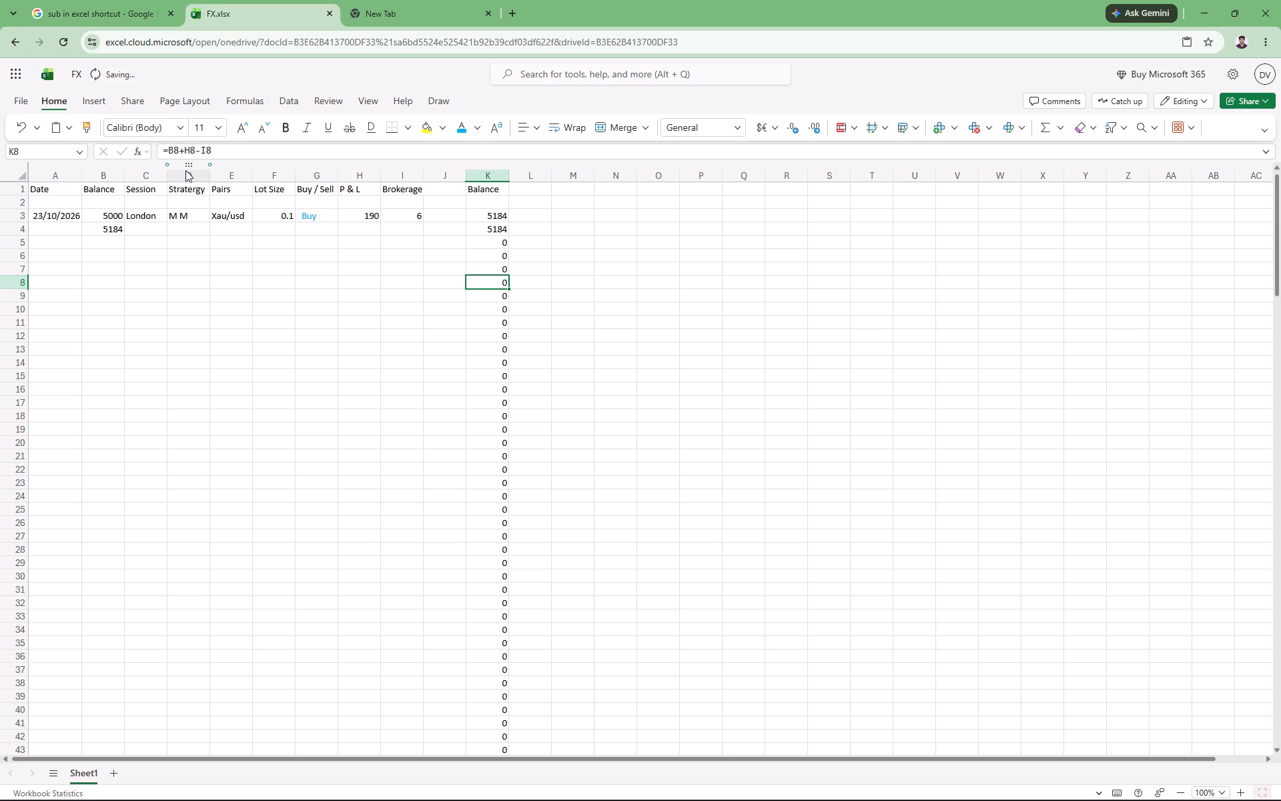
double_click(115, 228)
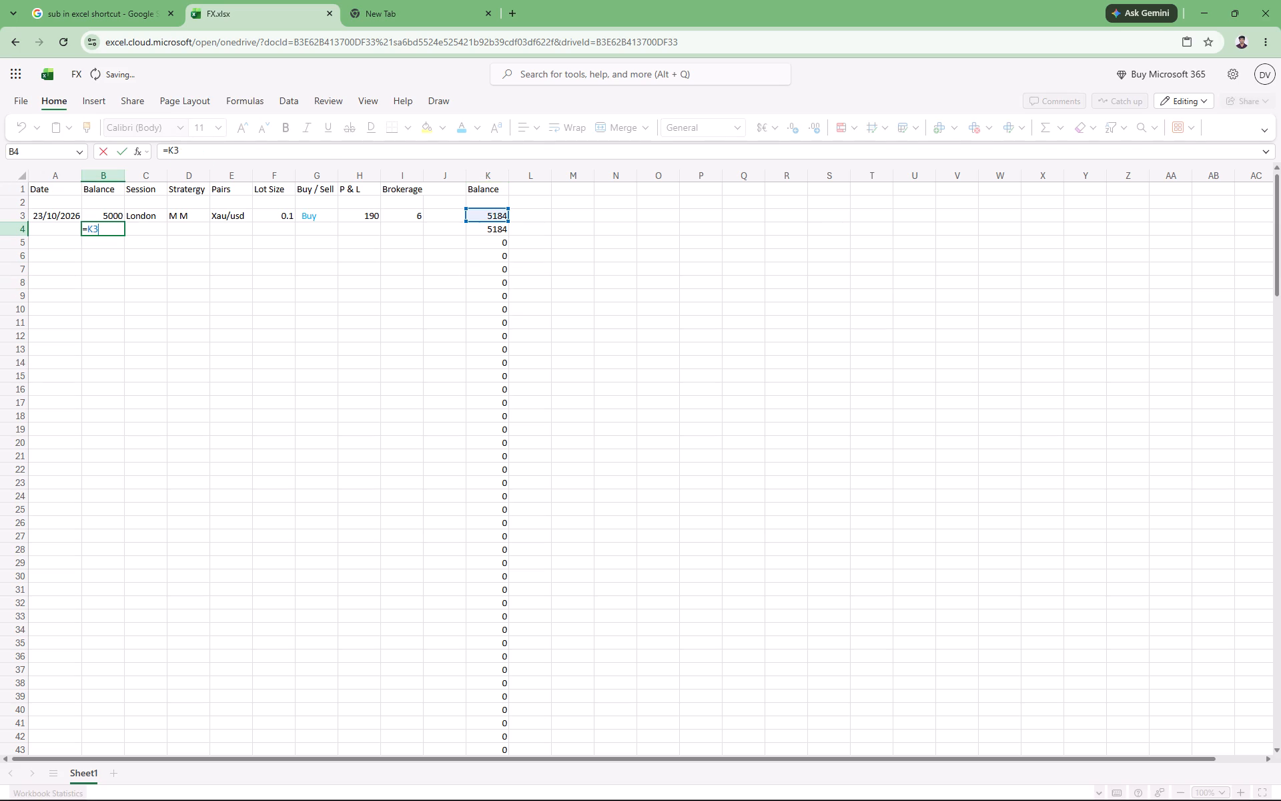
left_click(115, 244)
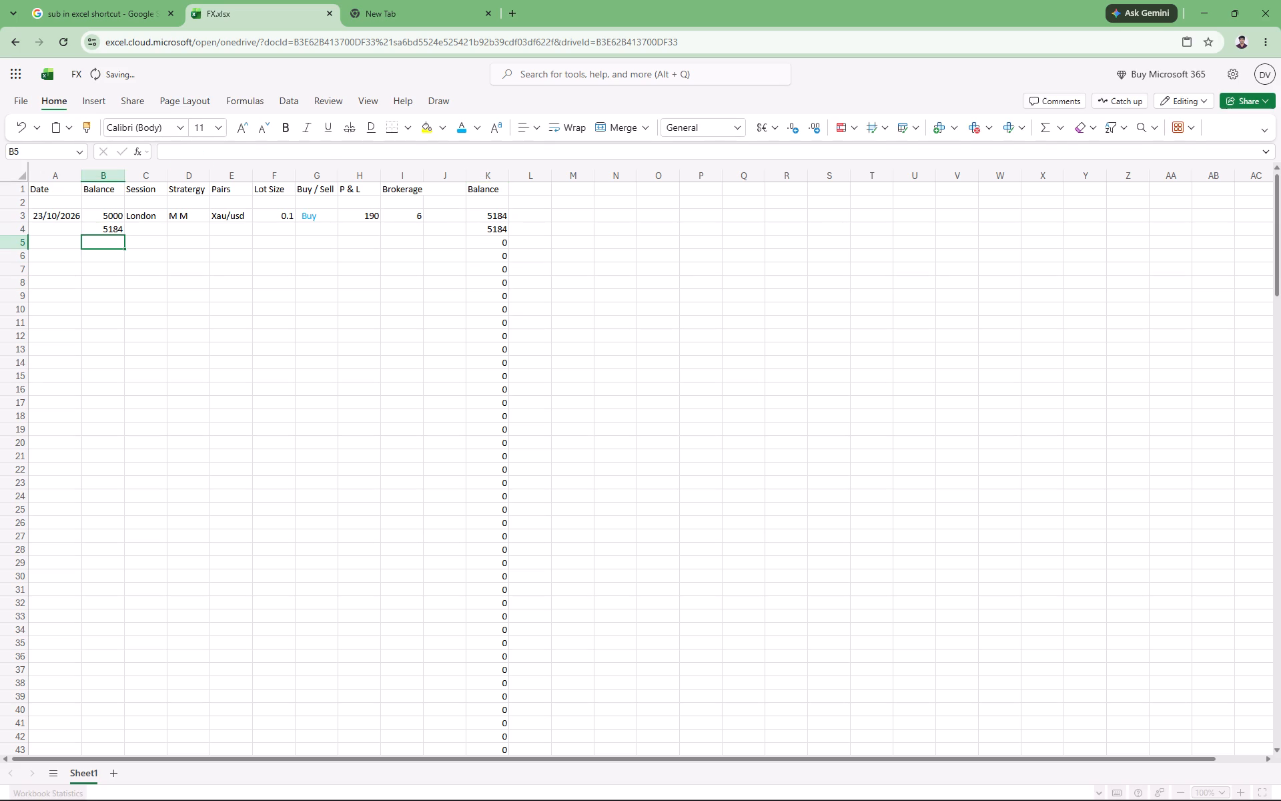
left_click(120, 234)
left_click(119, 232)
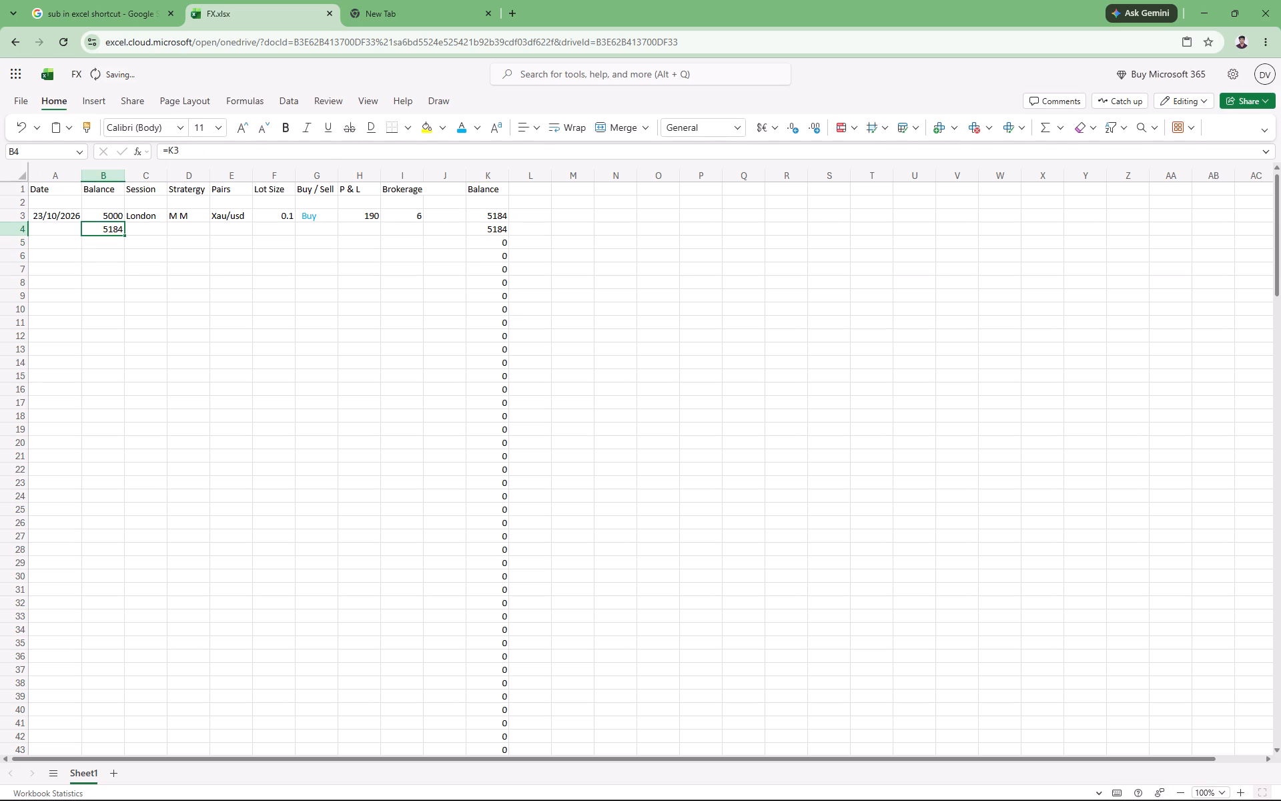
left_click_drag(125, 235, 189, 800)
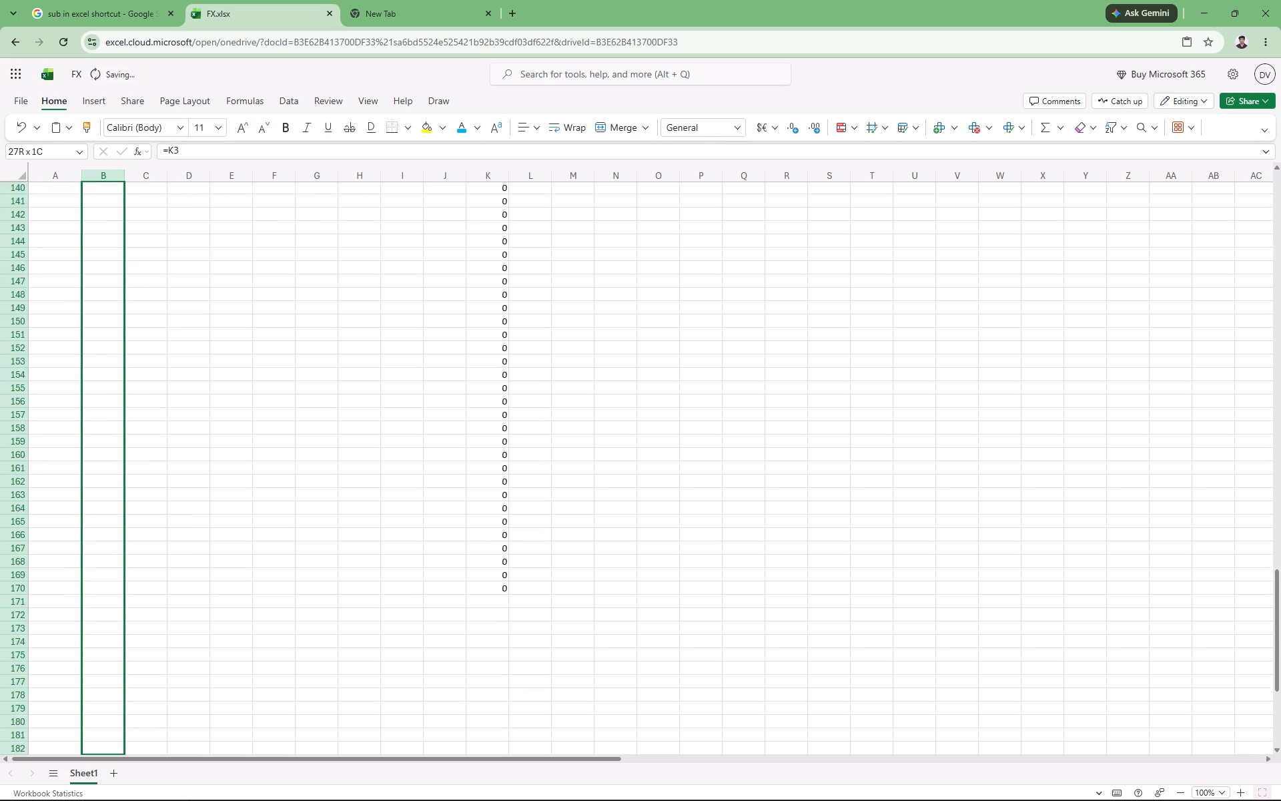
left_click_drag(189, 800, 153, 428)
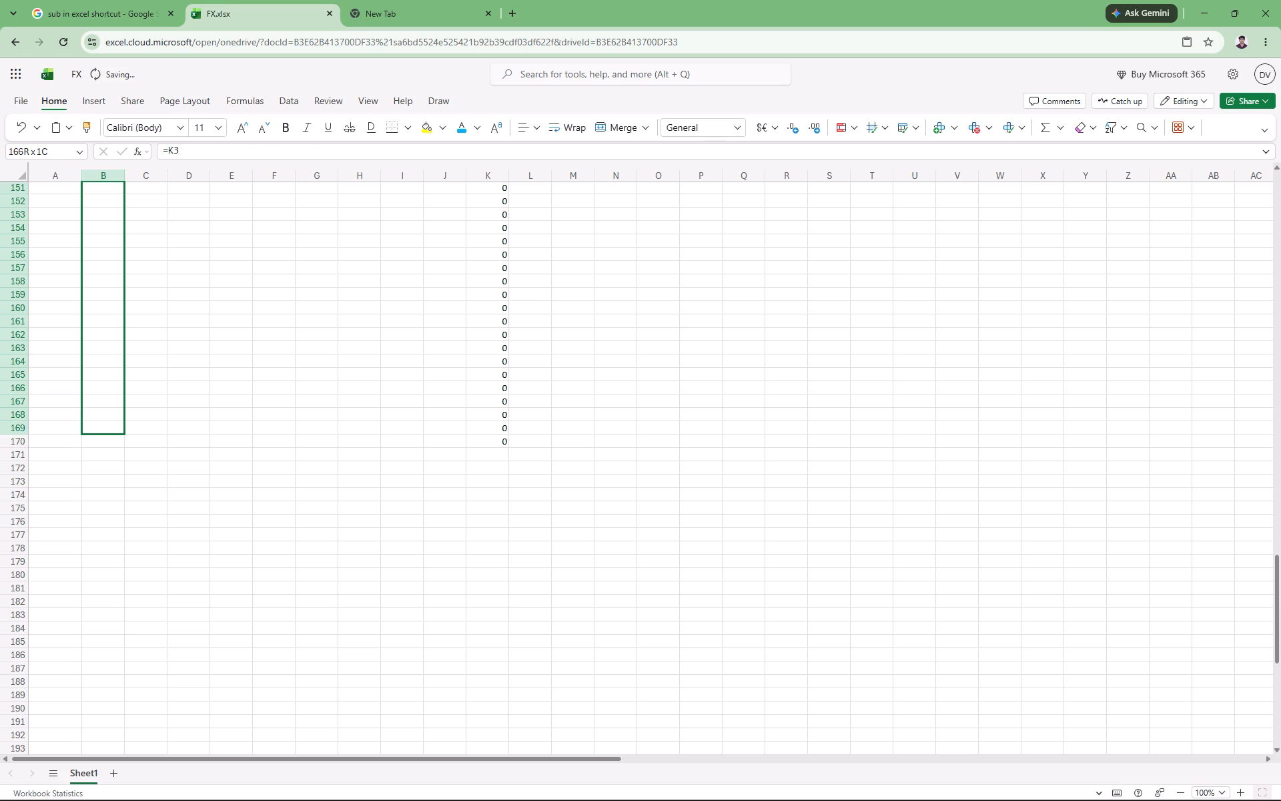
left_click_drag(153, 428, 153, 429)
left_click(327, 347)
Examine the filled opening balance formulas in column B, from B4 down to B11, for their references to the previous closing balance.
scroll(327, 347, "up", 20)
scroll(327, 347, "up", 2)
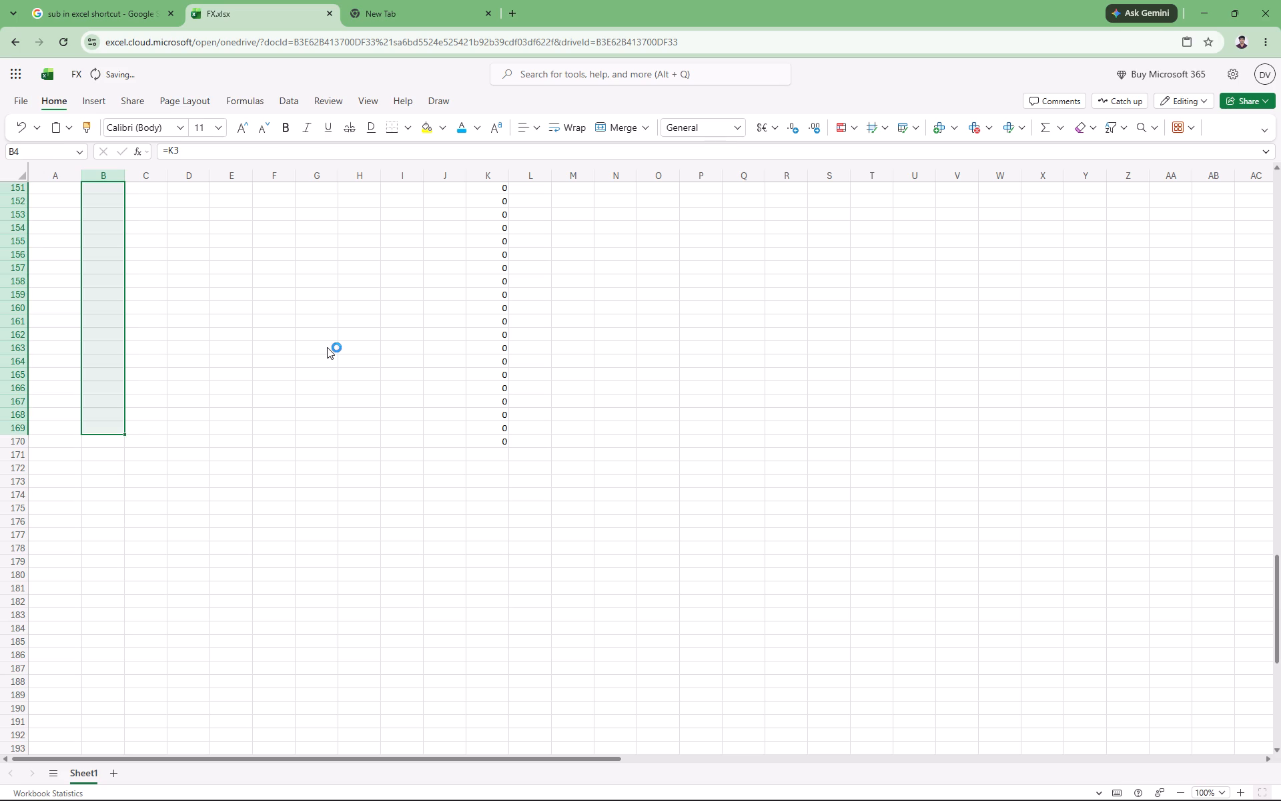
scroll(327, 347, "up", 9)
scroll(1020, 544, "up", 7)
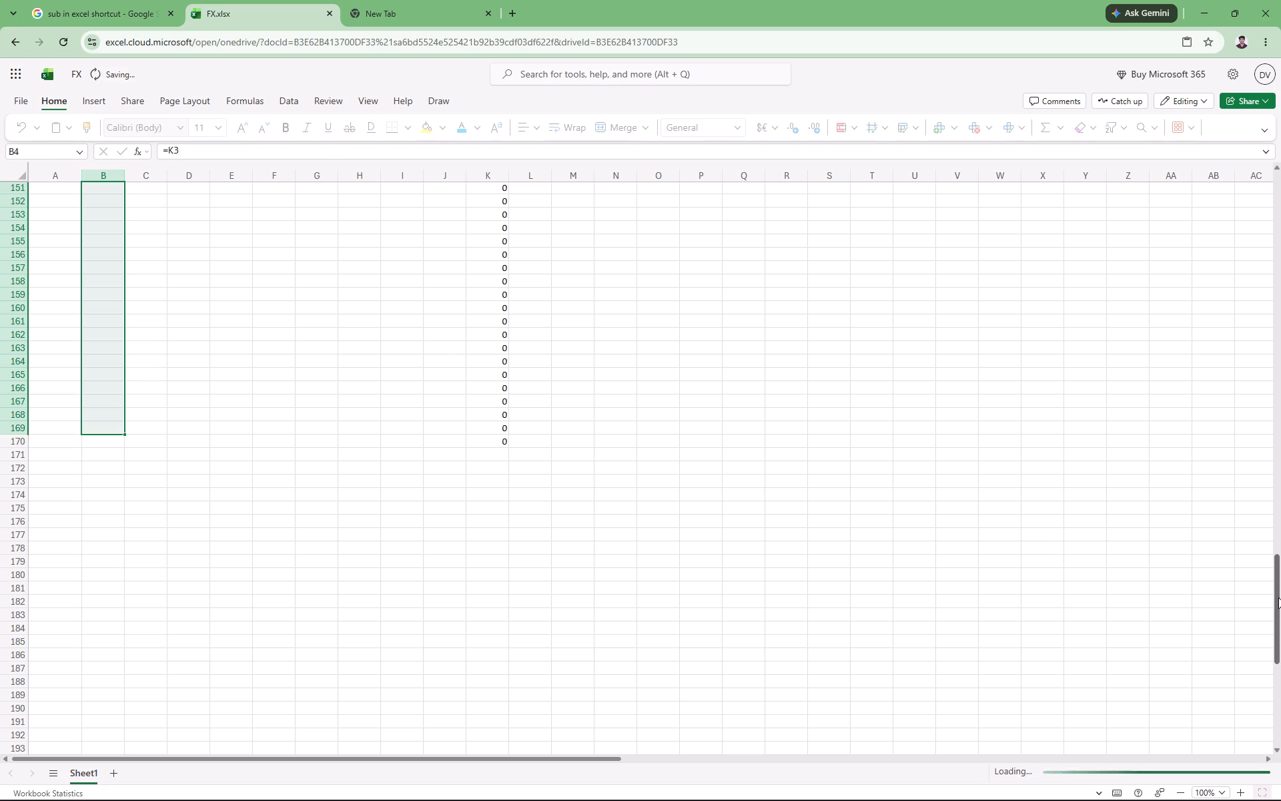
left_click_drag(1278, 597, 1163, 225)
scroll(179, 344, "up", 3)
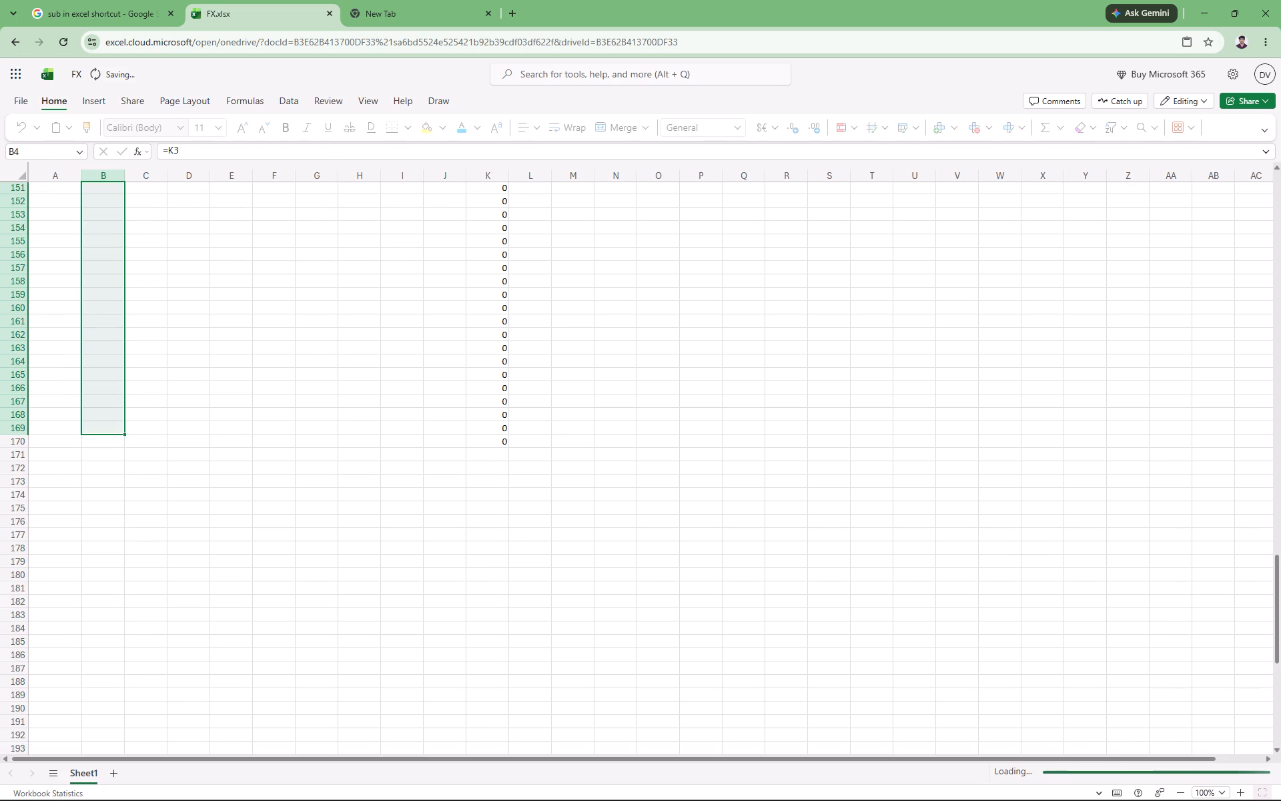
scroll(179, 344, "up", 4)
scroll(847, 542, "up", 20)
scroll(847, 542, "up", 3)
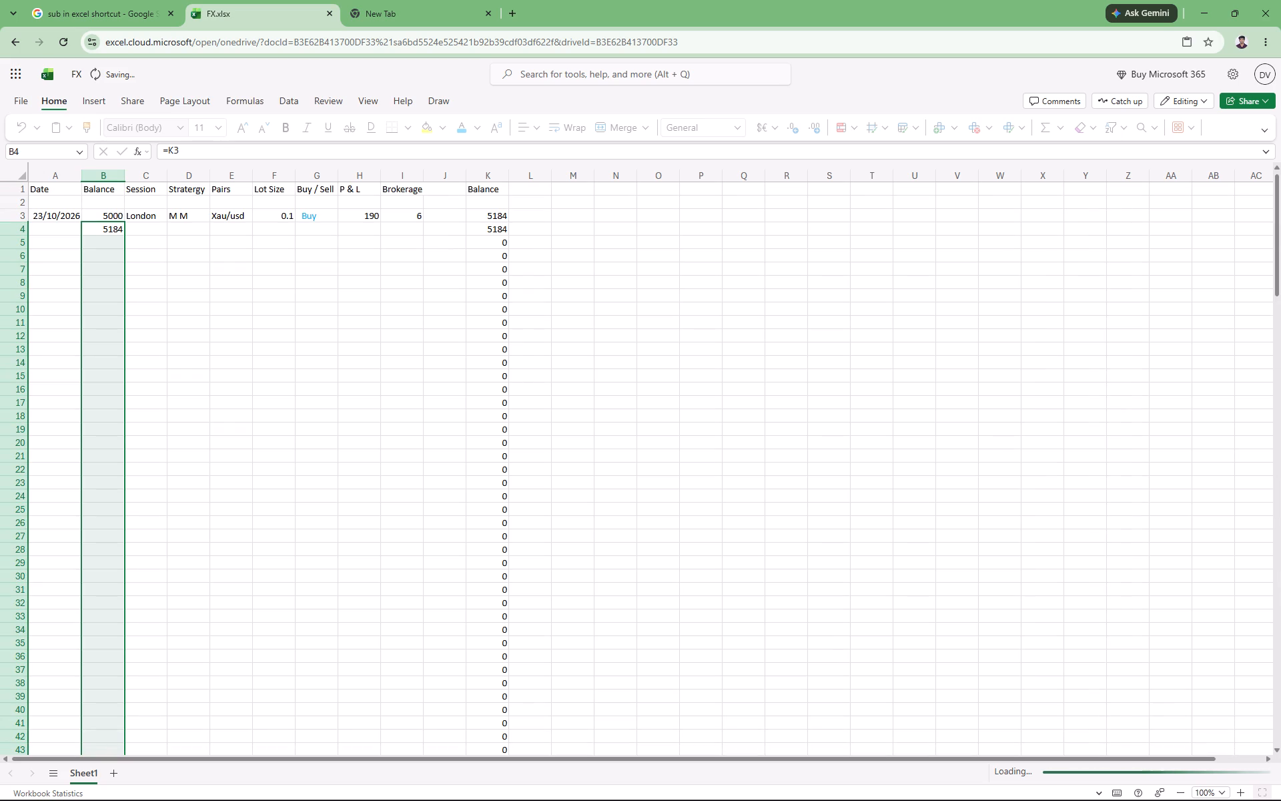
left_click(99, 246)
double_click(107, 246)
double_click(108, 244)
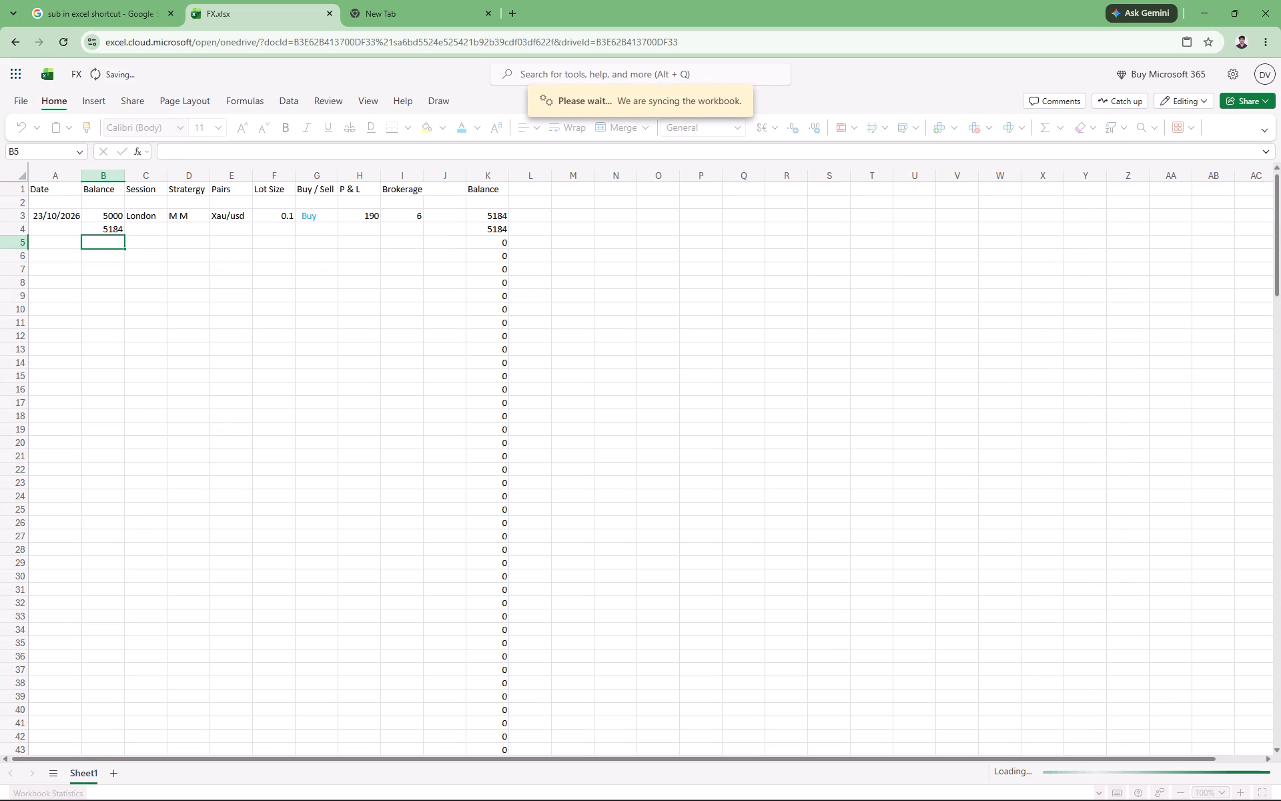
double_click(113, 256)
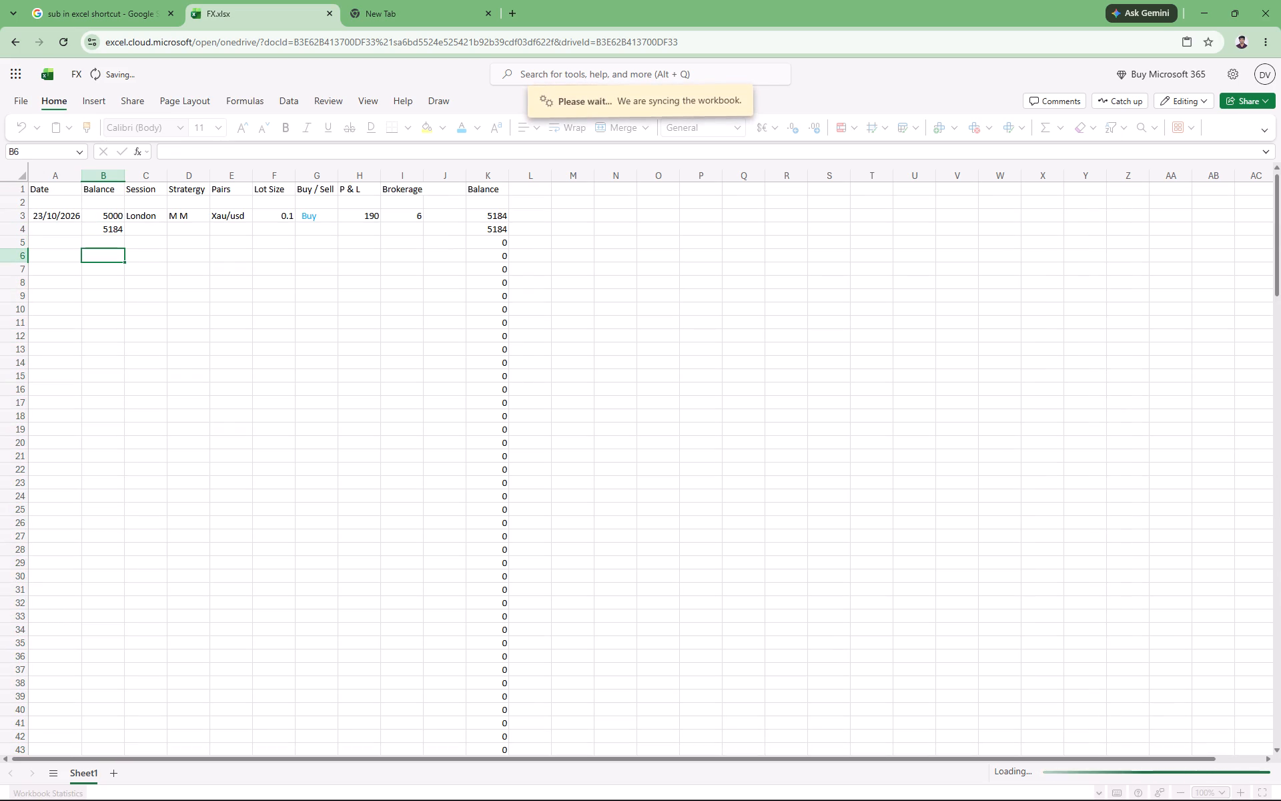
double_click(113, 244)
double_click(113, 228)
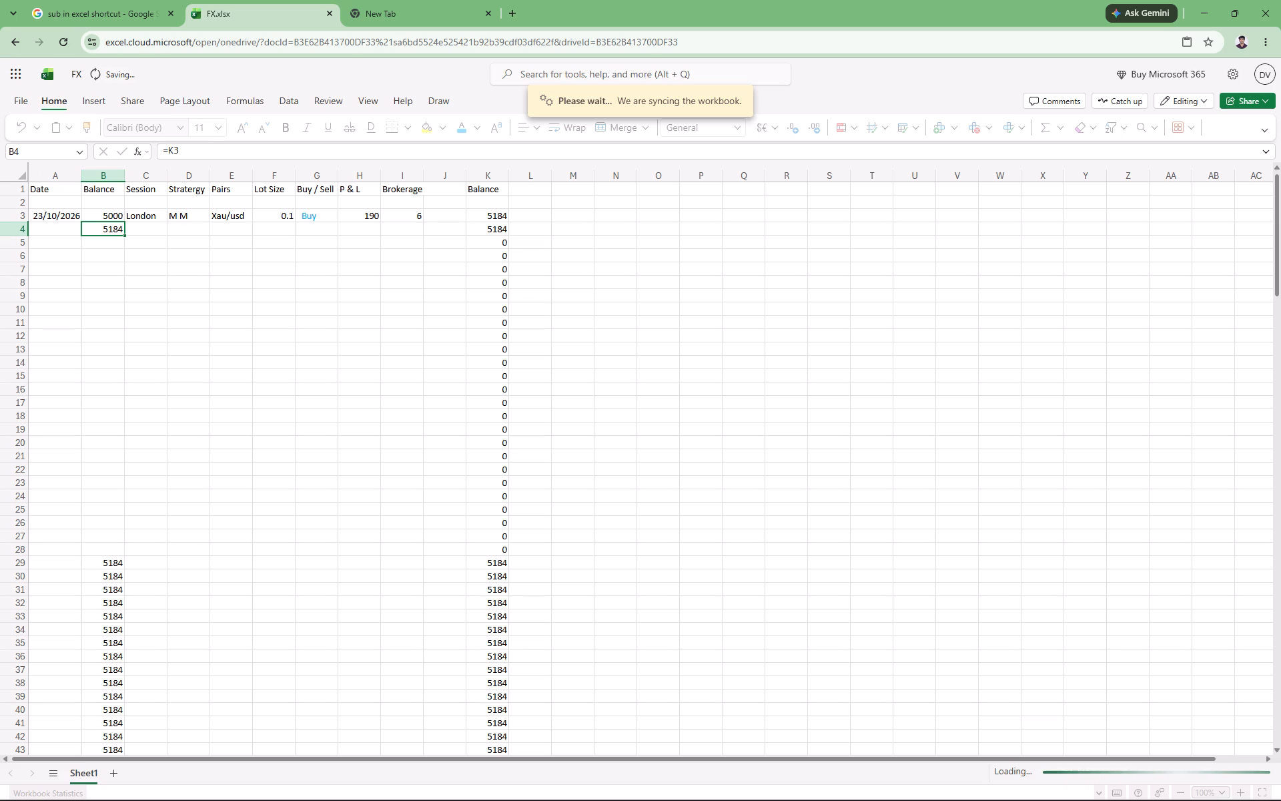
double_click(119, 243)
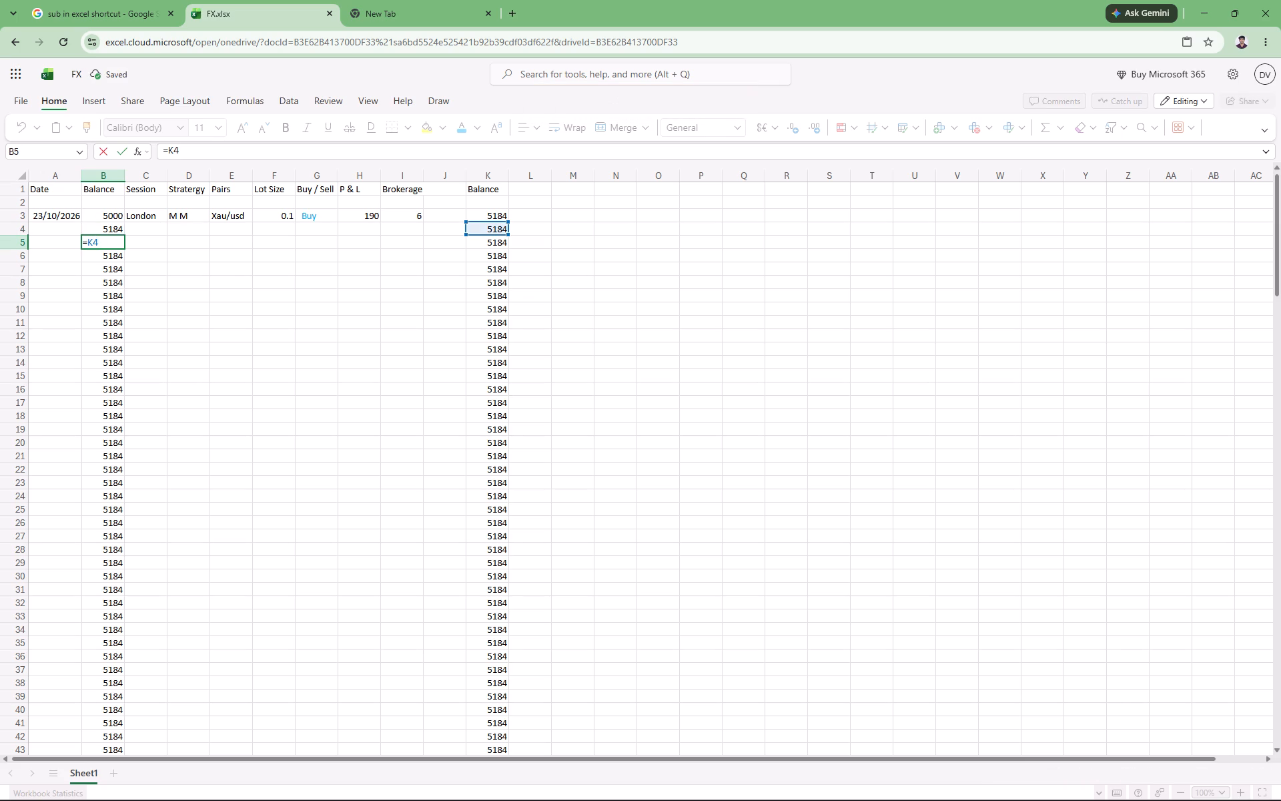
triple_click(111, 258)
double_click(113, 271)
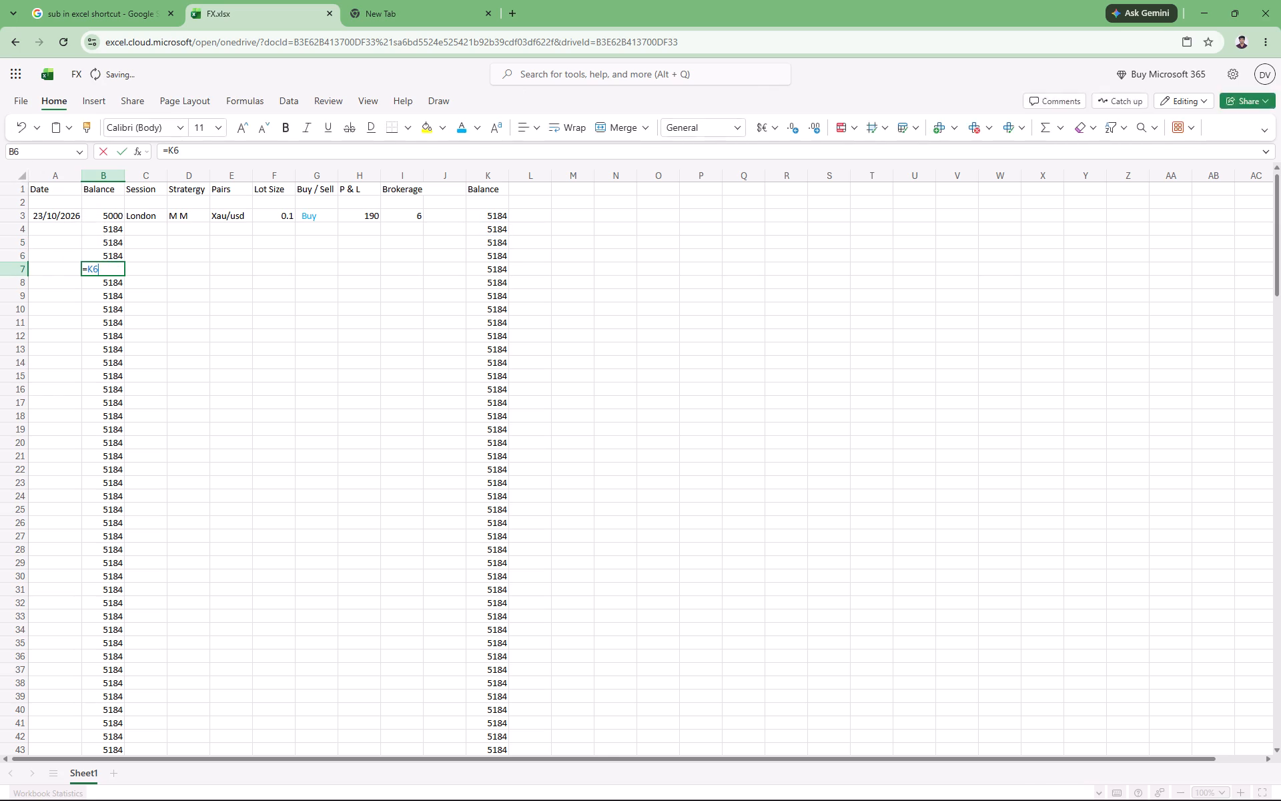
double_click(112, 286)
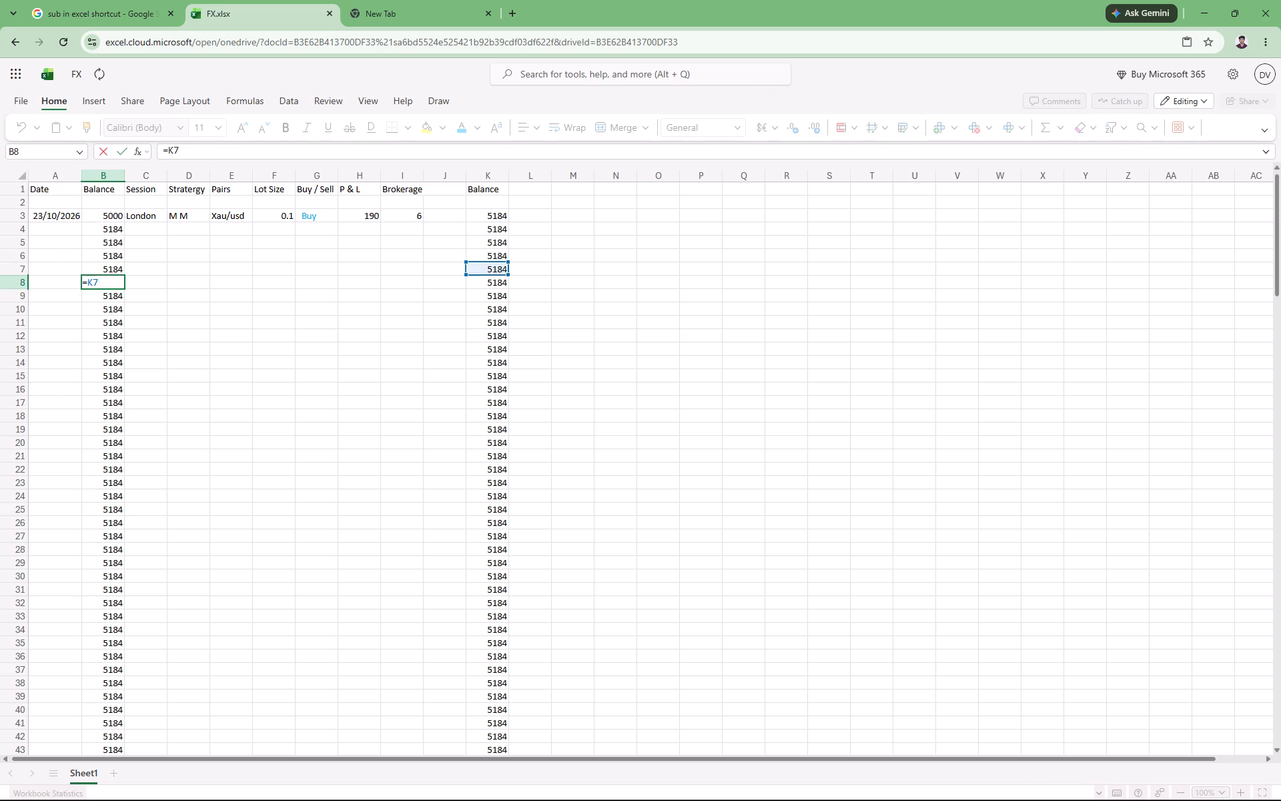
double_click(113, 302)
double_click(112, 298)
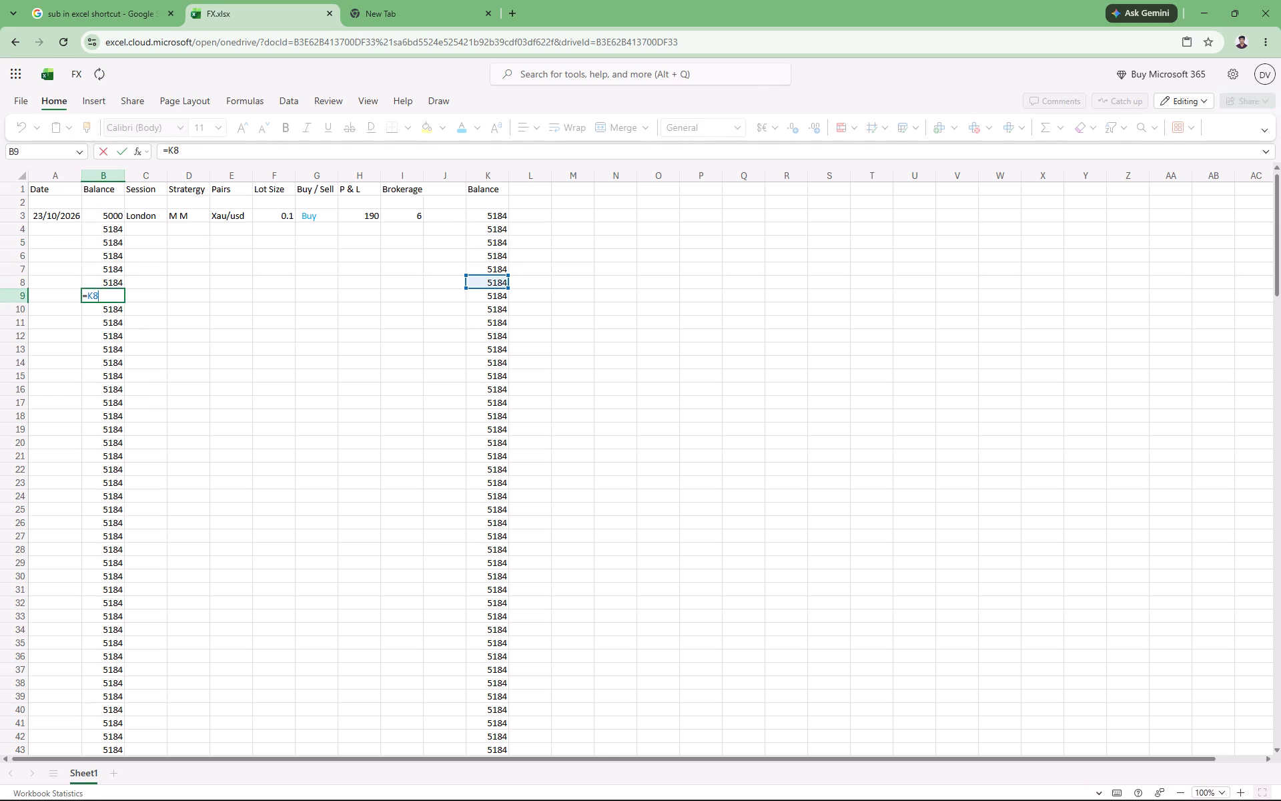
double_click(115, 316)
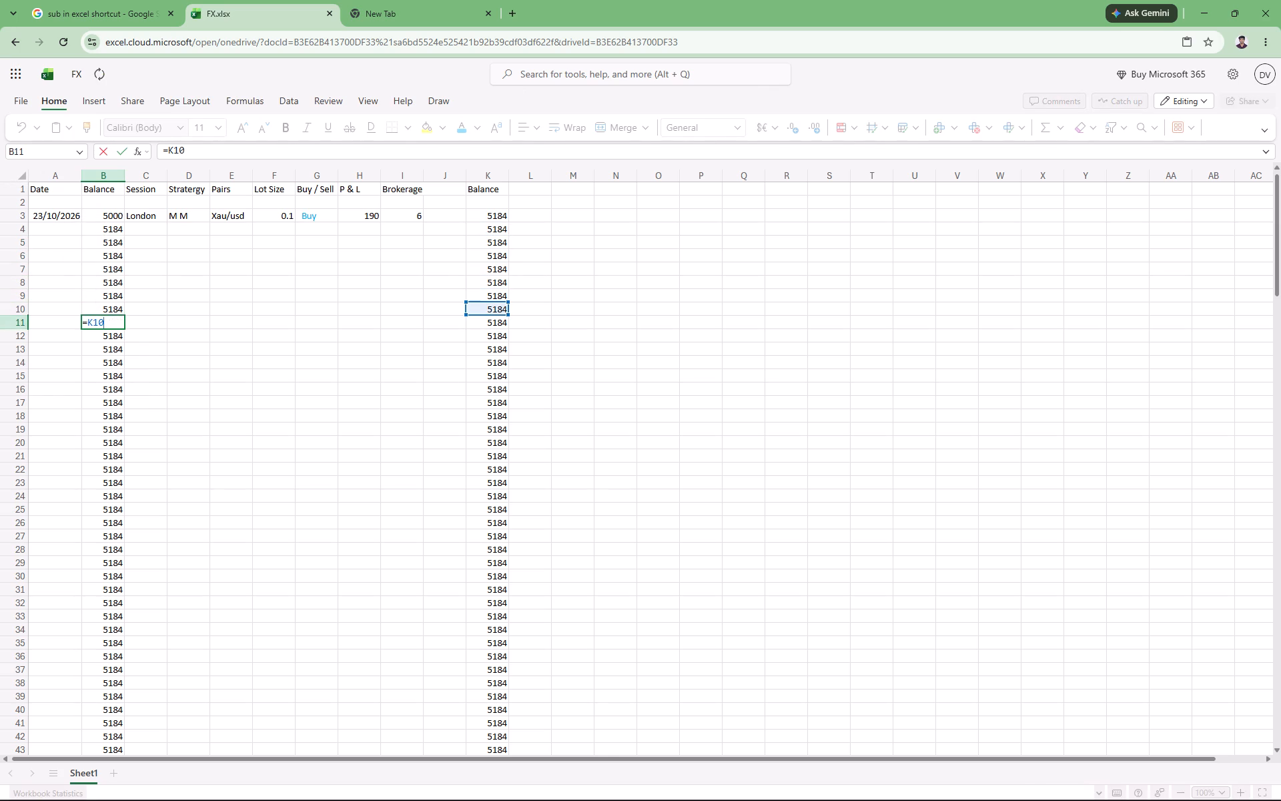
Fill the opening balance formula from B4 upward through B1.
left_click(114, 231)
left_click_drag(124, 234, 125, 222)
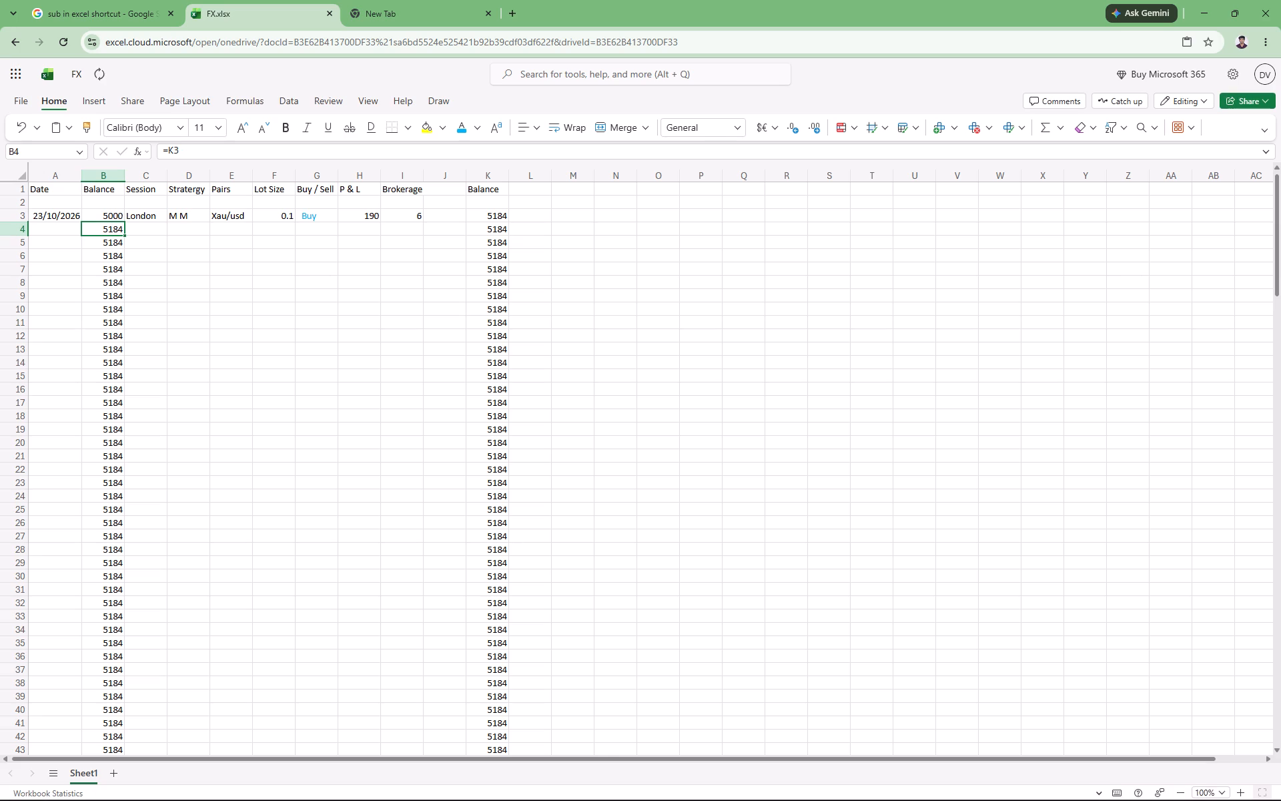
left_click_drag(125, 222, 125, 186)
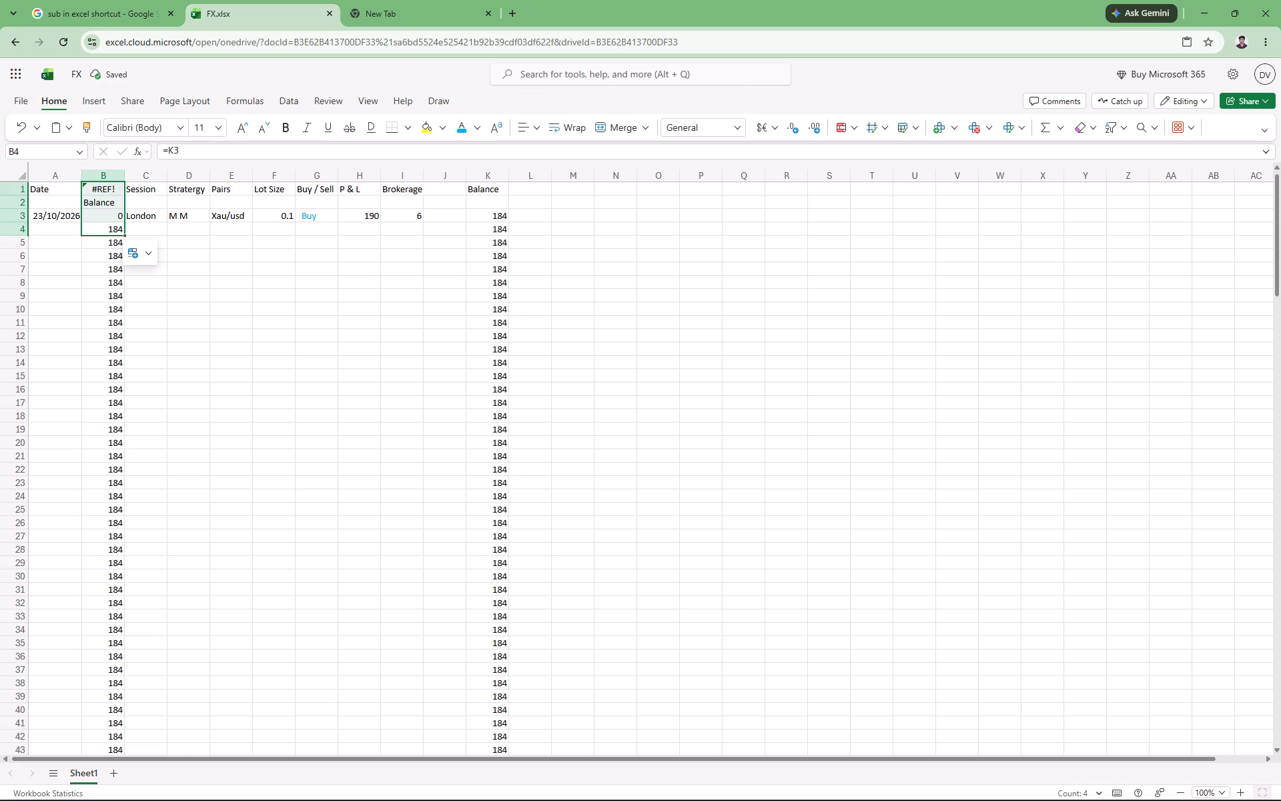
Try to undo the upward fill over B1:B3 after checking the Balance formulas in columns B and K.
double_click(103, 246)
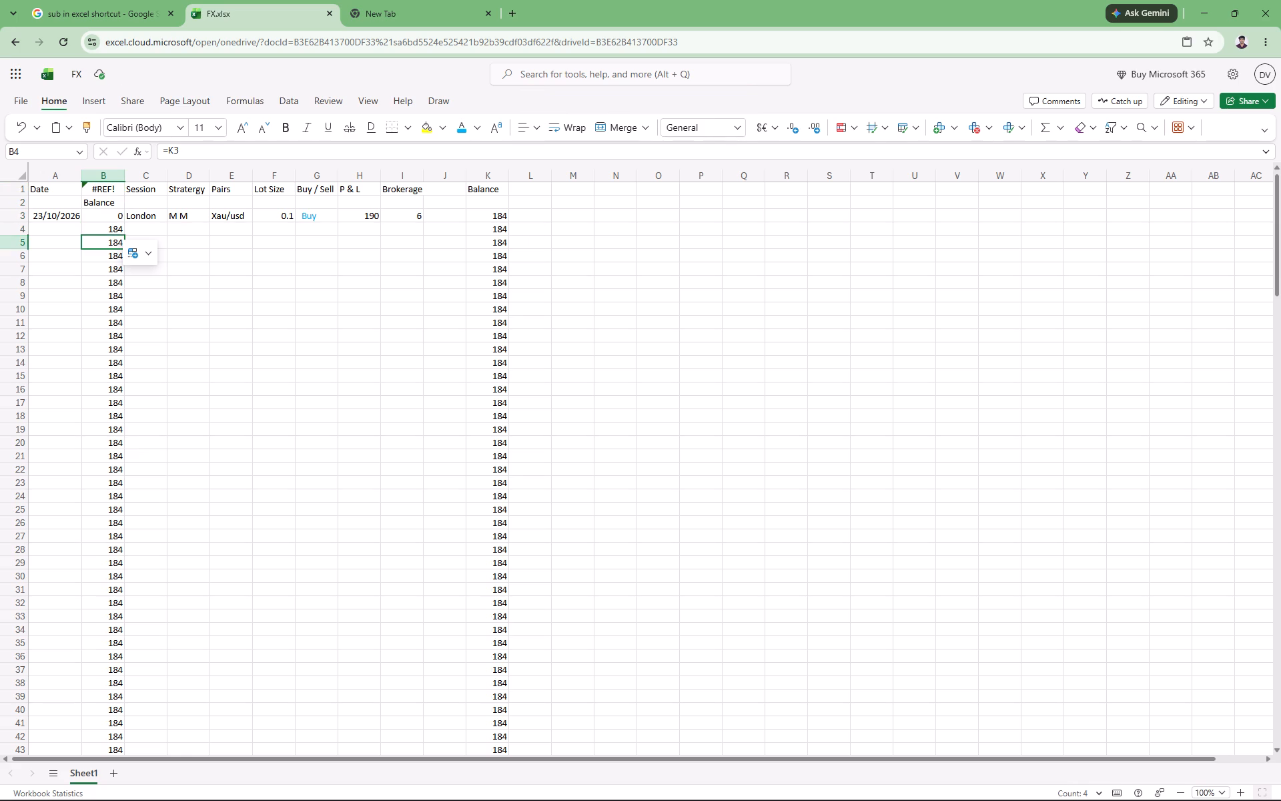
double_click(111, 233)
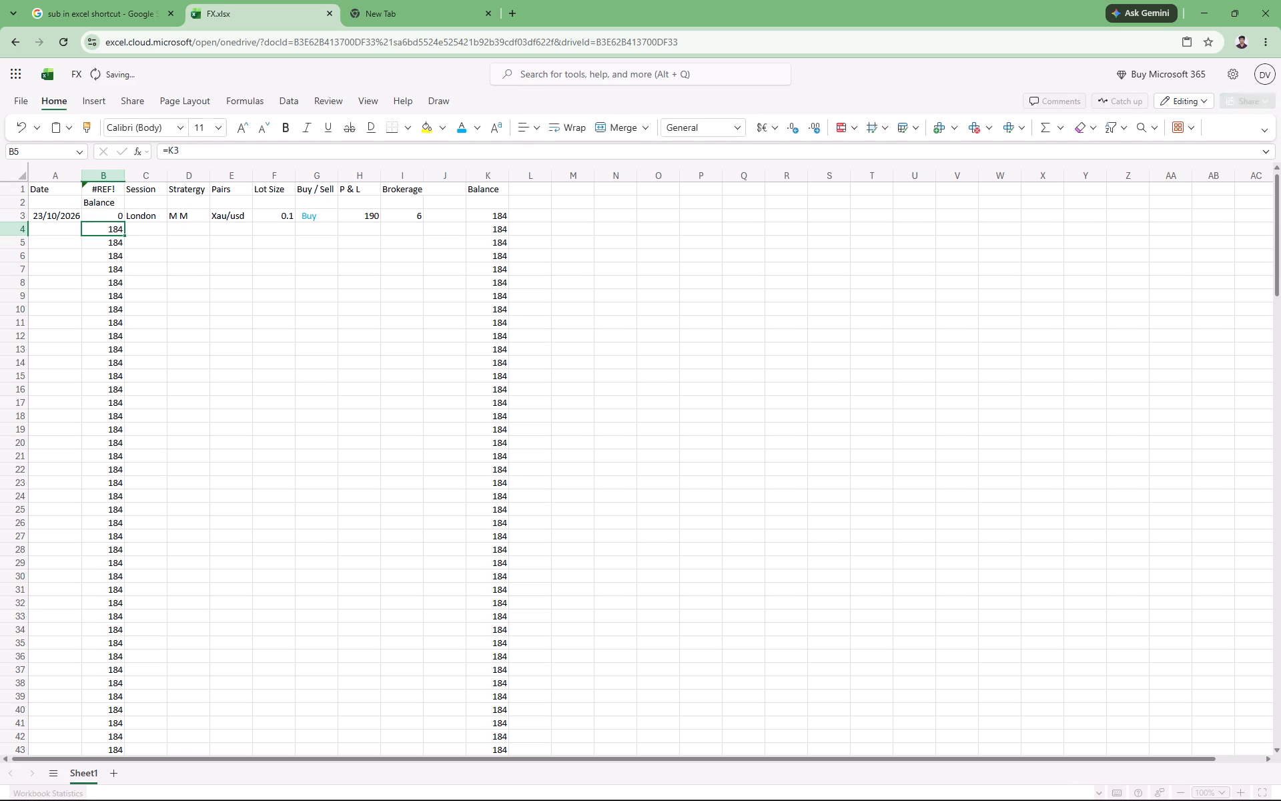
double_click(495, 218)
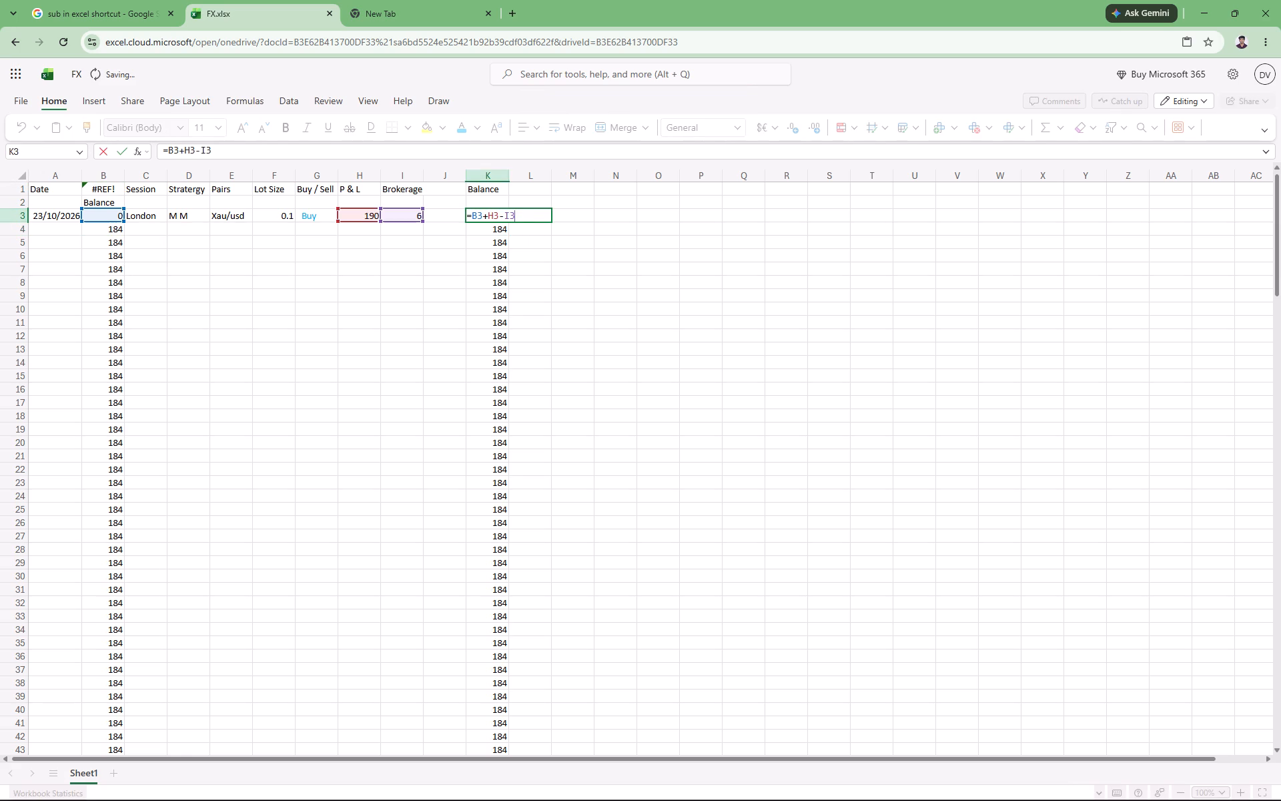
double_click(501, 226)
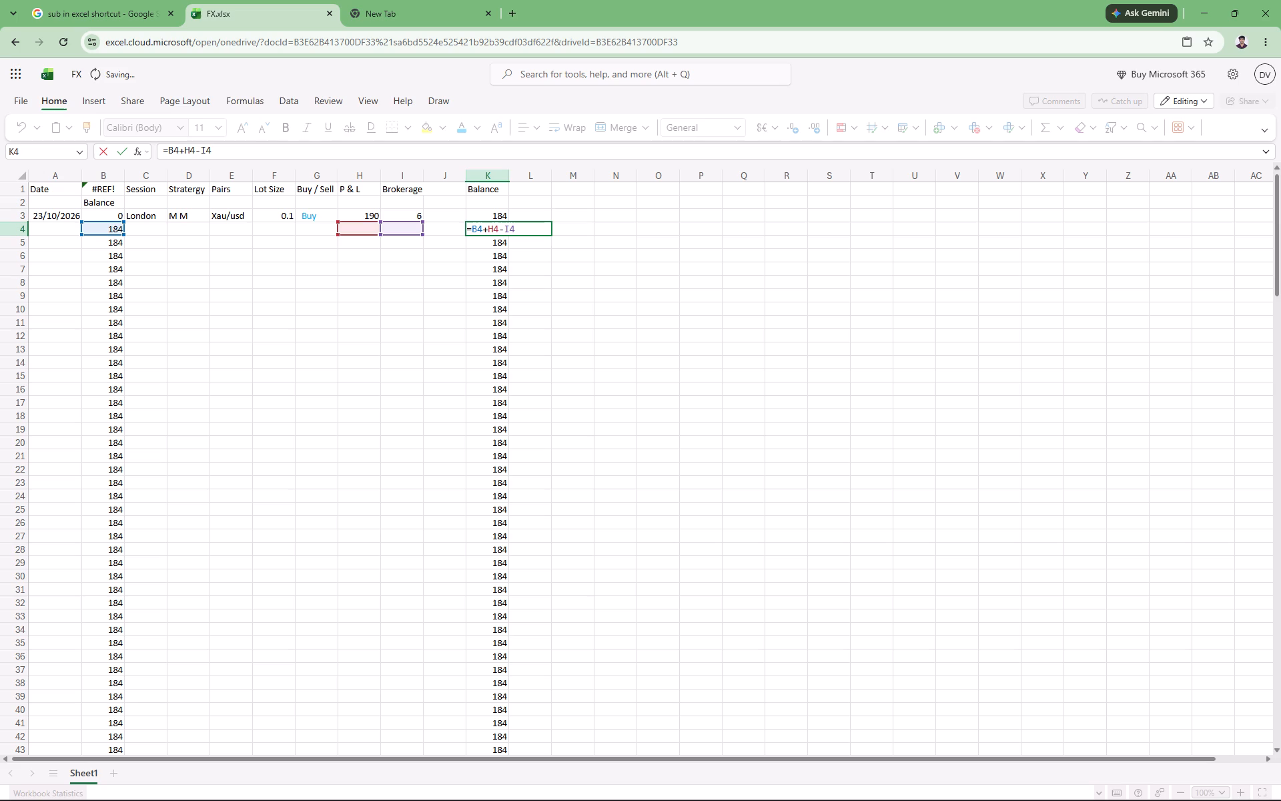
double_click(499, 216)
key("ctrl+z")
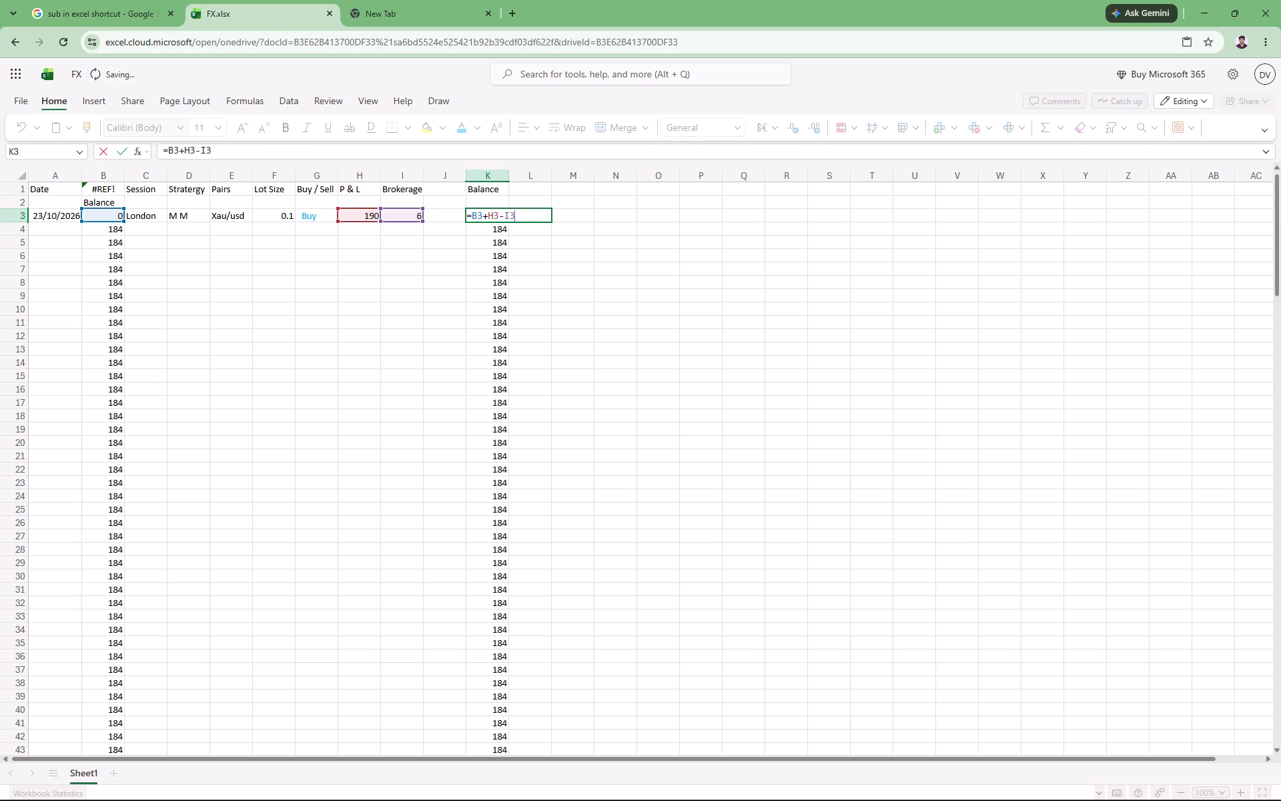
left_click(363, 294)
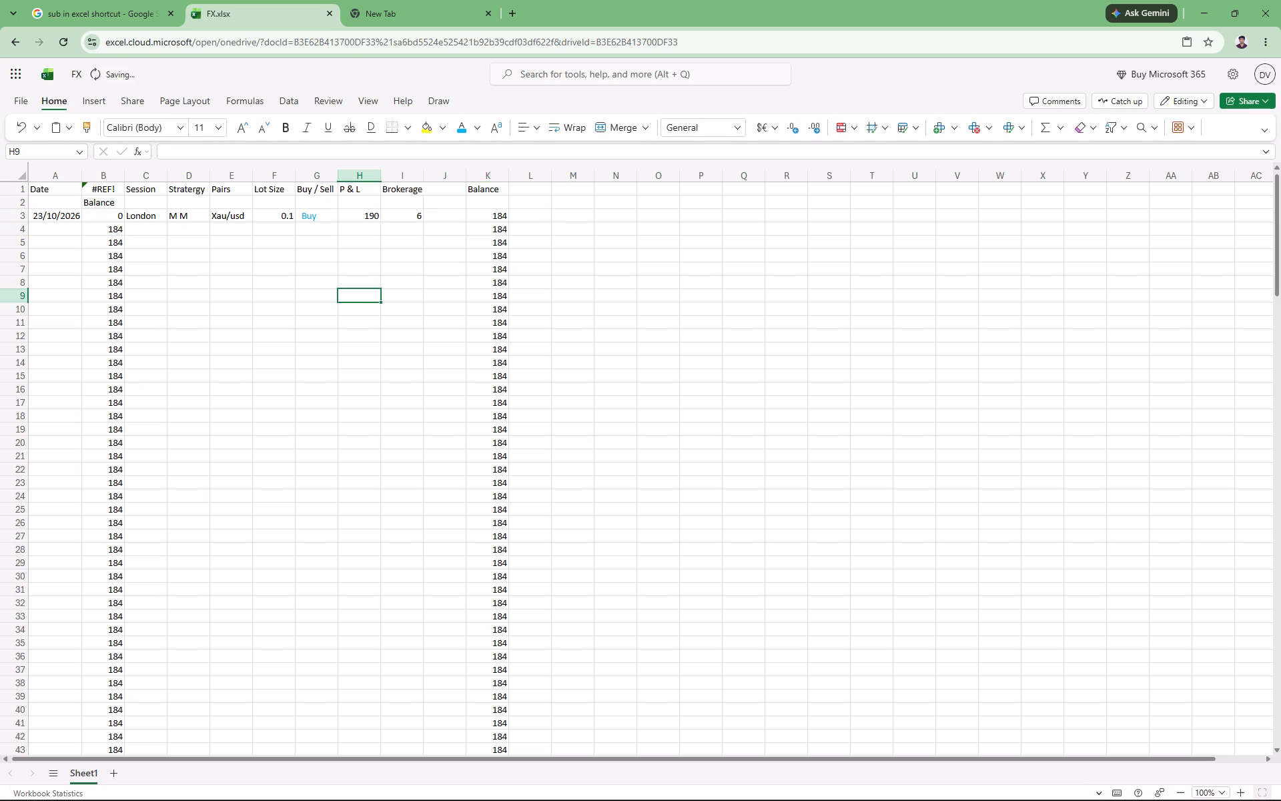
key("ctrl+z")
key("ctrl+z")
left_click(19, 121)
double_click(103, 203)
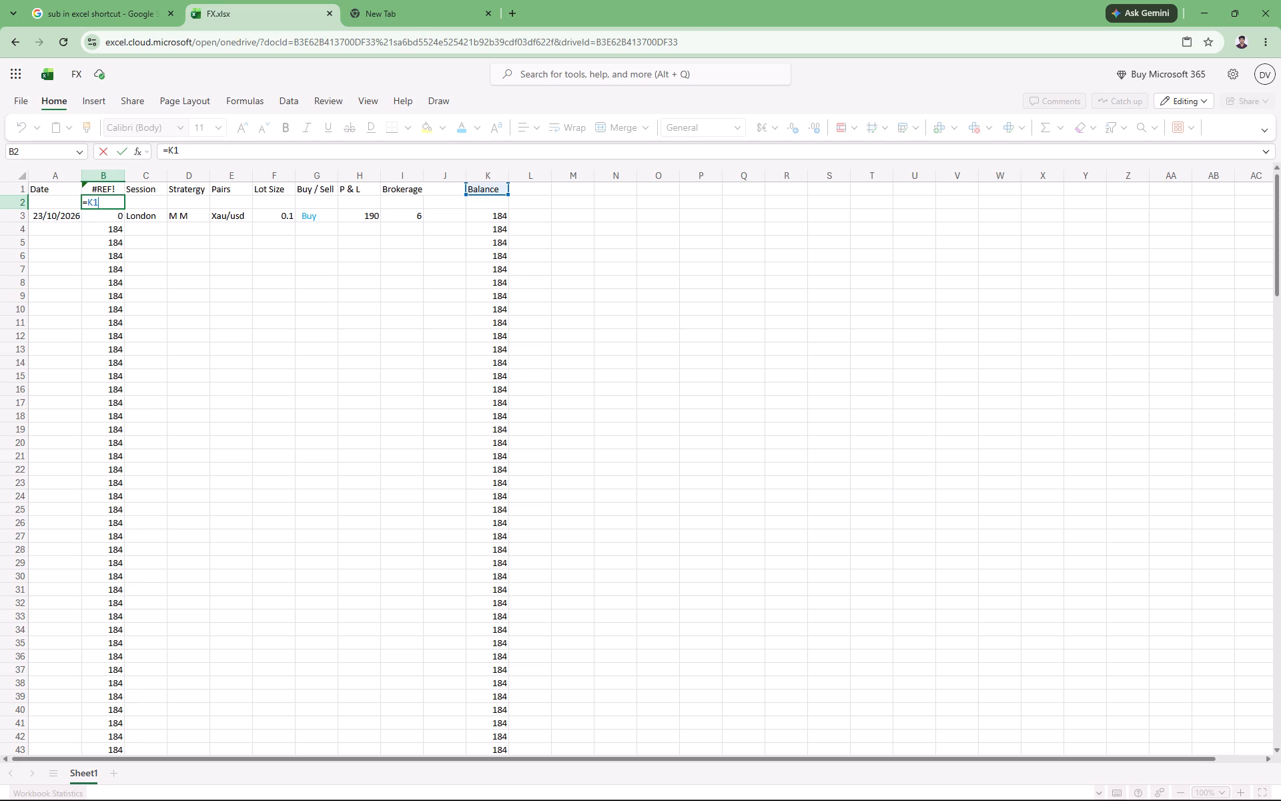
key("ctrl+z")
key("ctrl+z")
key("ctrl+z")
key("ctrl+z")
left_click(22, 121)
Go back to the Excel start page and reopen the FX workbook.
left_click(19, 39)
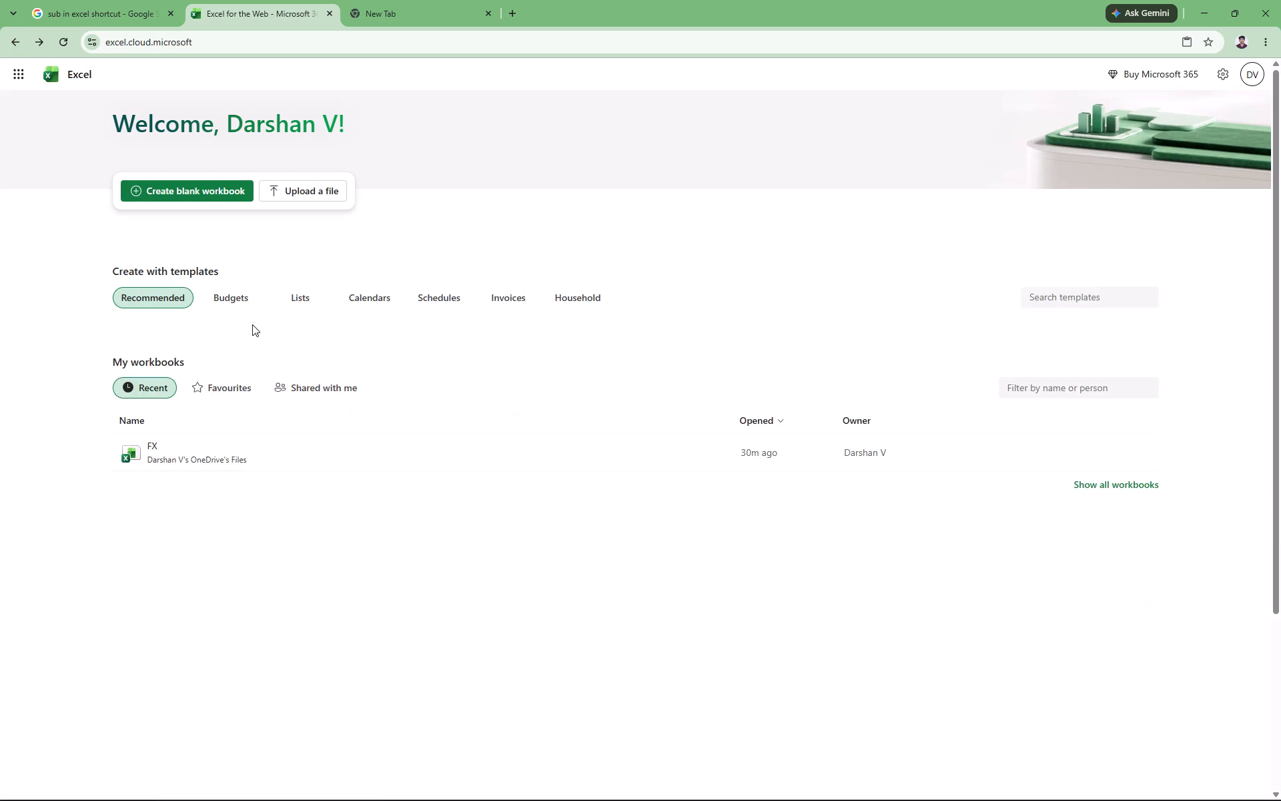
left_click(208, 619)
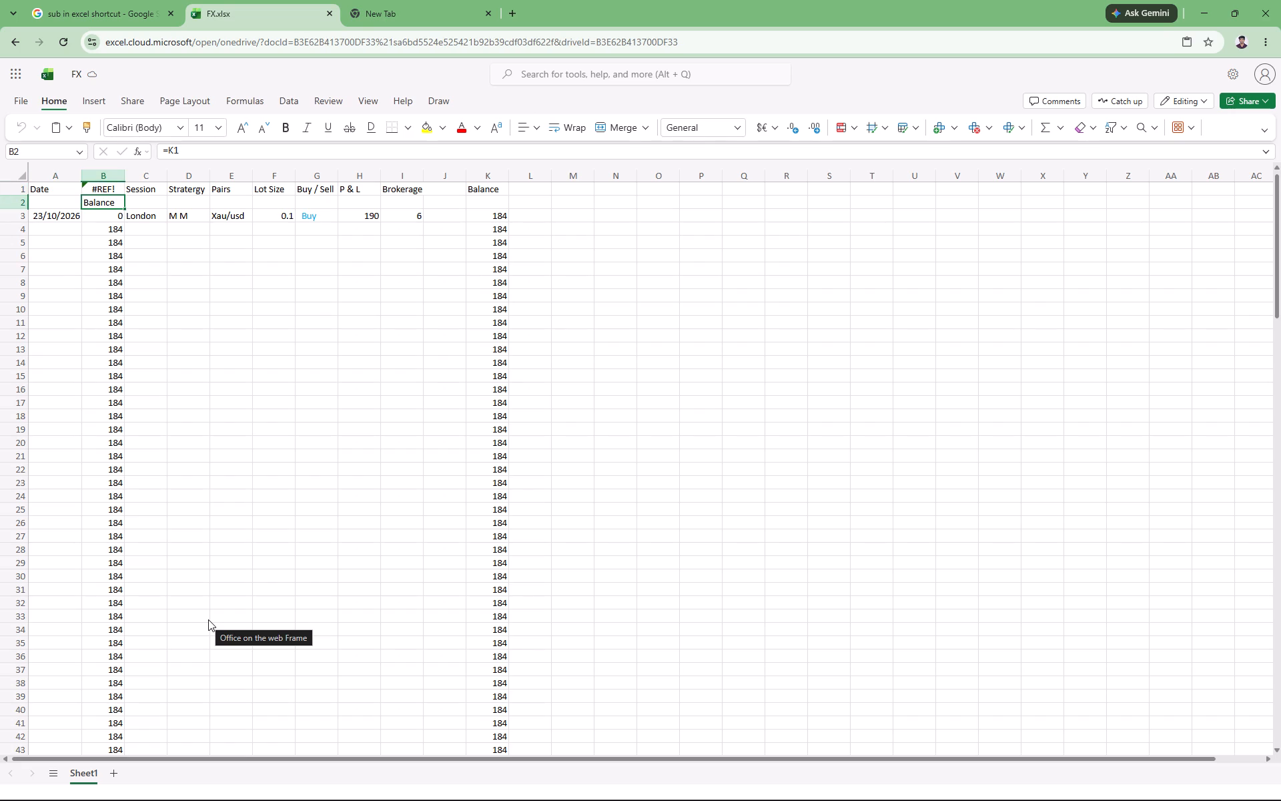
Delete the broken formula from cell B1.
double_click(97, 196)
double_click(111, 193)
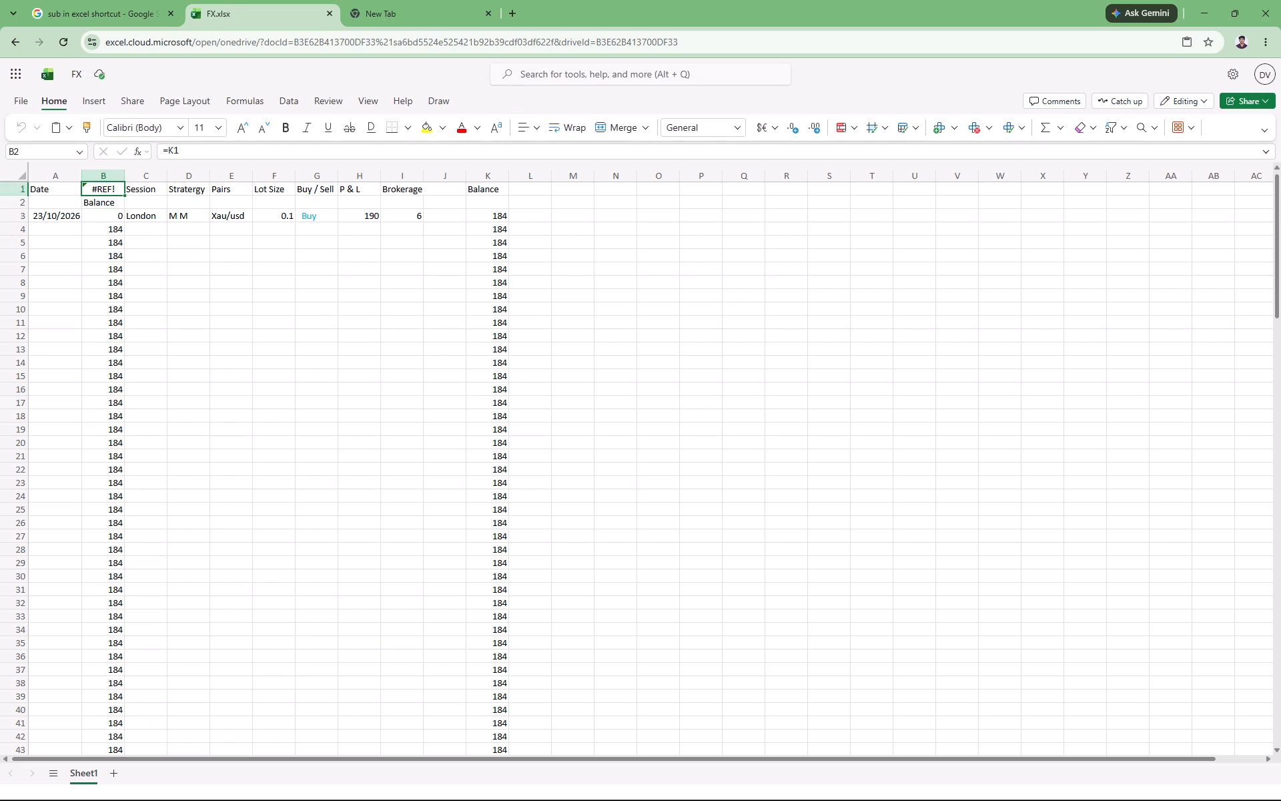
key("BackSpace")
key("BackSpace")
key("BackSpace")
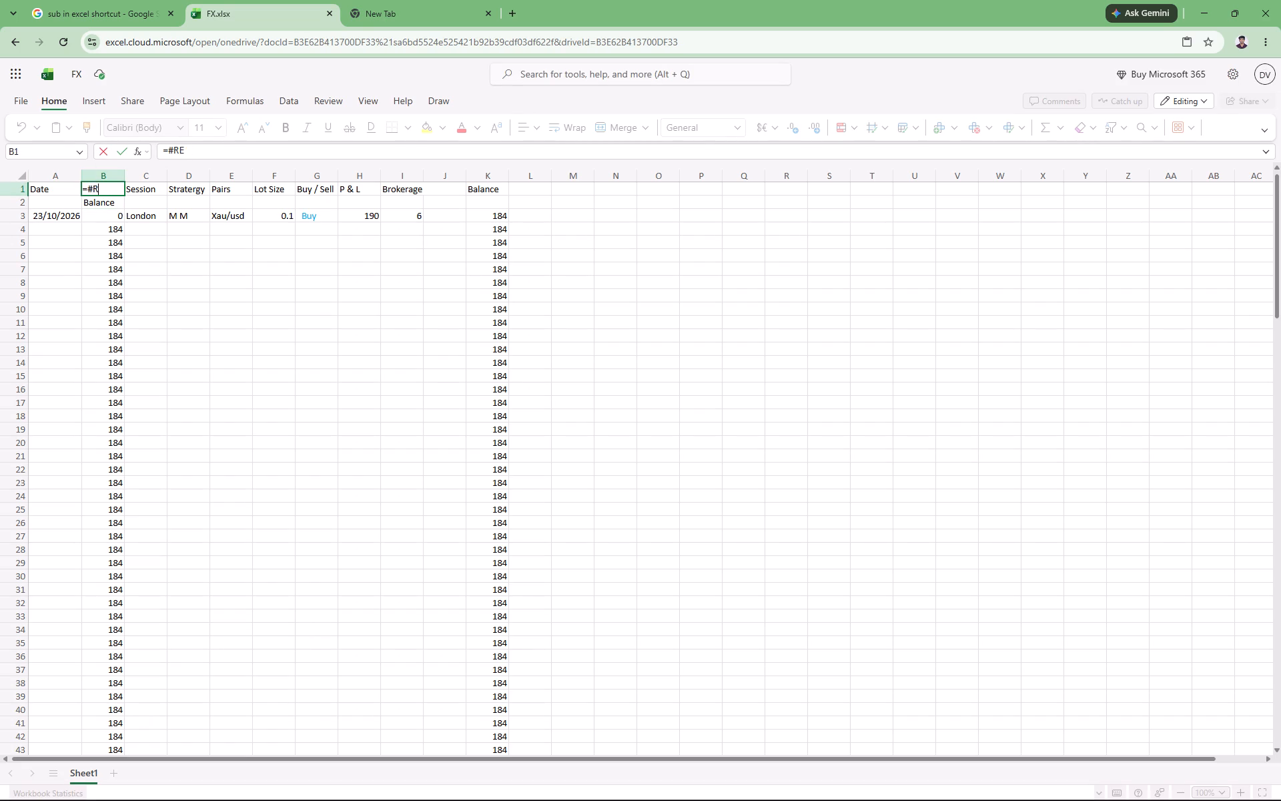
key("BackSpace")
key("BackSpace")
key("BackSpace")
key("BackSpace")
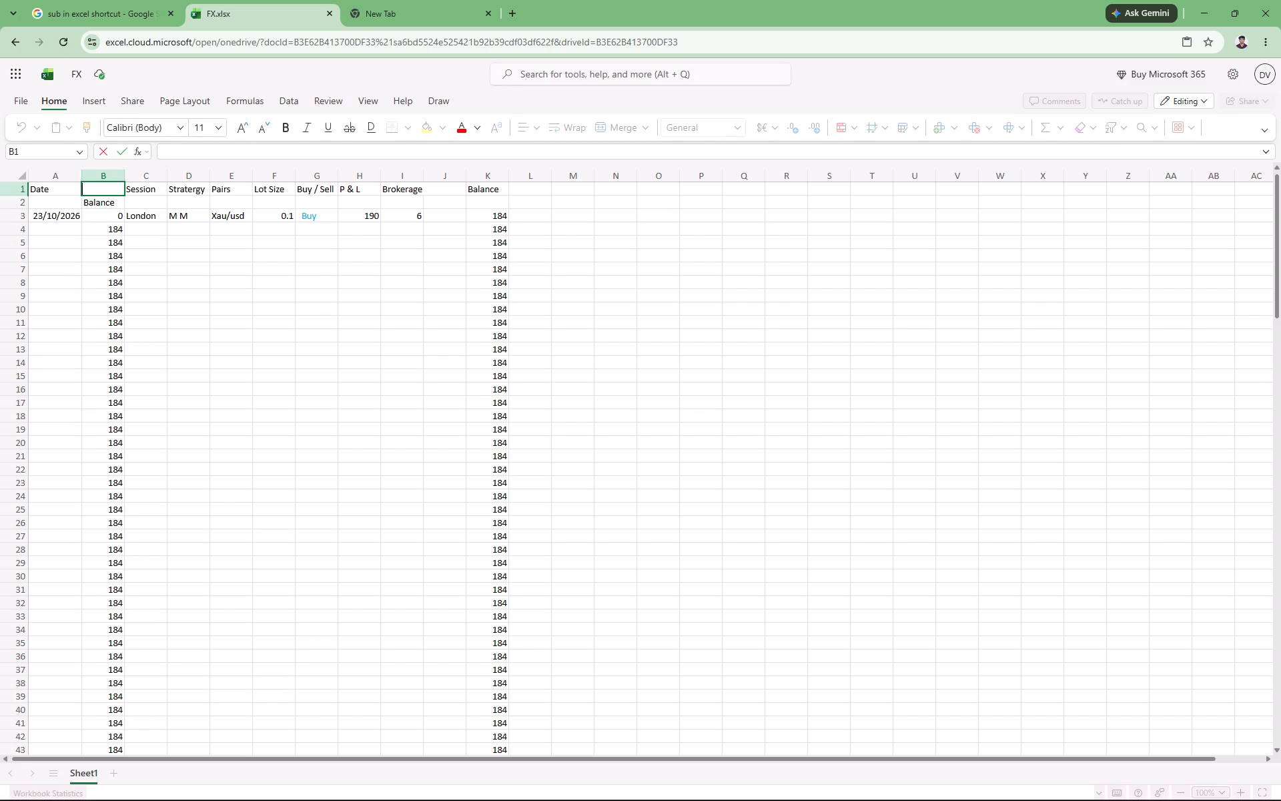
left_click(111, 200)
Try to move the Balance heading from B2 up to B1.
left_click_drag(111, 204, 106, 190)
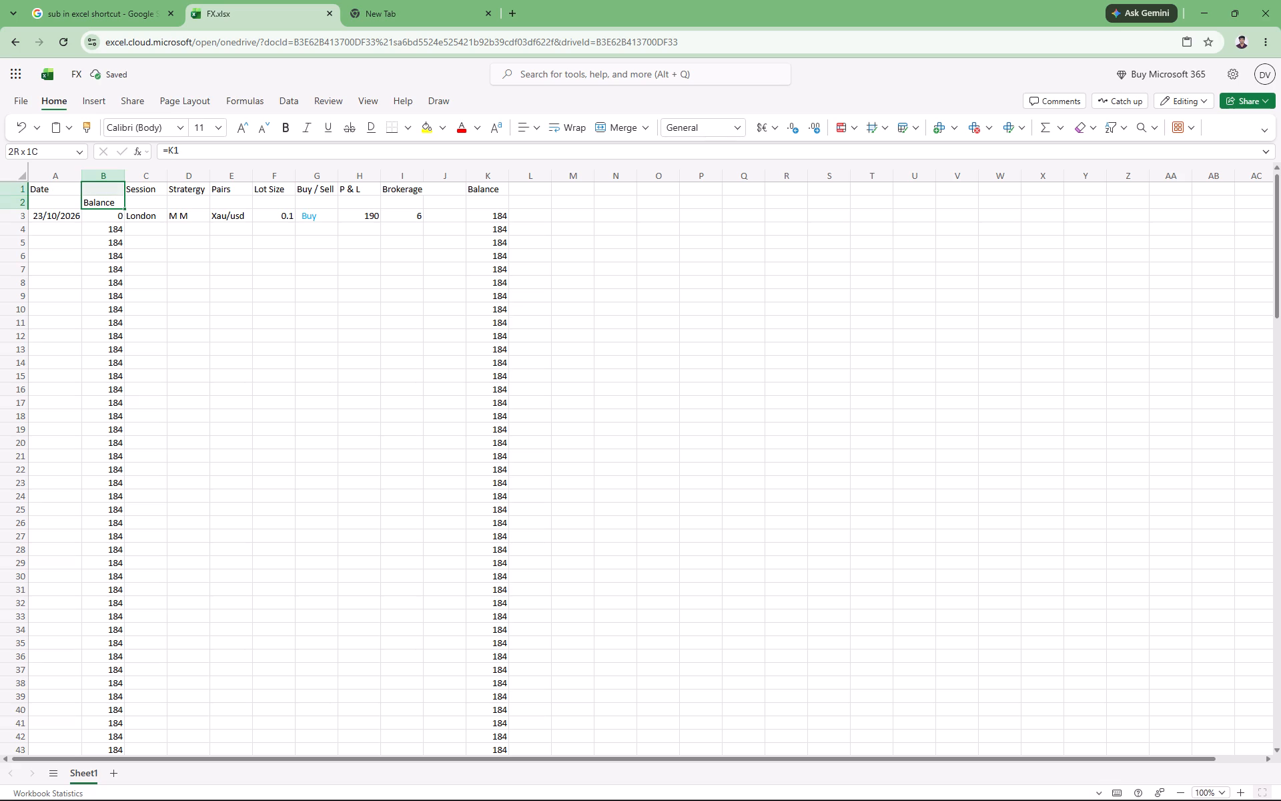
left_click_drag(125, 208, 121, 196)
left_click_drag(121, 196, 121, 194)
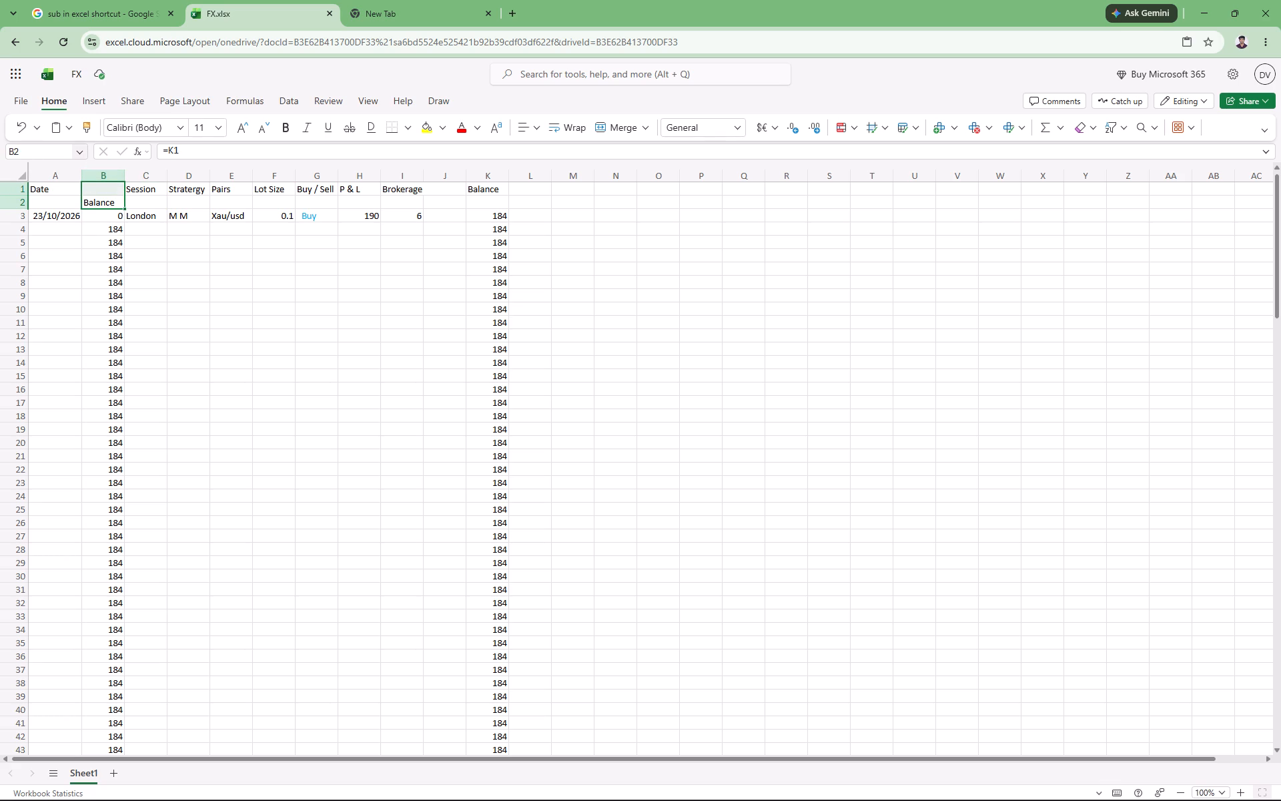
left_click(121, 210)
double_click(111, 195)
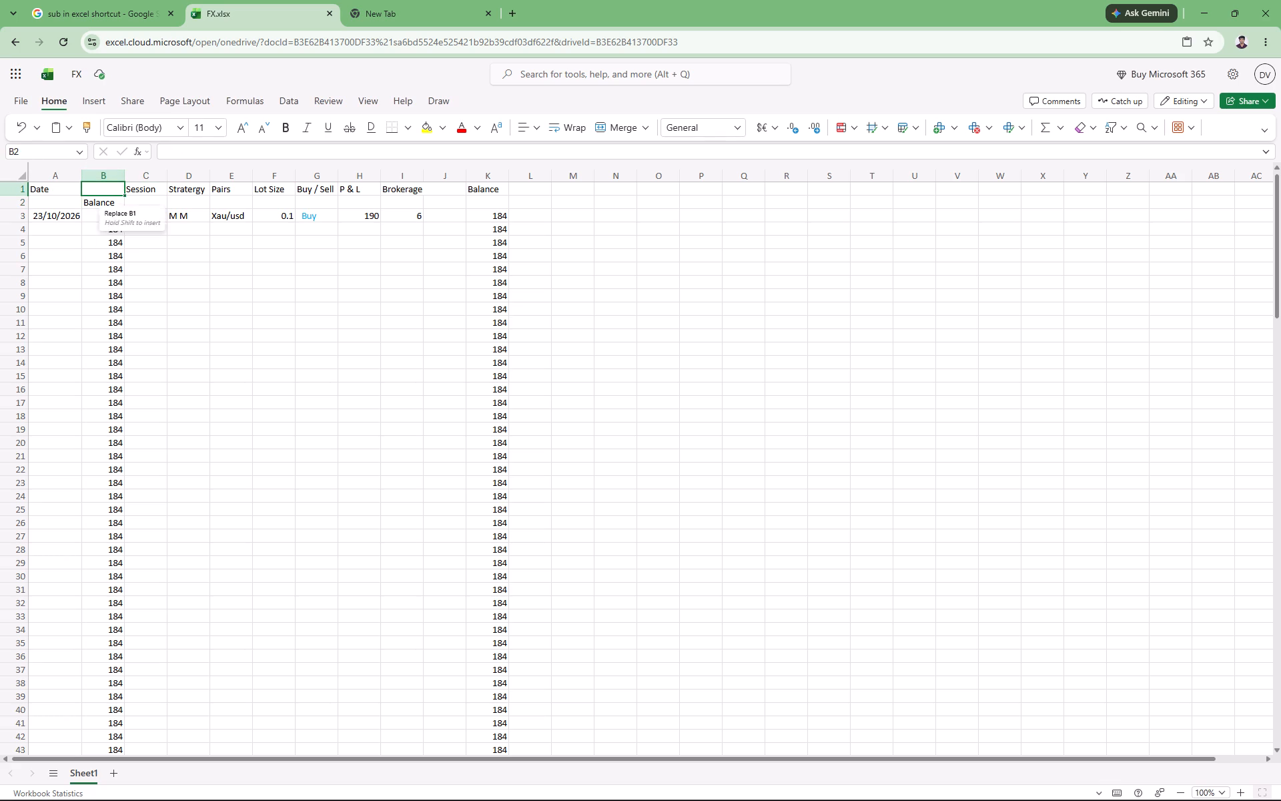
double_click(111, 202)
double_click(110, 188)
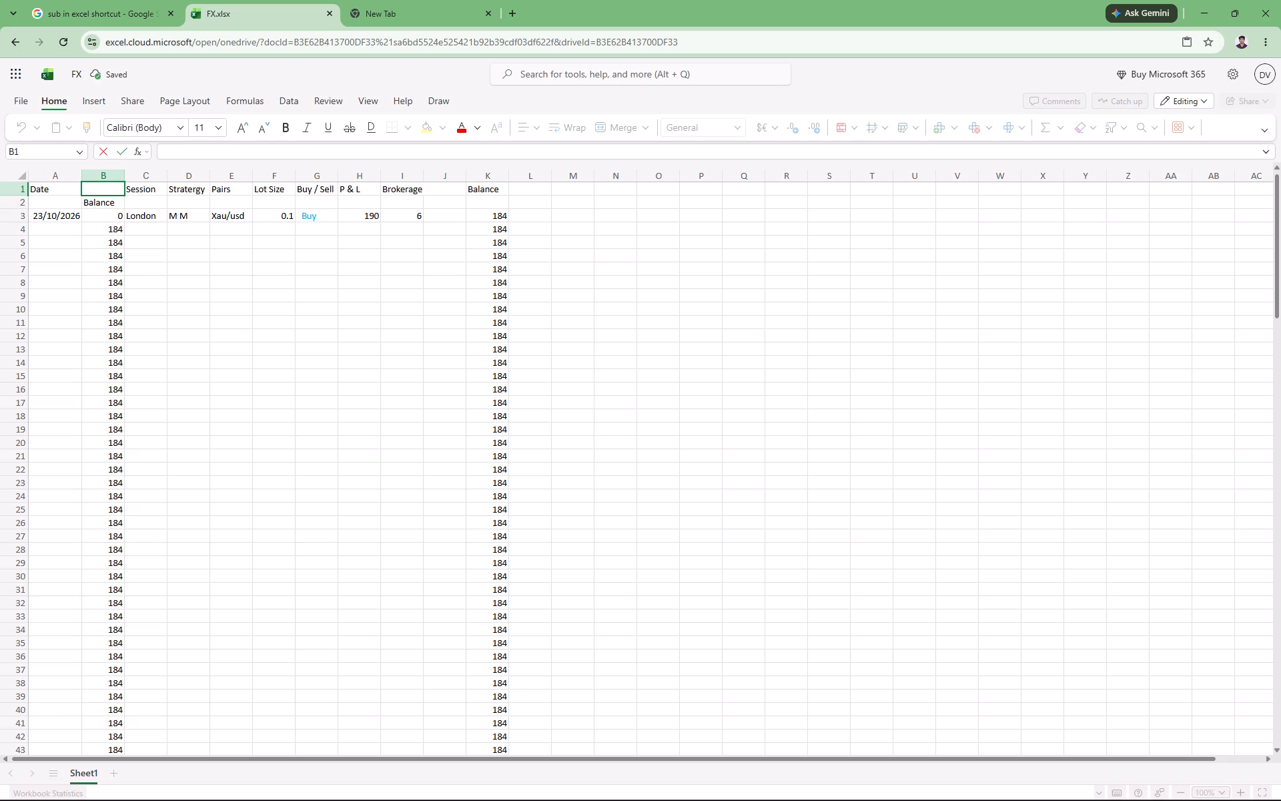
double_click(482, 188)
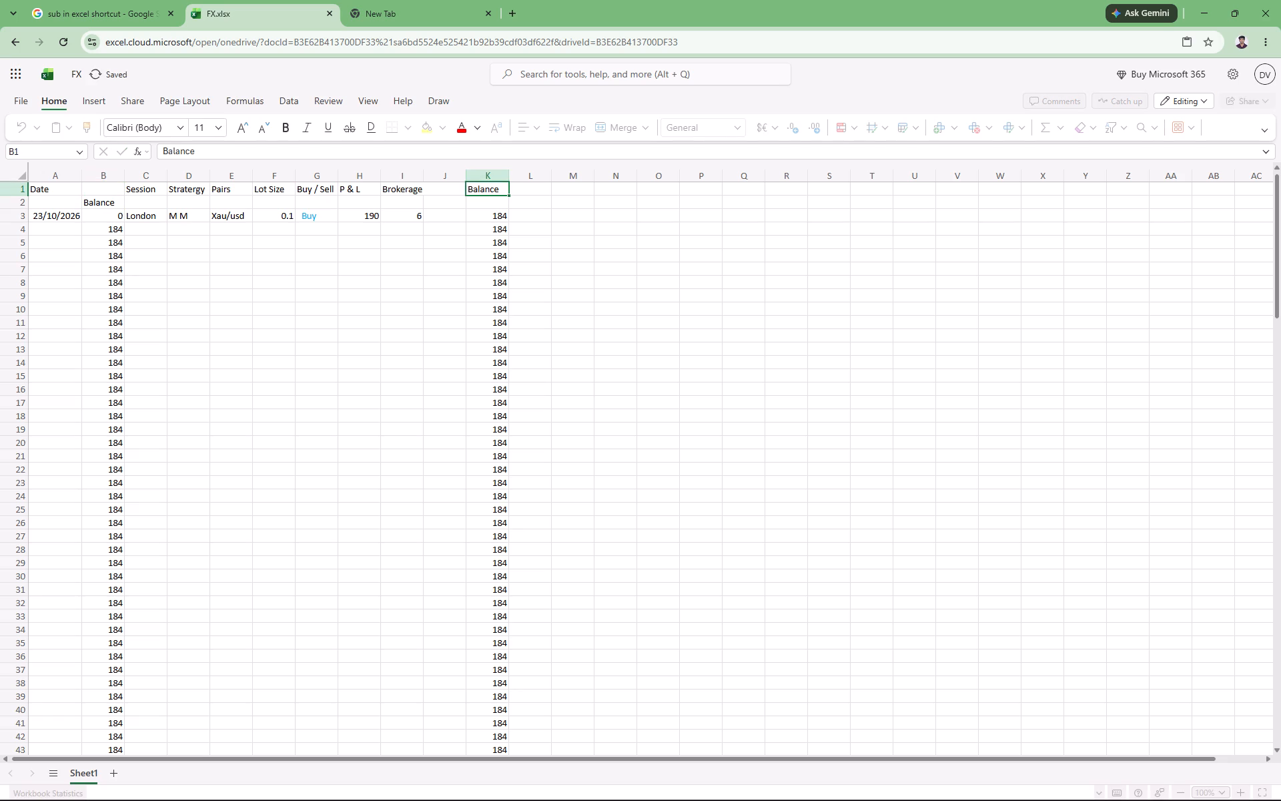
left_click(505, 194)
Clear all contents of column B while keeping the column in place.
left_click(103, 178)
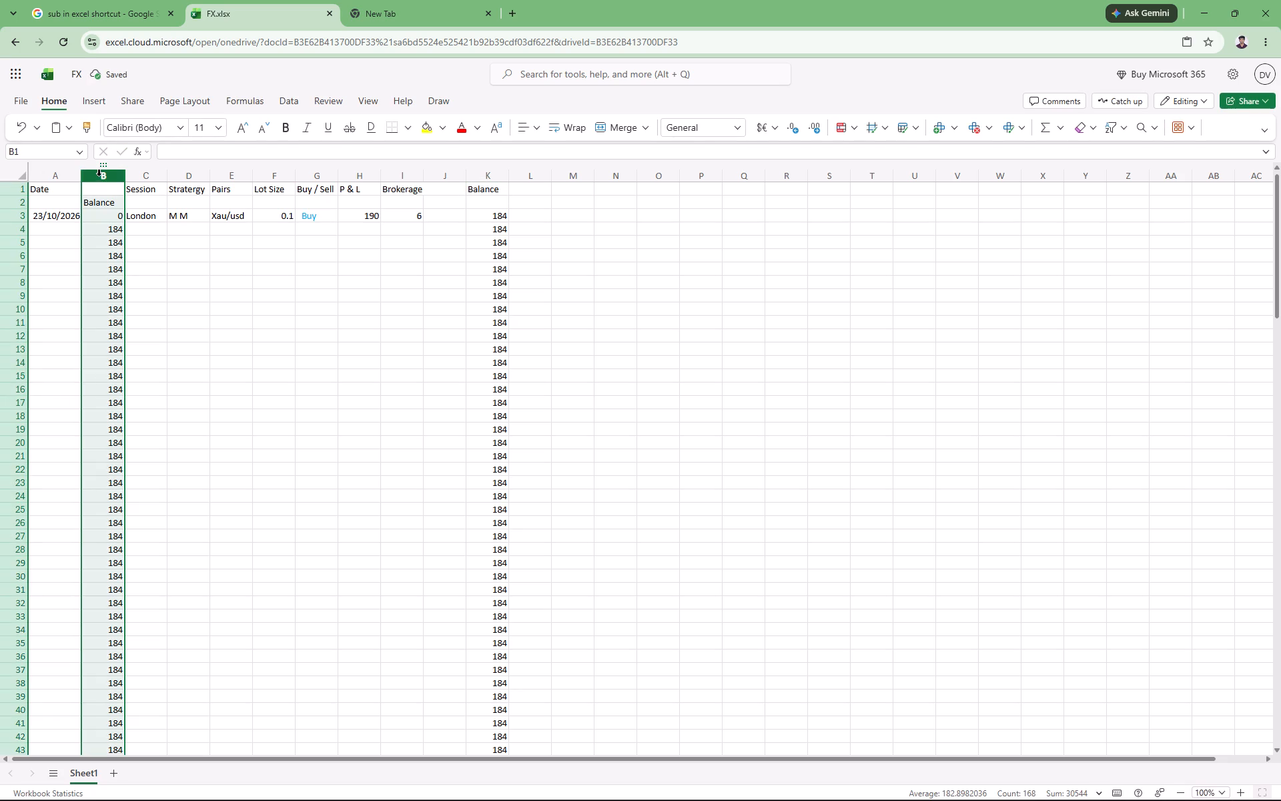
right_click(99, 176)
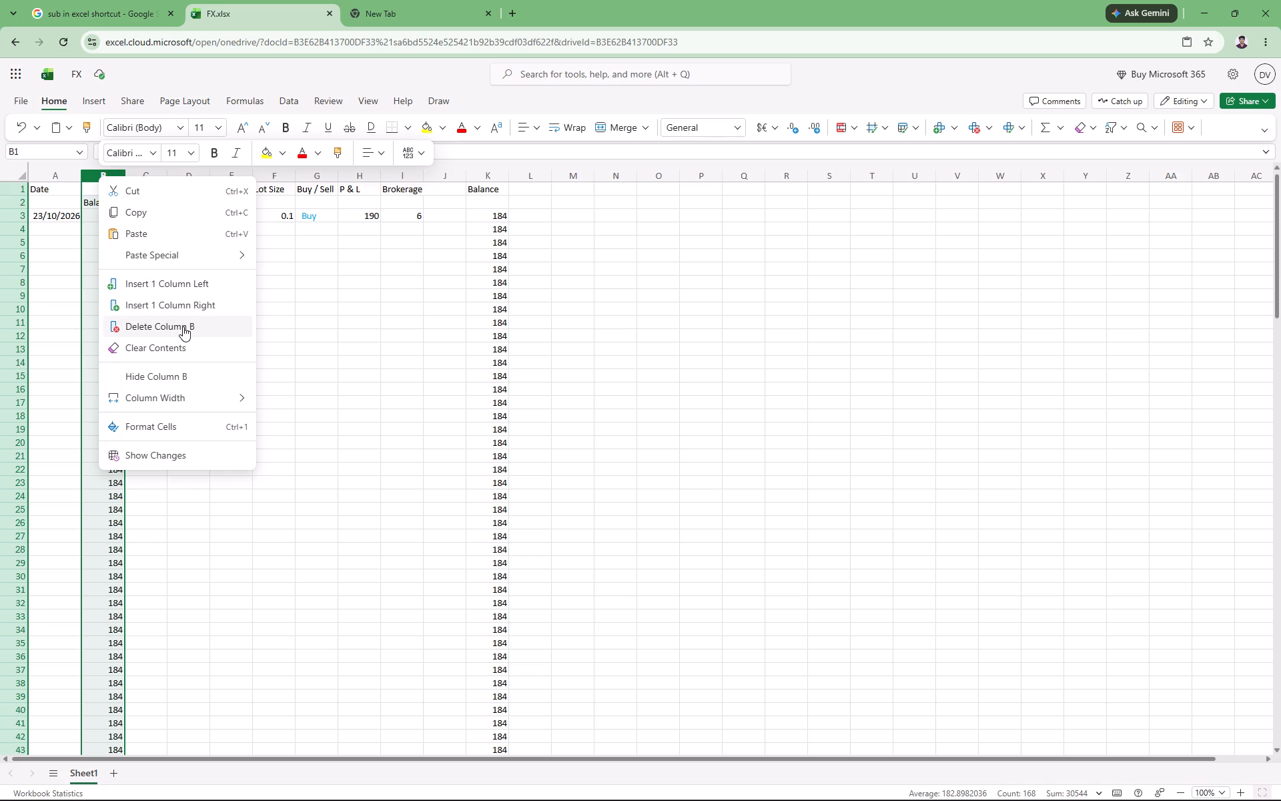
left_click(173, 340)
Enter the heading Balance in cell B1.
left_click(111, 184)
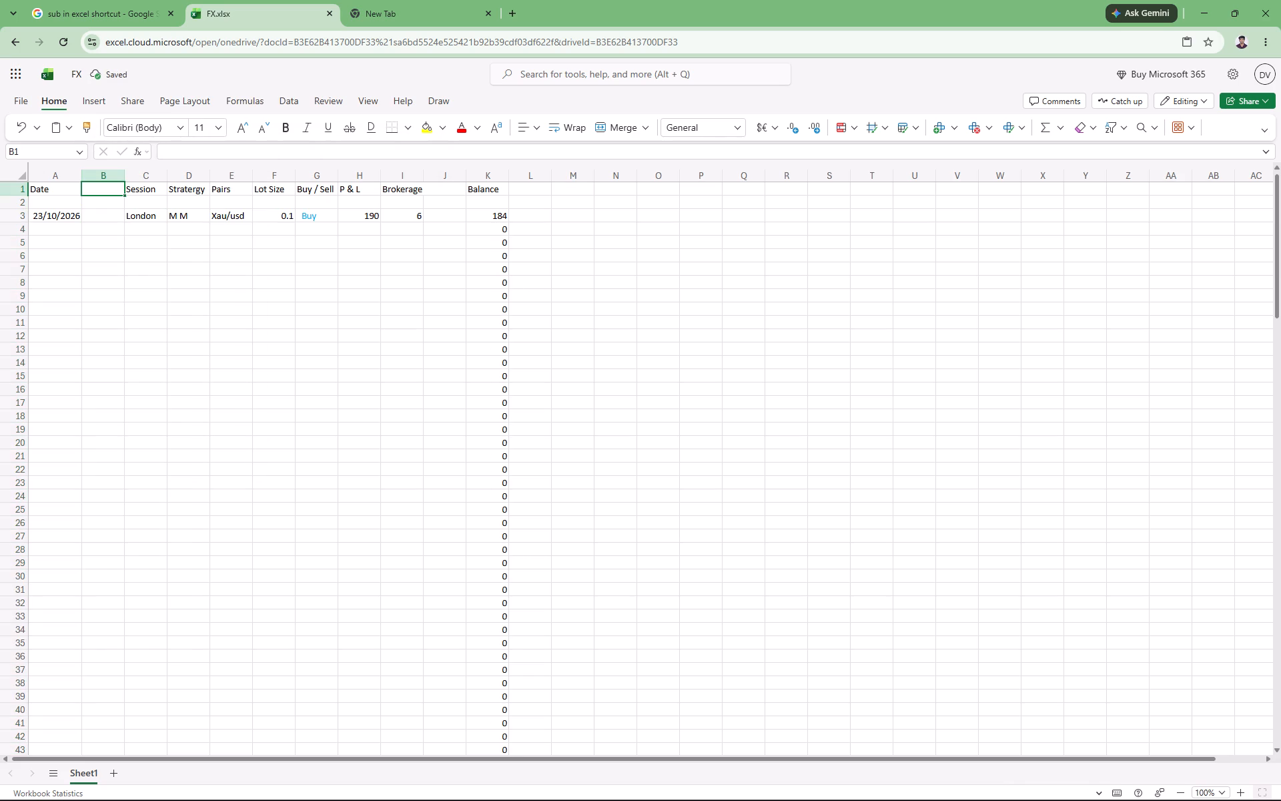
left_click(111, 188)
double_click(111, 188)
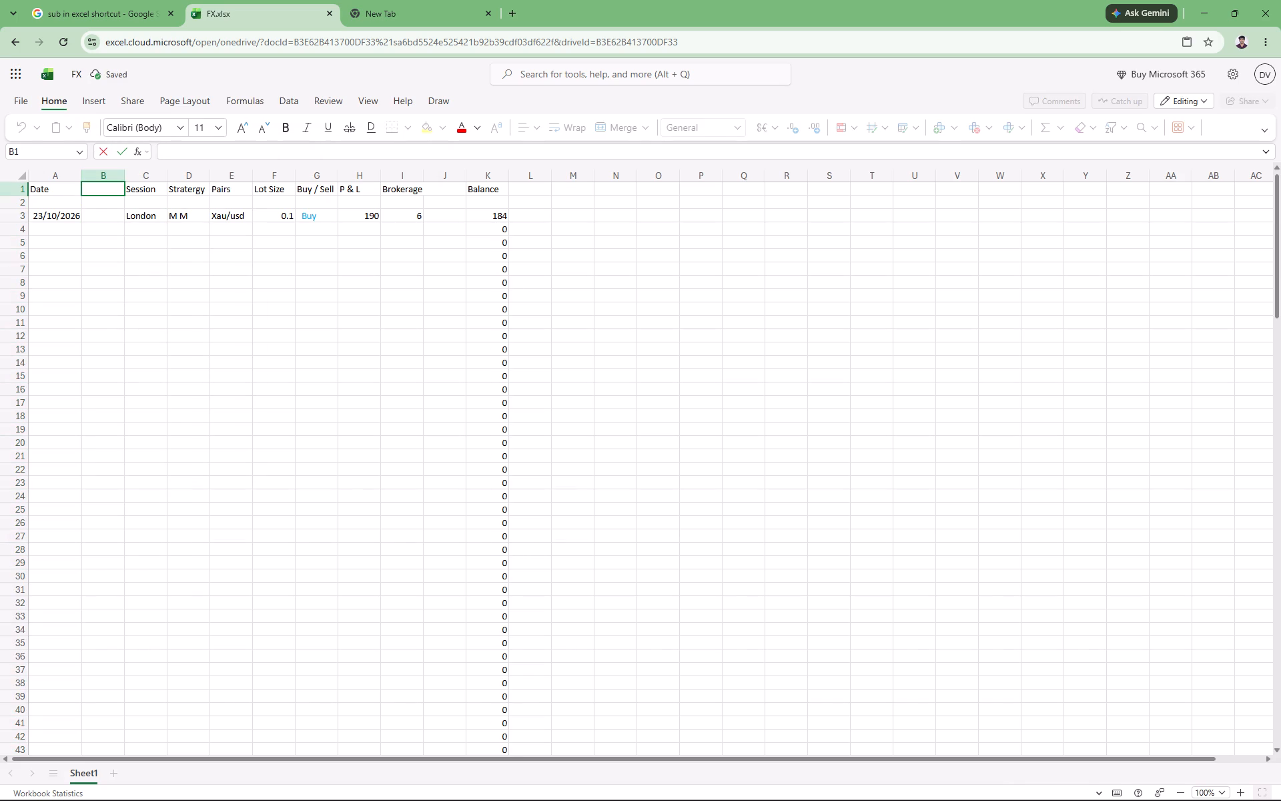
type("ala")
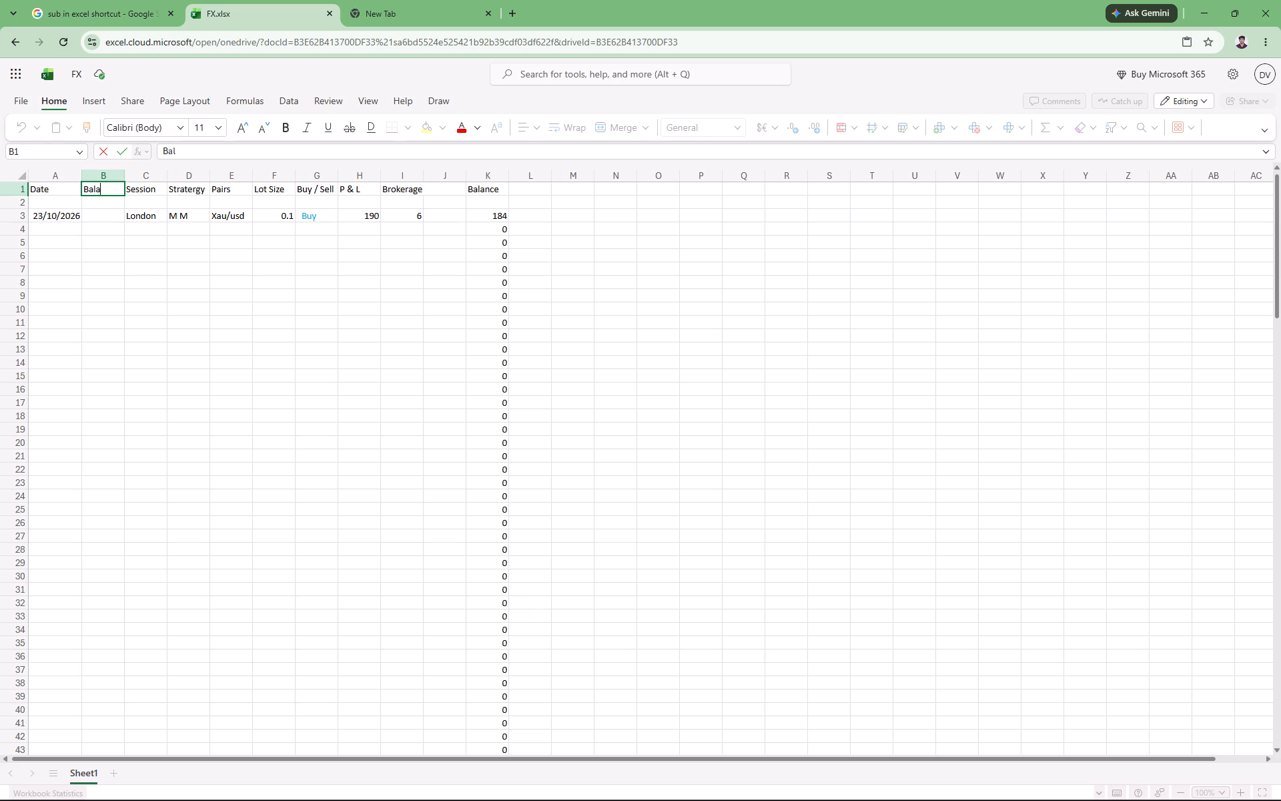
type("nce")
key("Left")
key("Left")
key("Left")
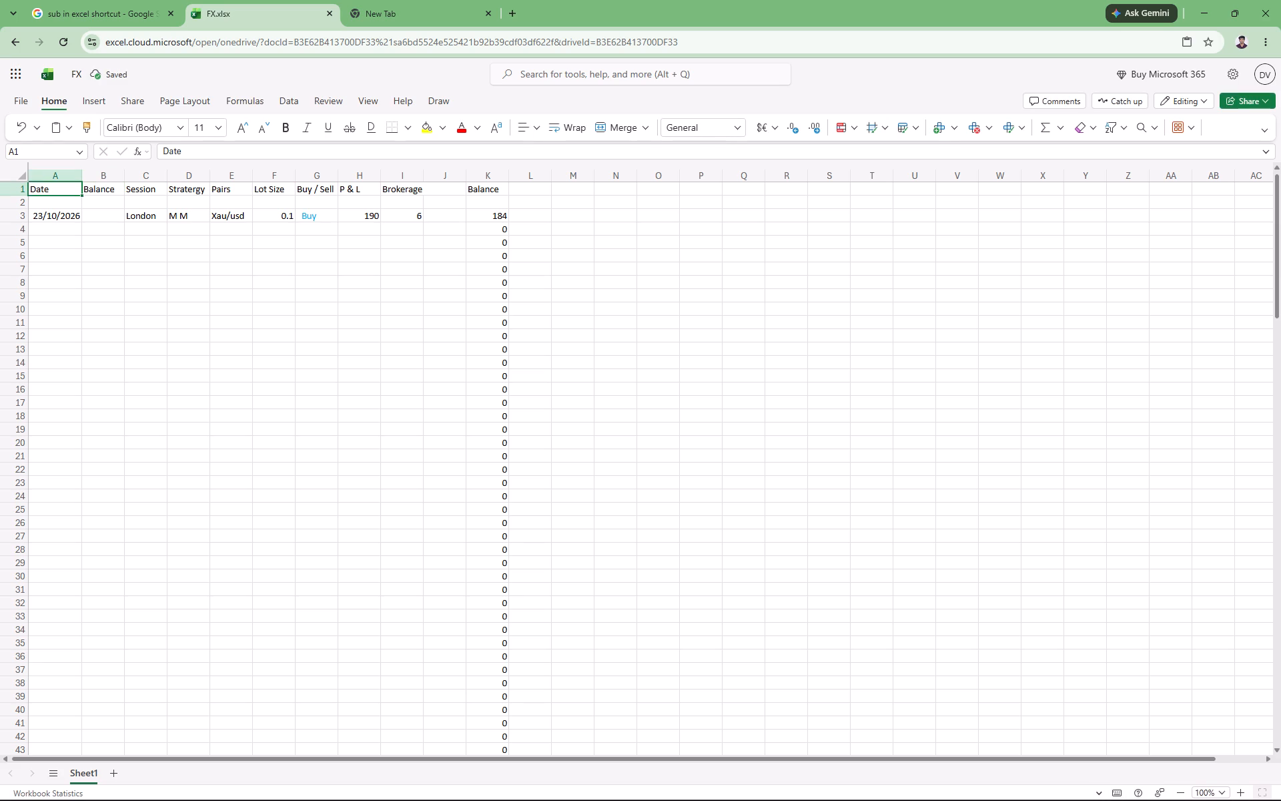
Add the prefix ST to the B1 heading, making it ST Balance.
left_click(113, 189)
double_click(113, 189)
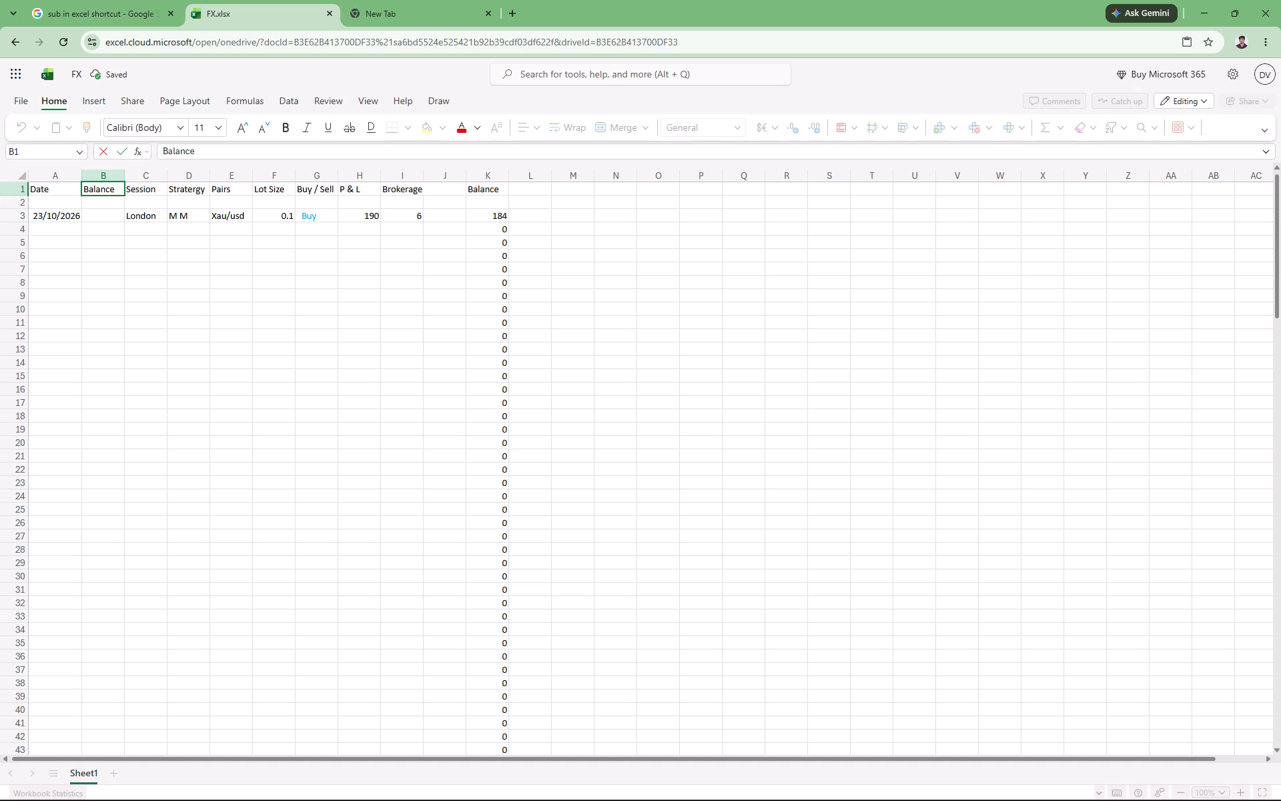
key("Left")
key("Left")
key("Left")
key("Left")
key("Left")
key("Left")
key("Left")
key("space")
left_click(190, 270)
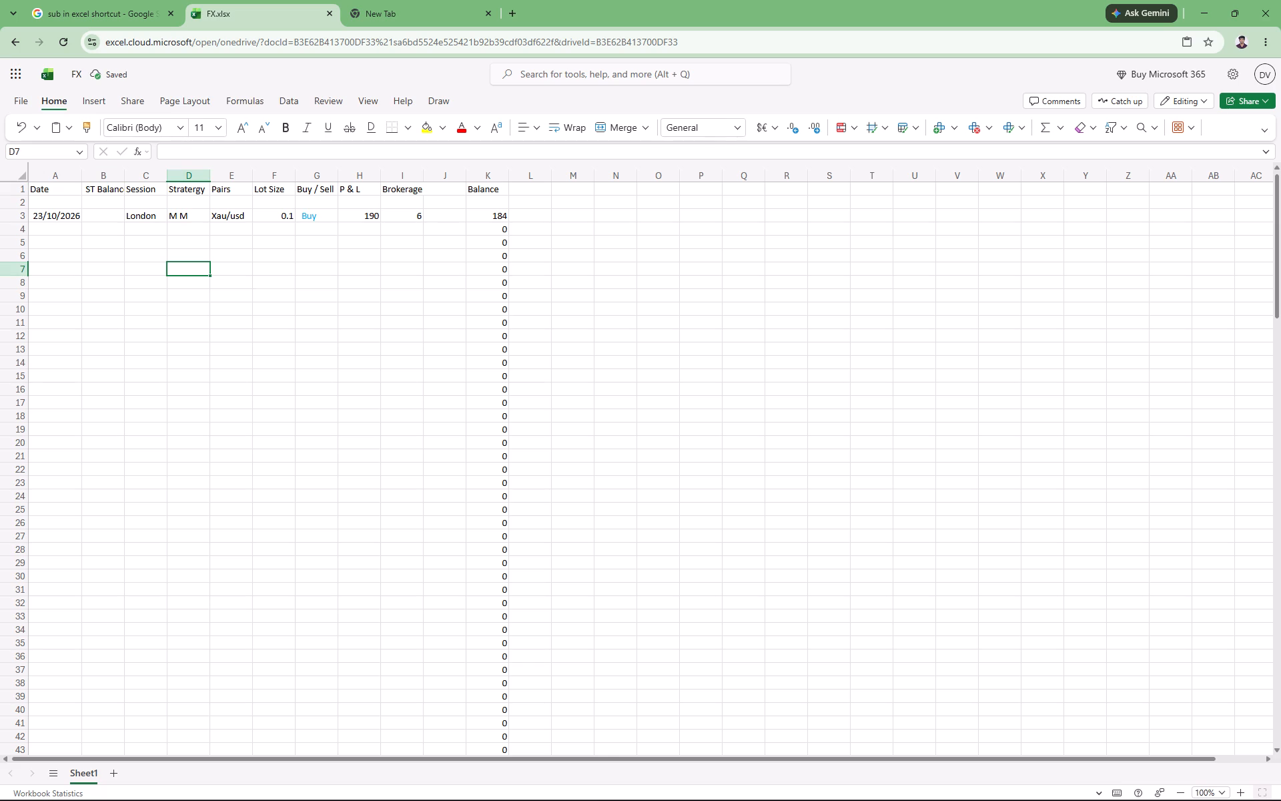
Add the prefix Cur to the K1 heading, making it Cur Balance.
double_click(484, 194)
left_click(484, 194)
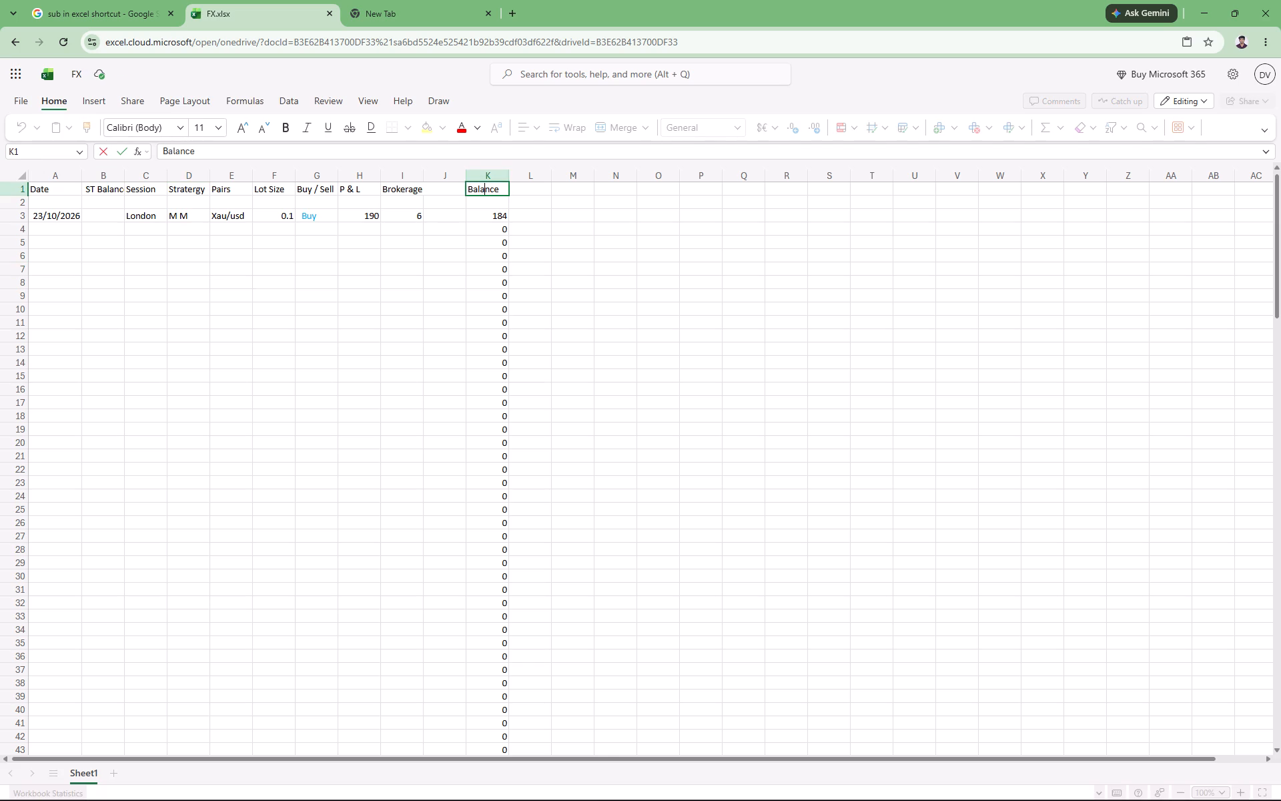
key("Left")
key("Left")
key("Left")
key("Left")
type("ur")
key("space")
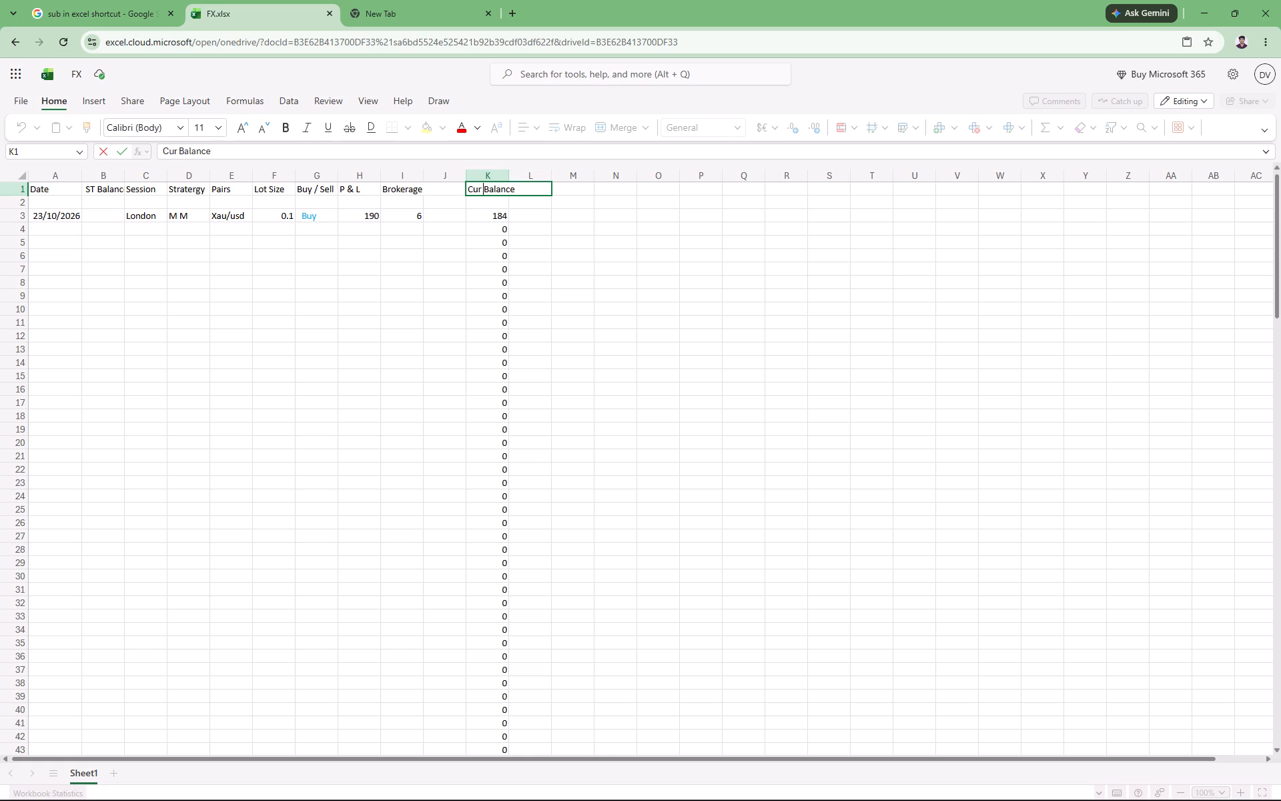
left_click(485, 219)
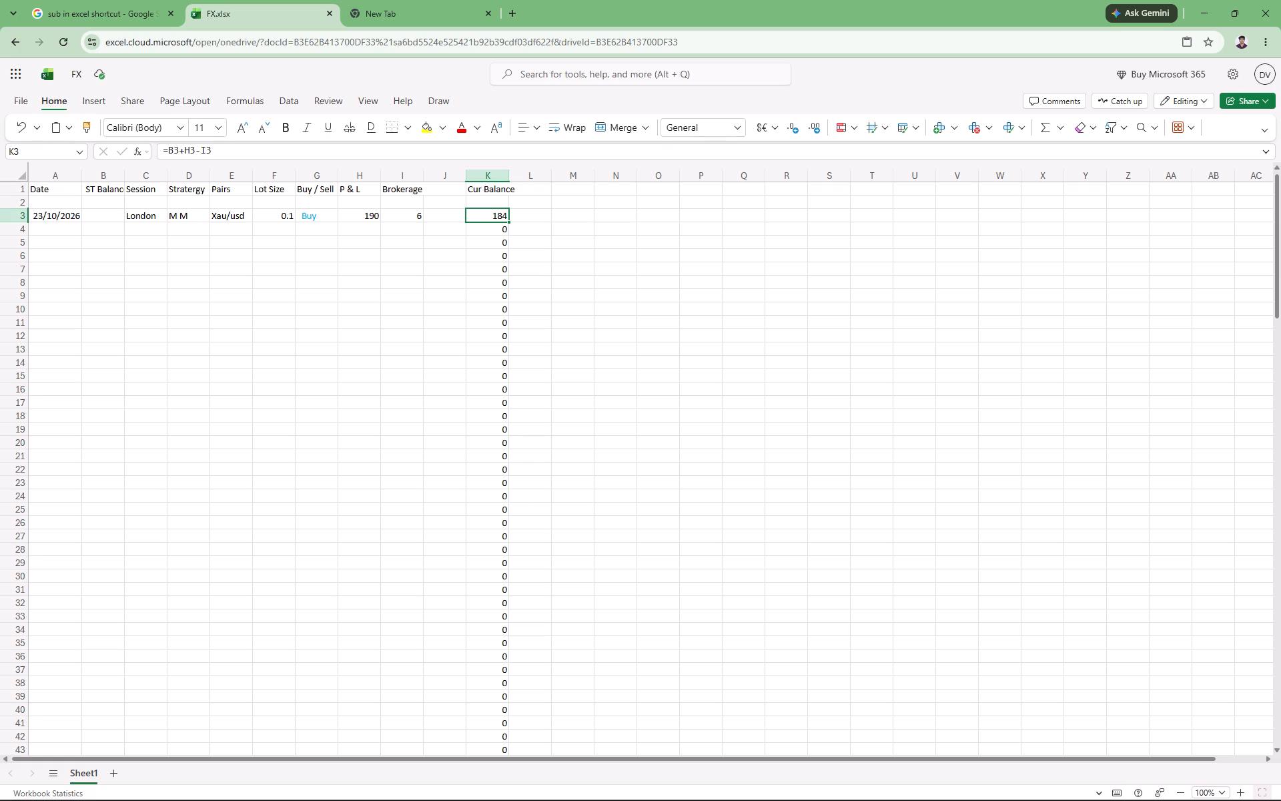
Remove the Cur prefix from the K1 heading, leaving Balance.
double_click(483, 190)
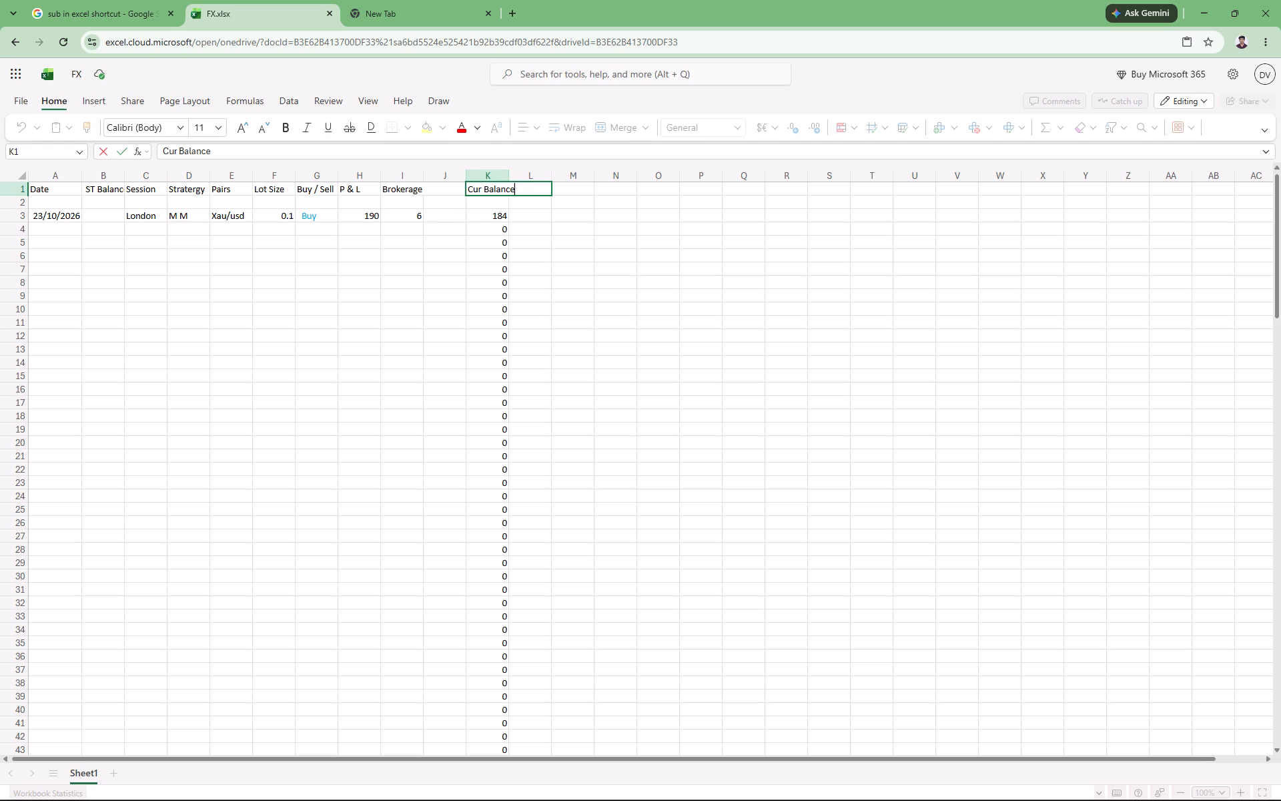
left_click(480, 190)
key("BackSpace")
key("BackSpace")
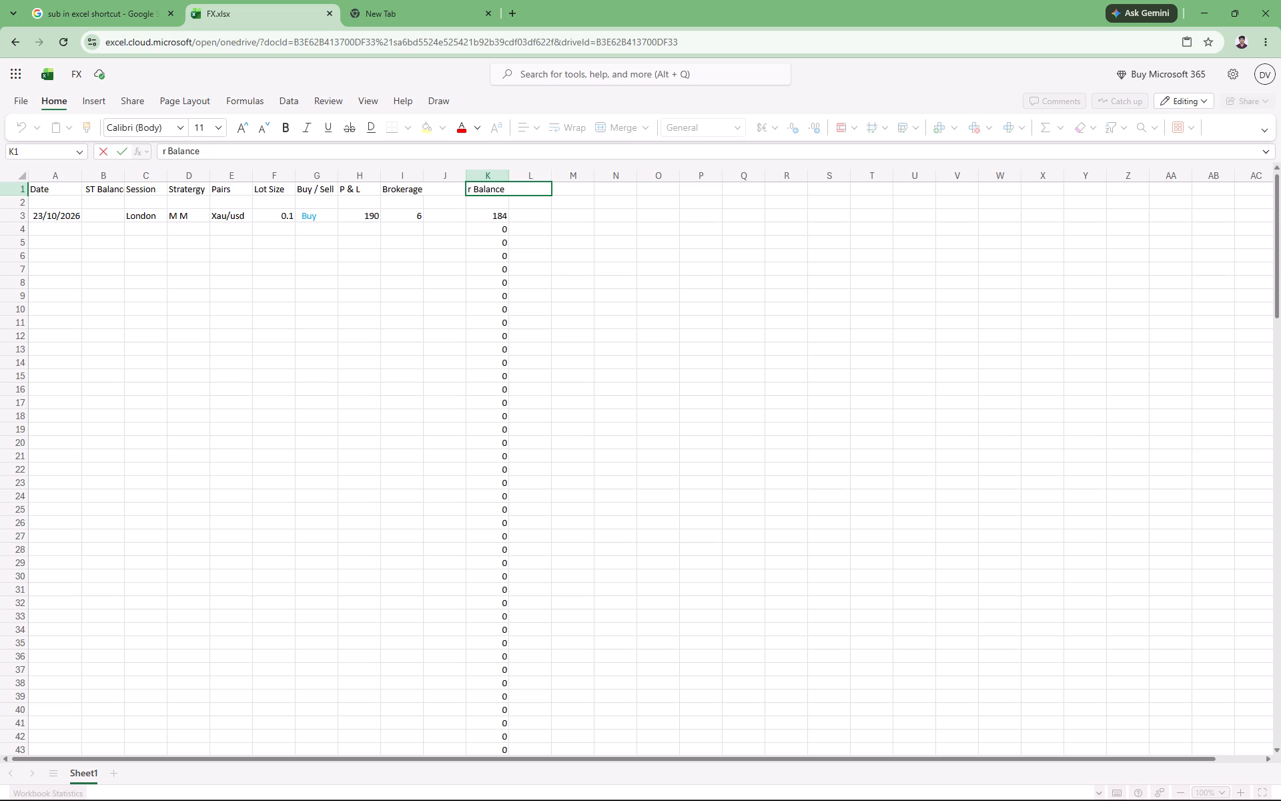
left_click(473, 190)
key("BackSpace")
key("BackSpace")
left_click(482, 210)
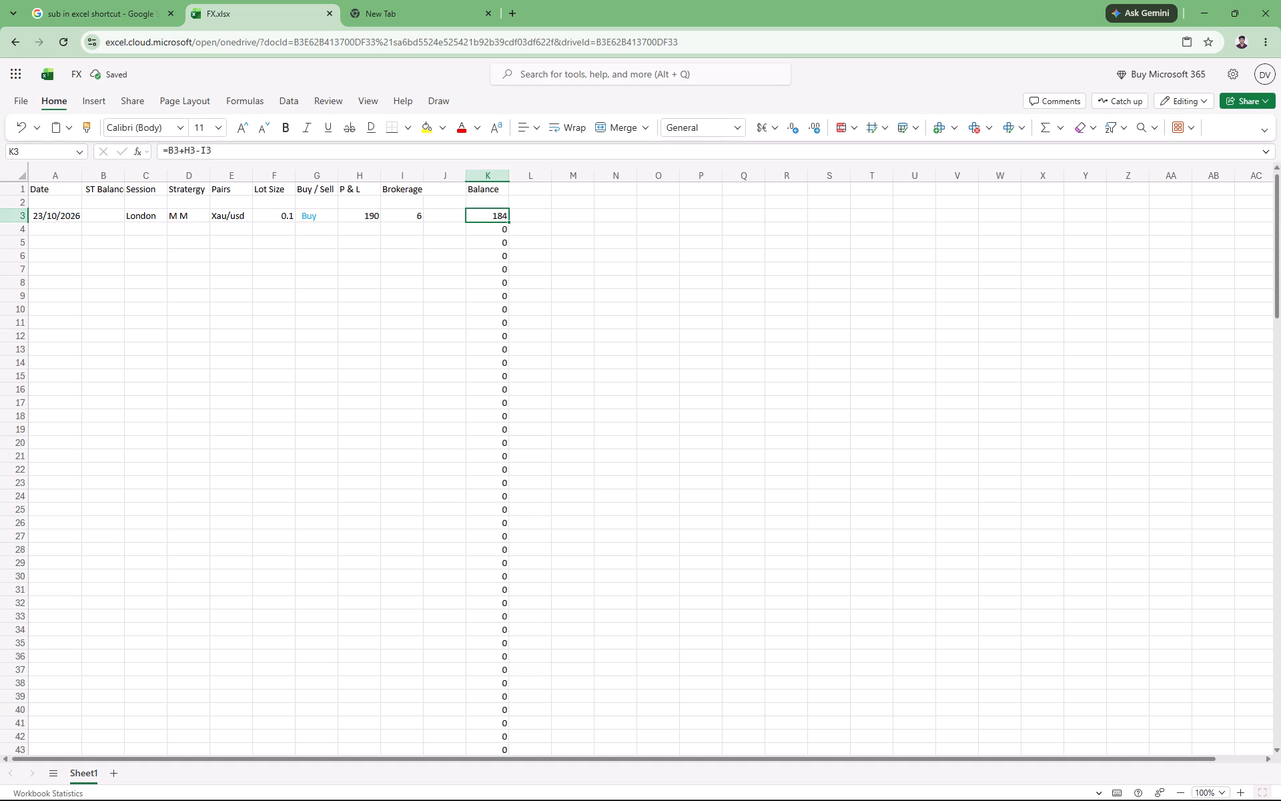
Replace the B1 heading with Capital.
double_click(97, 192)
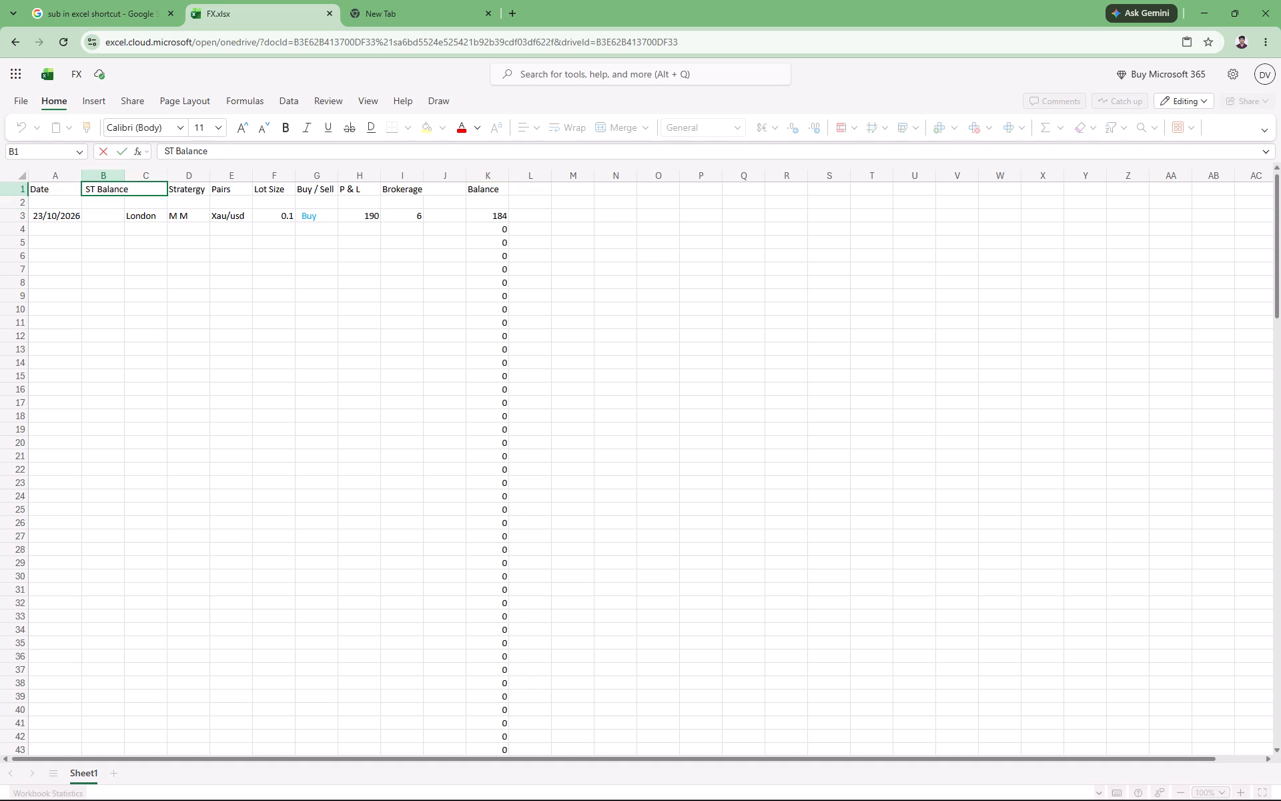
key("BackSpace")
key("BackSpace")
key("BackSpace")
key("BackSpace")
key("BackSpace")
key("BackSpace")
key("BackSpace")
key("BackSpace")
key("BackSpace")
key("BackSpace")
type("apital")
left_click(141, 232)
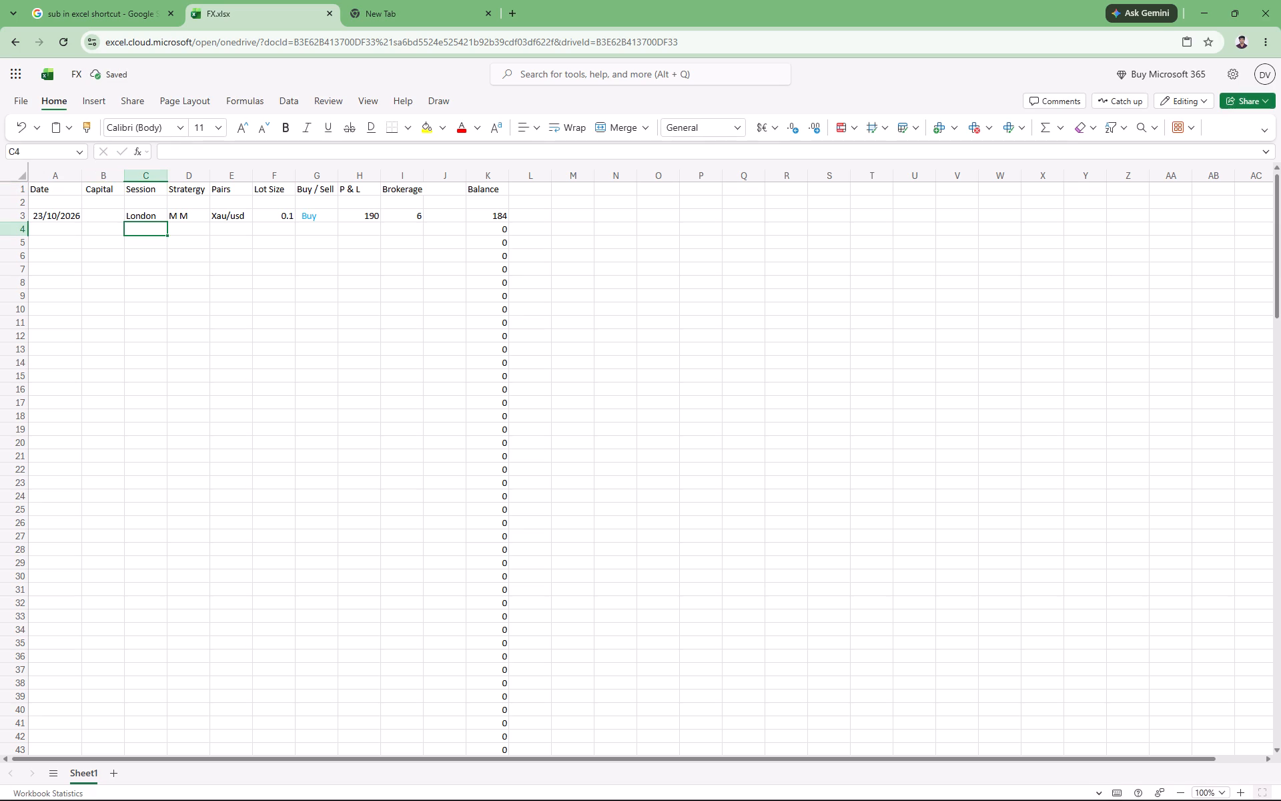
Enter 5000 as the starting capital for the first trade in B3.
double_click(476, 219)
double_click(489, 230)
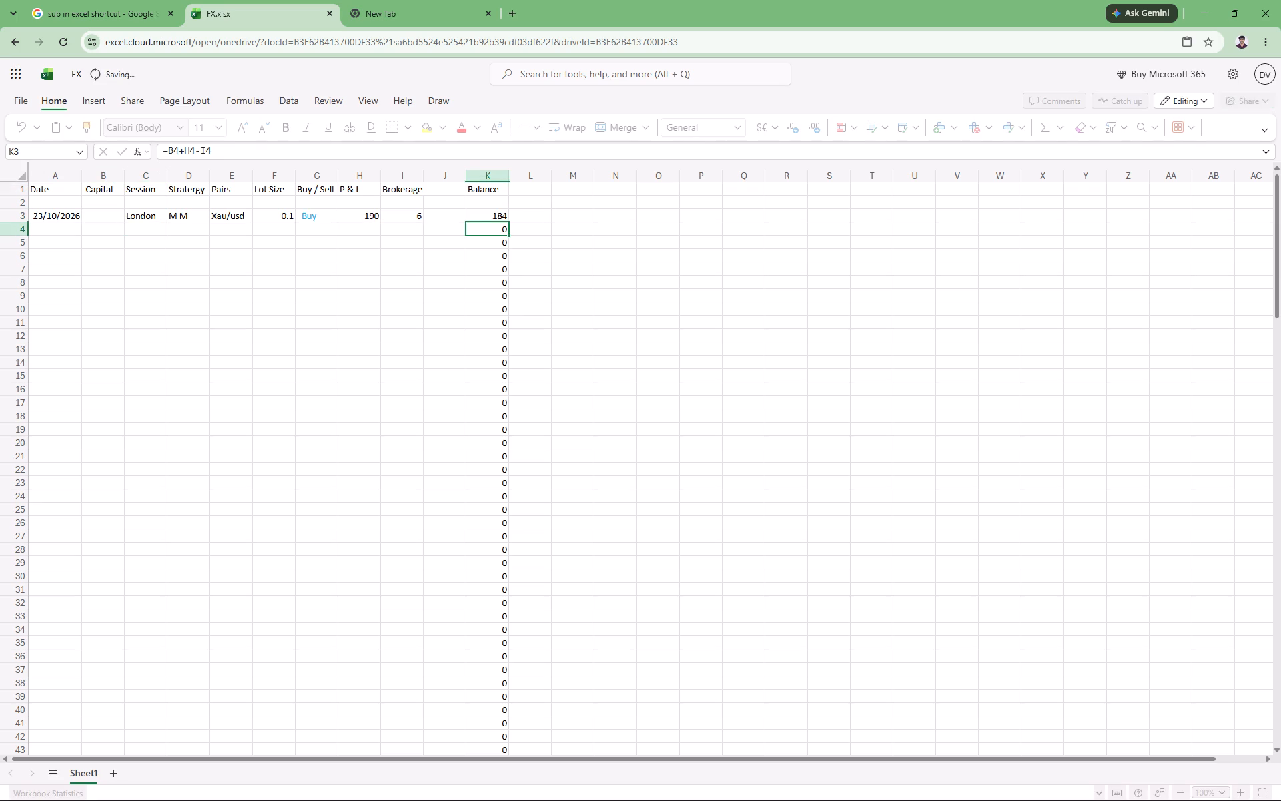
double_click(488, 212)
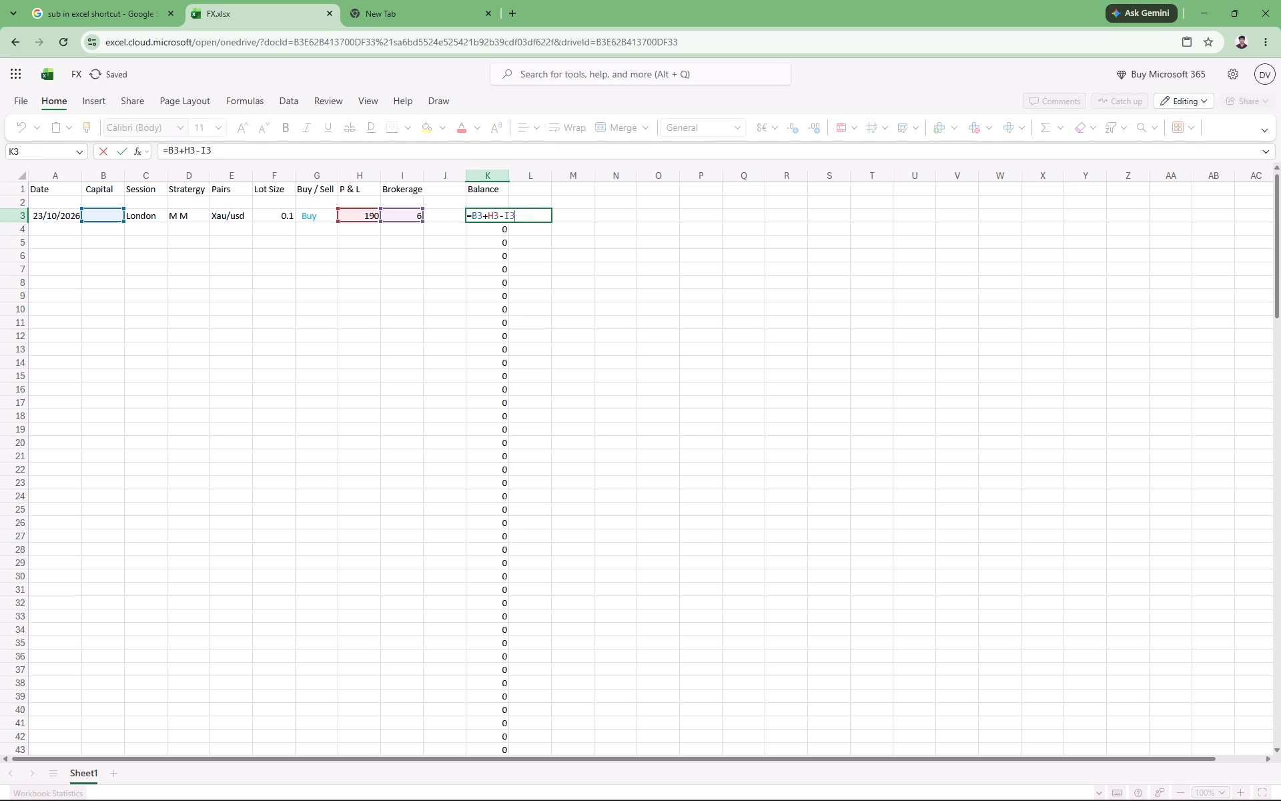
left_click(99, 220)
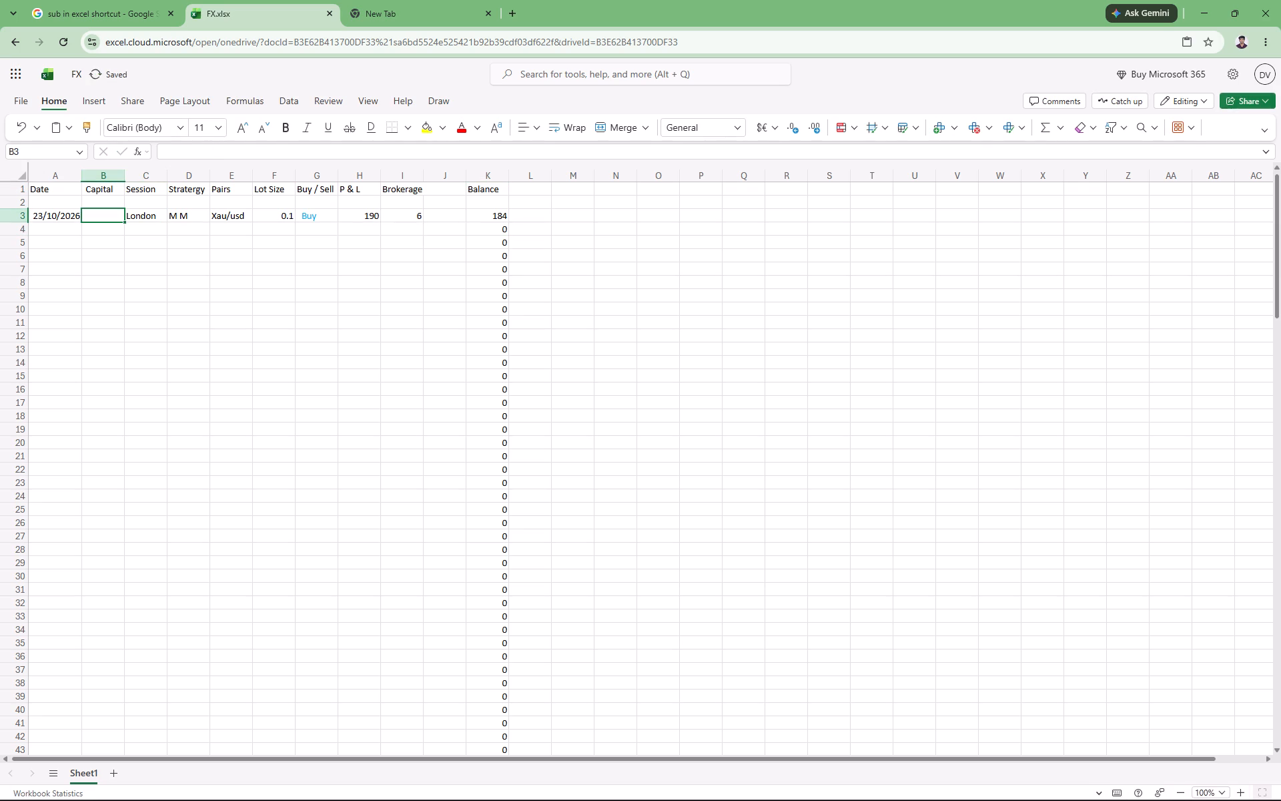
left_click(99, 220)
left_click(97, 214)
left_click(97, 214)
left_click(104, 214)
double_click(109, 214)
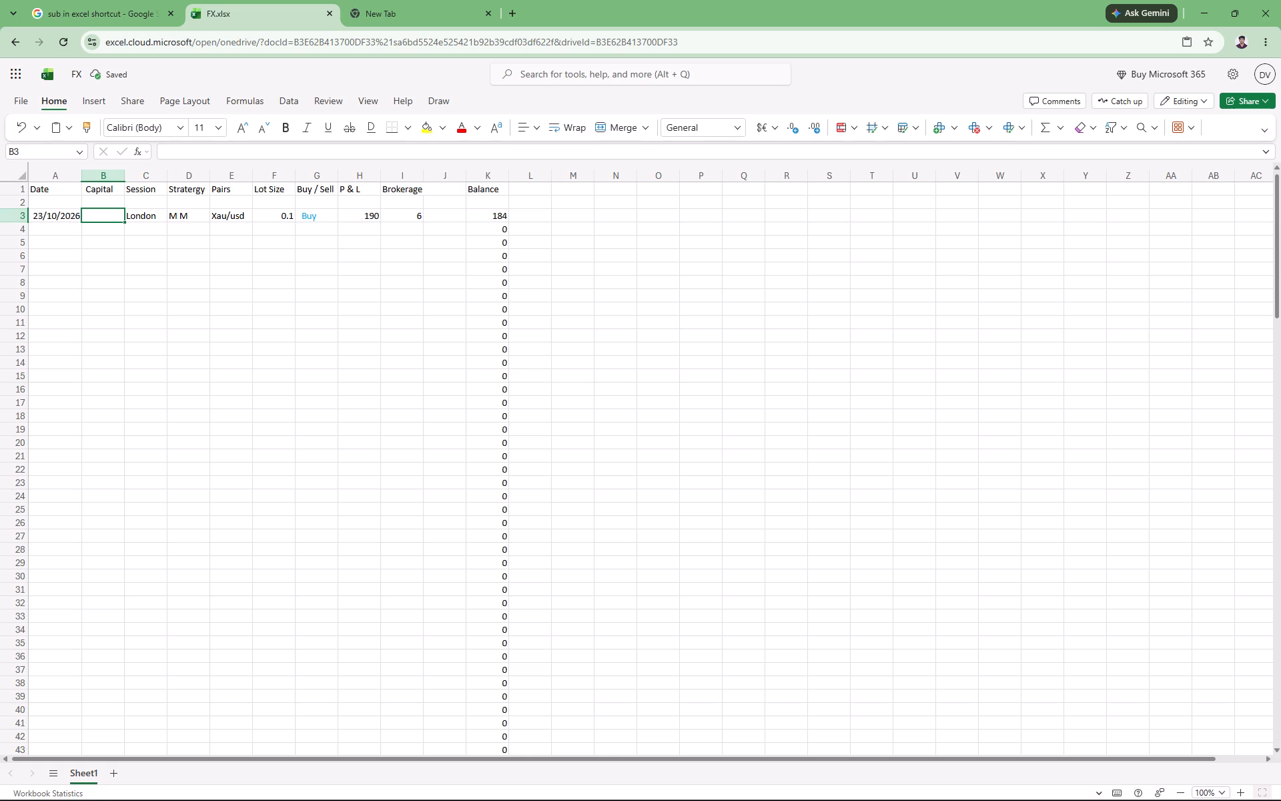
left_click(109, 248)
double_click(102, 215)
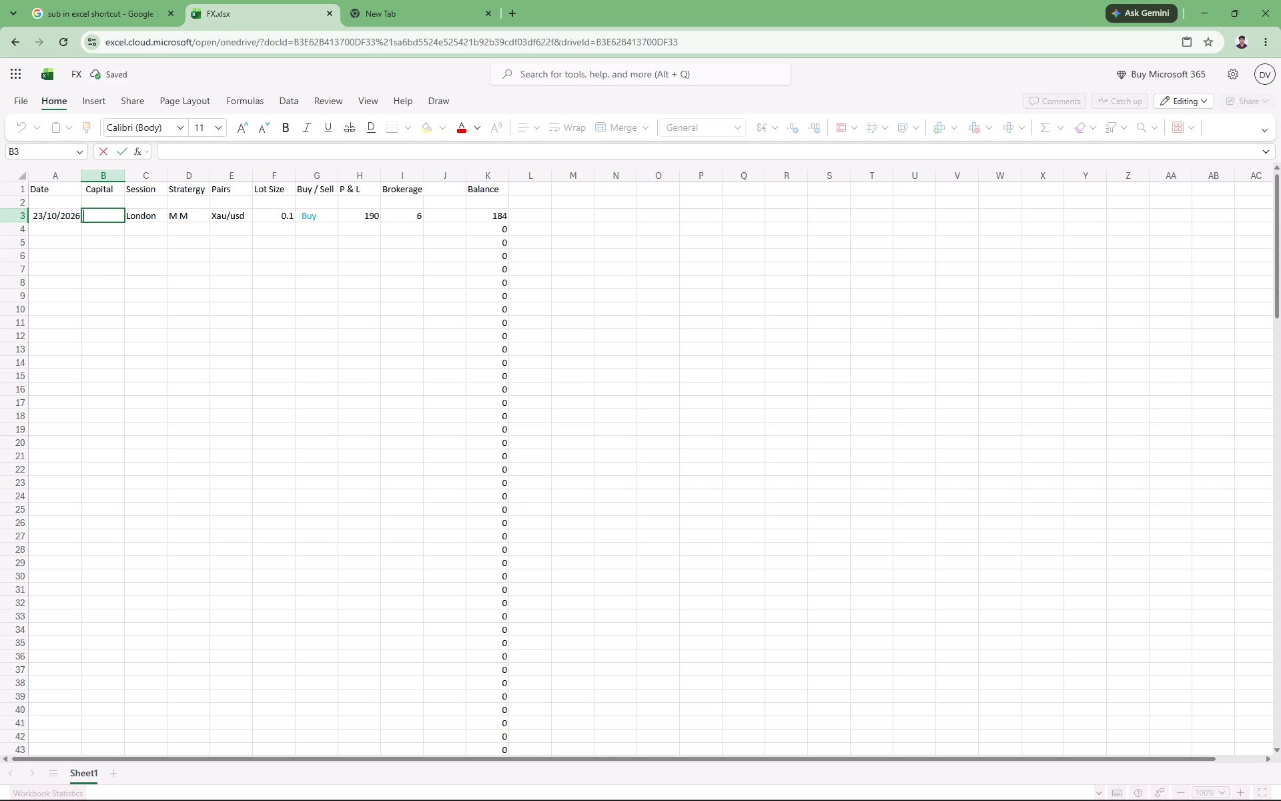
key("5")
type("000")
left_click(121, 236)
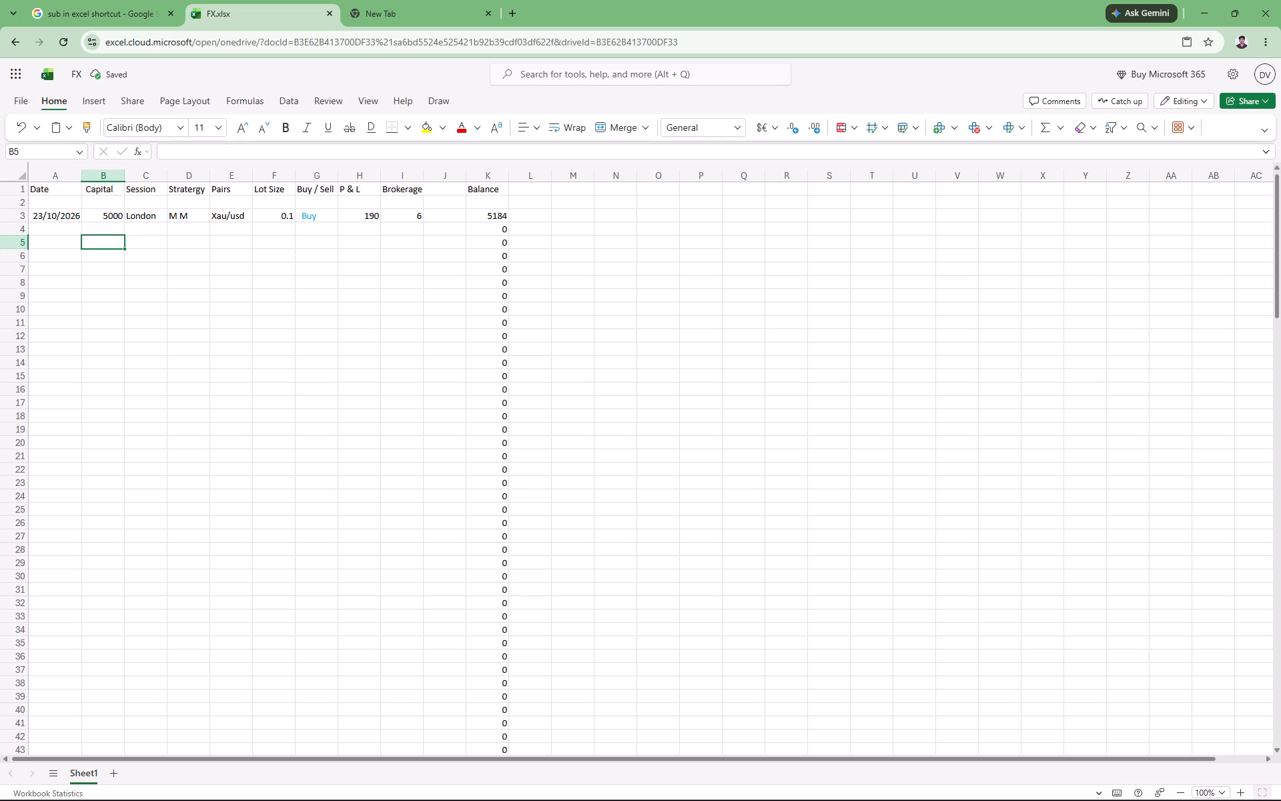
Enter the formula =K3 in B4 so the second trade's capital takes the previous trade's balance.
left_click(115, 226)
left_click(119, 212)
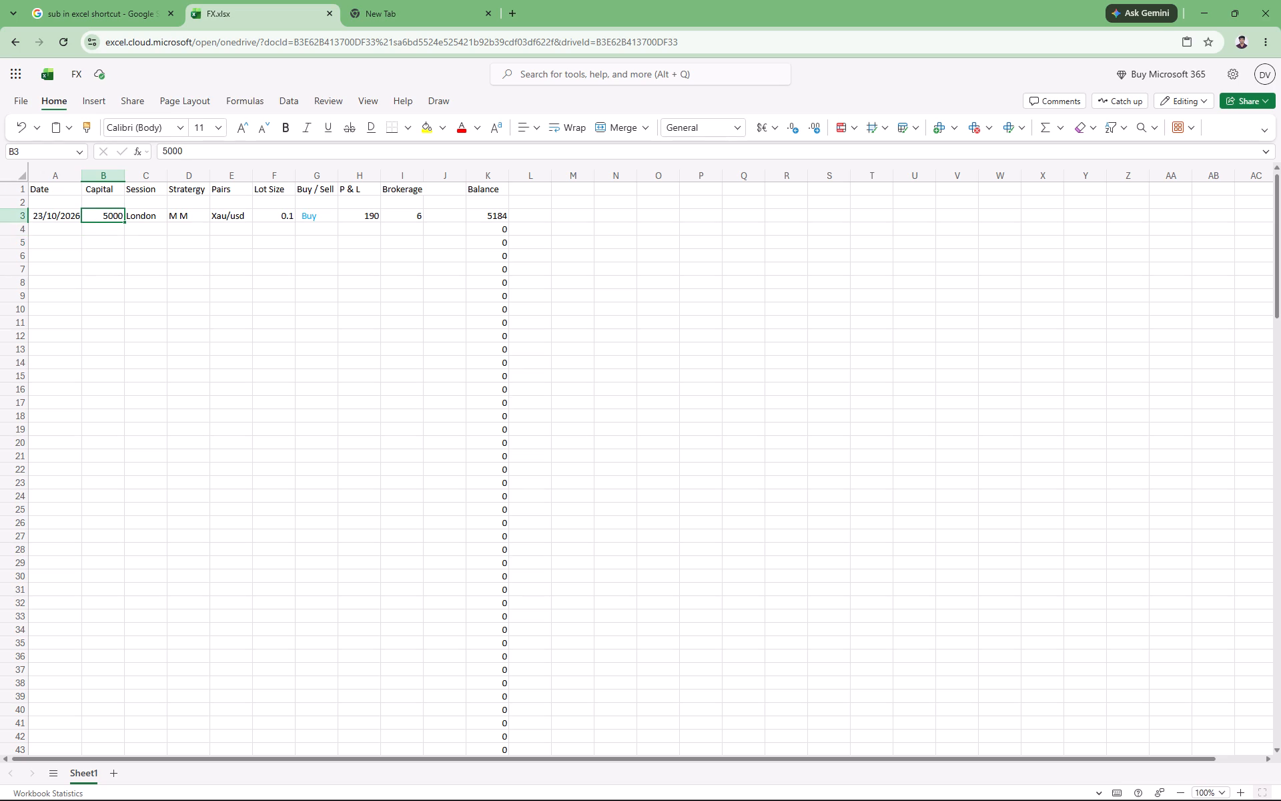
left_click(119, 229)
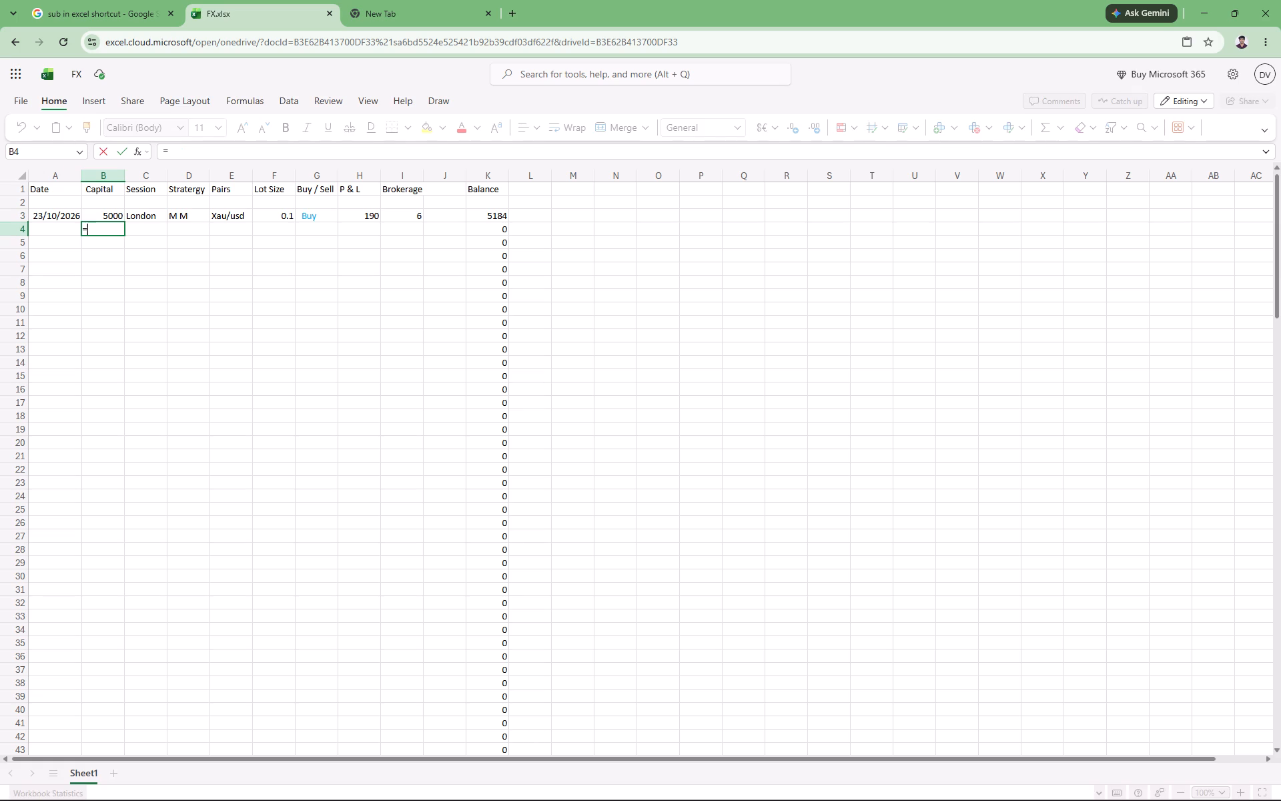
type("K")
key("space")
key("BackSpace")
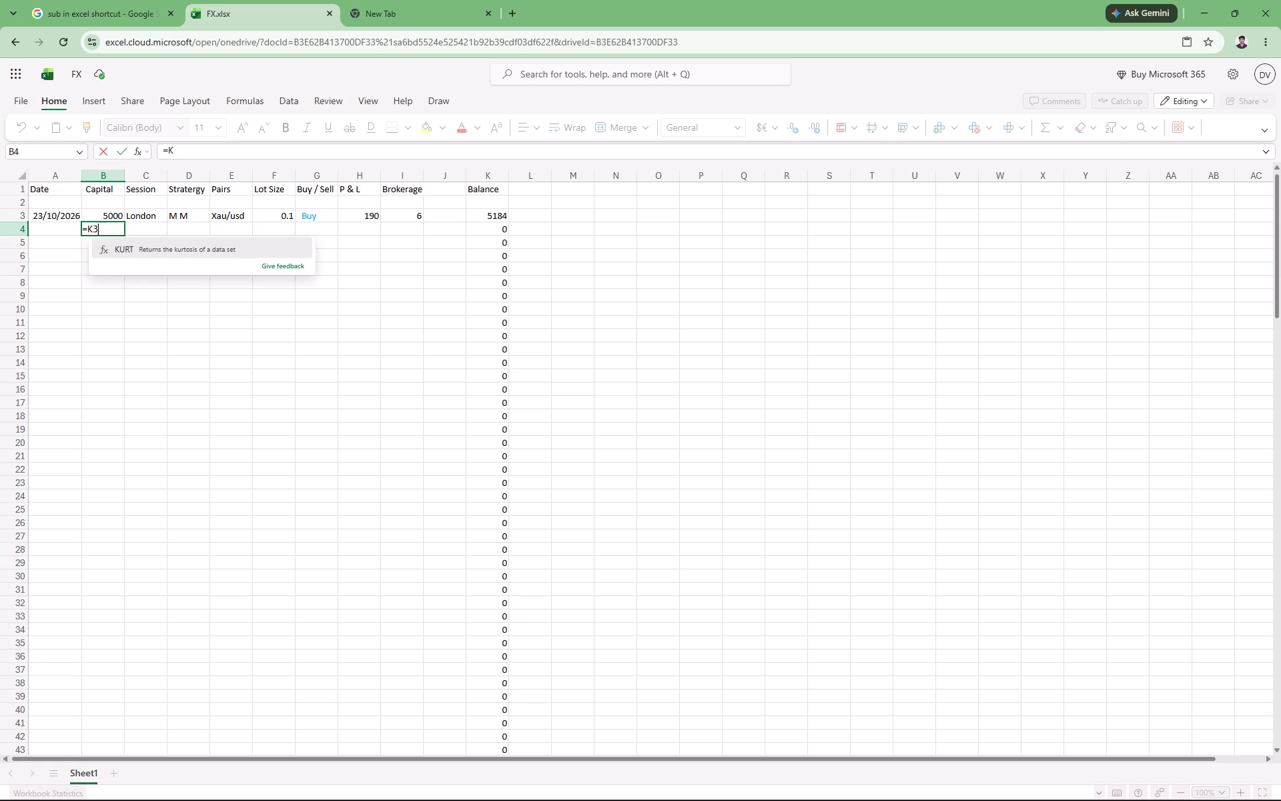
key("3")
left_click(109, 246)
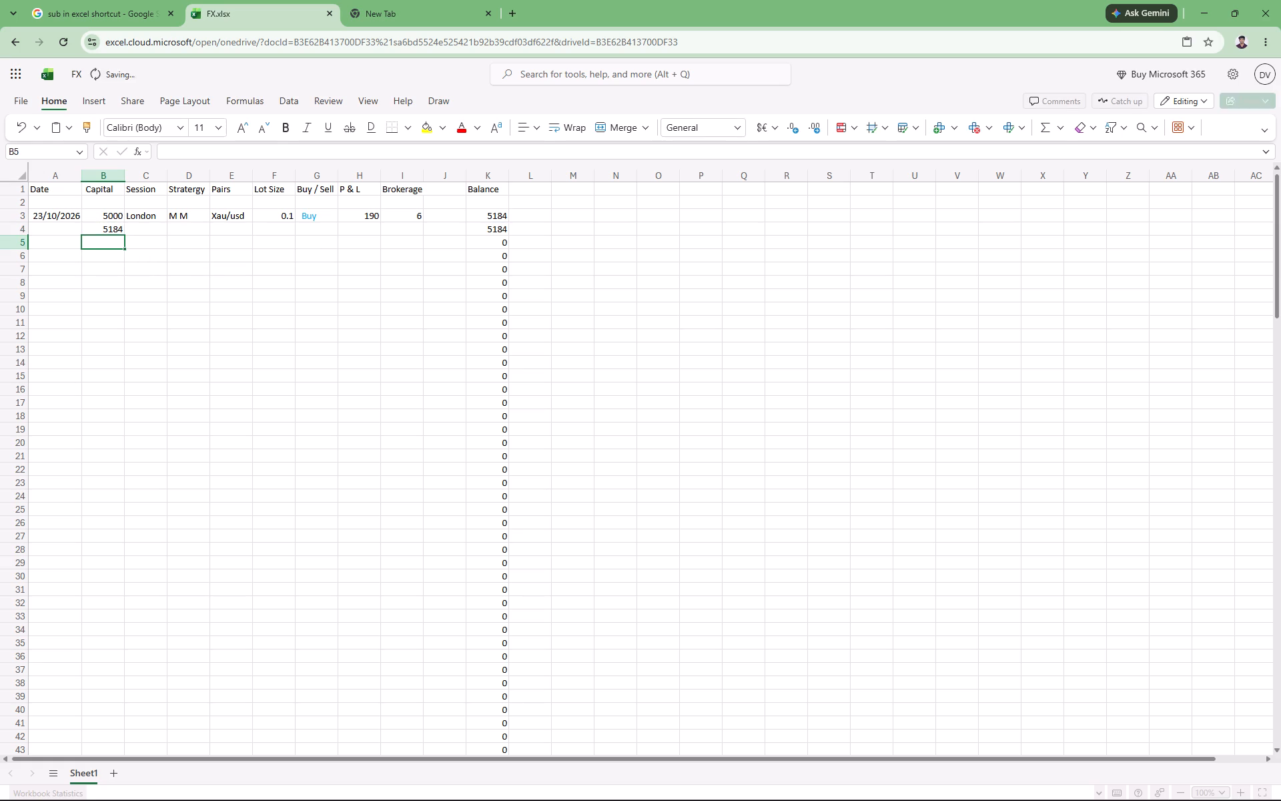
Fill the carry-forward formula from B4 down the Capital column to row 170.
left_click(117, 232)
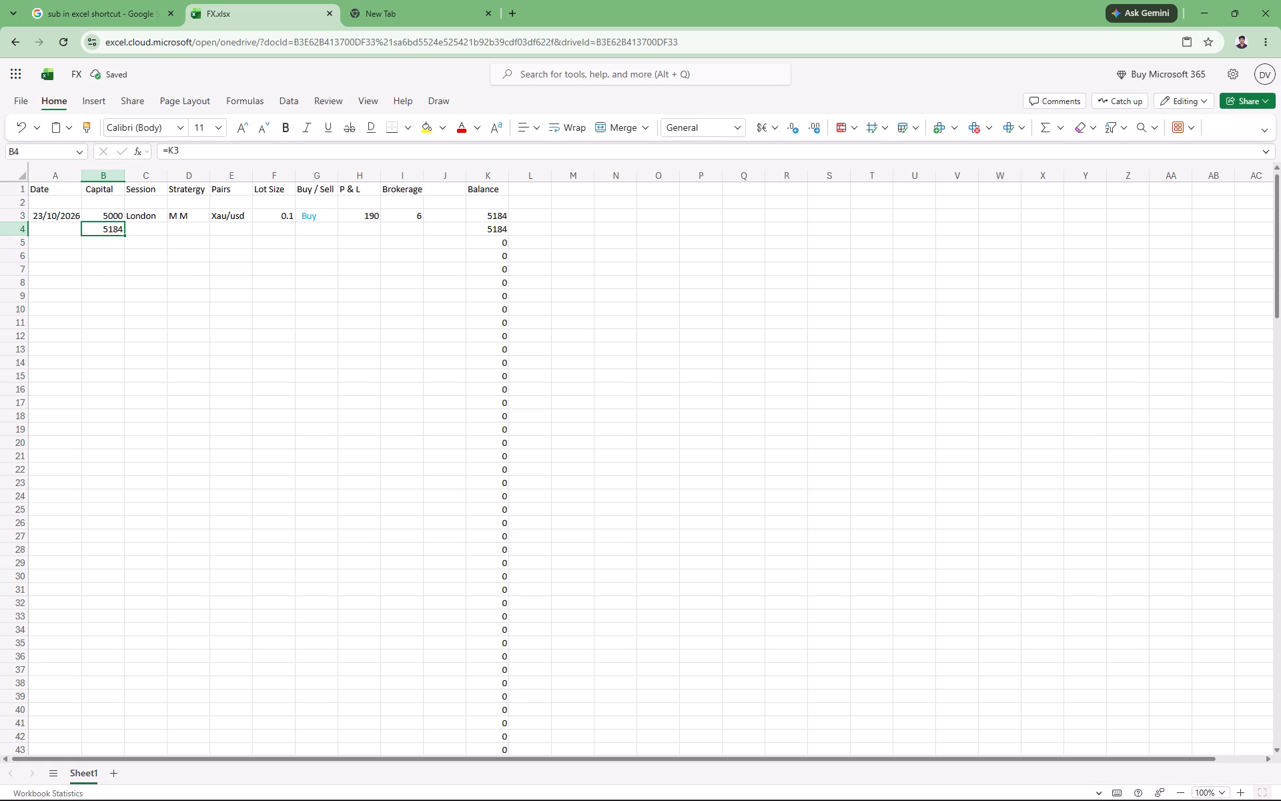
left_click_drag(124, 234, 145, 477)
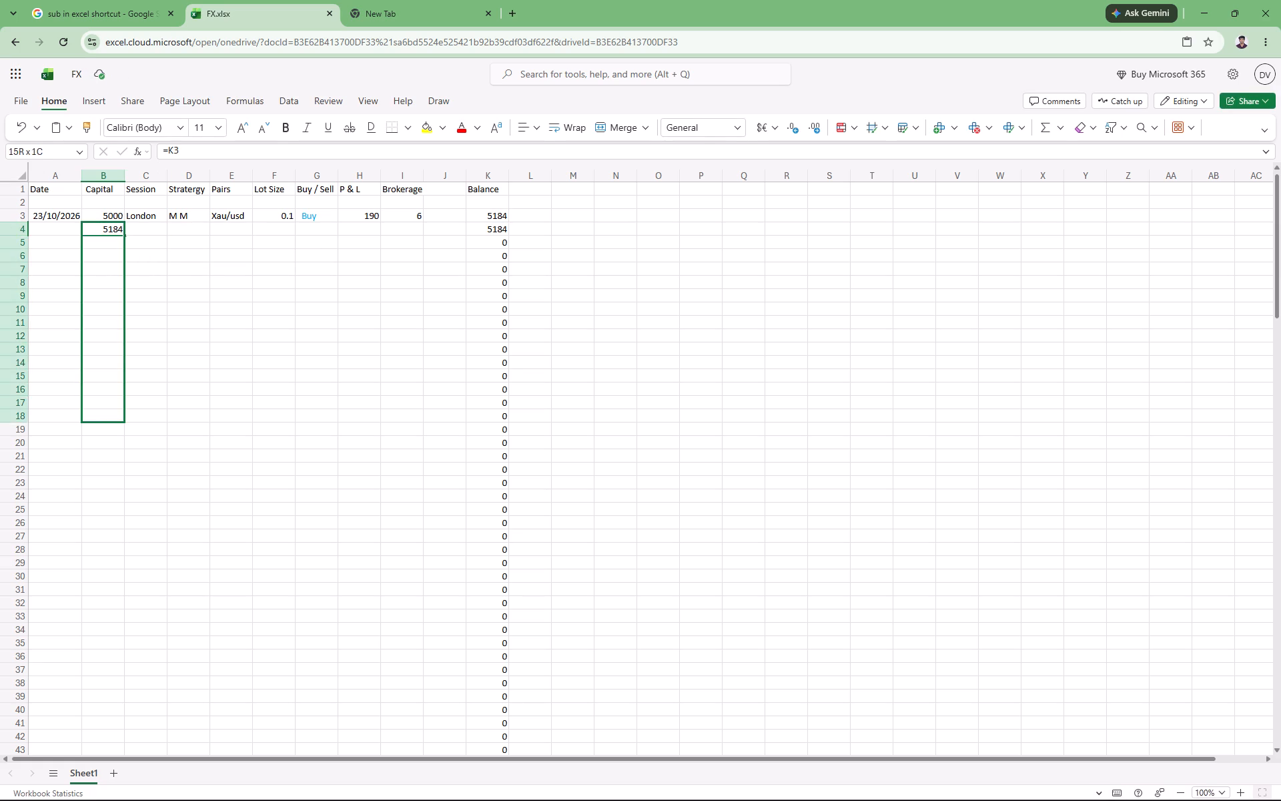
left_click_drag(145, 477, 201, 800)
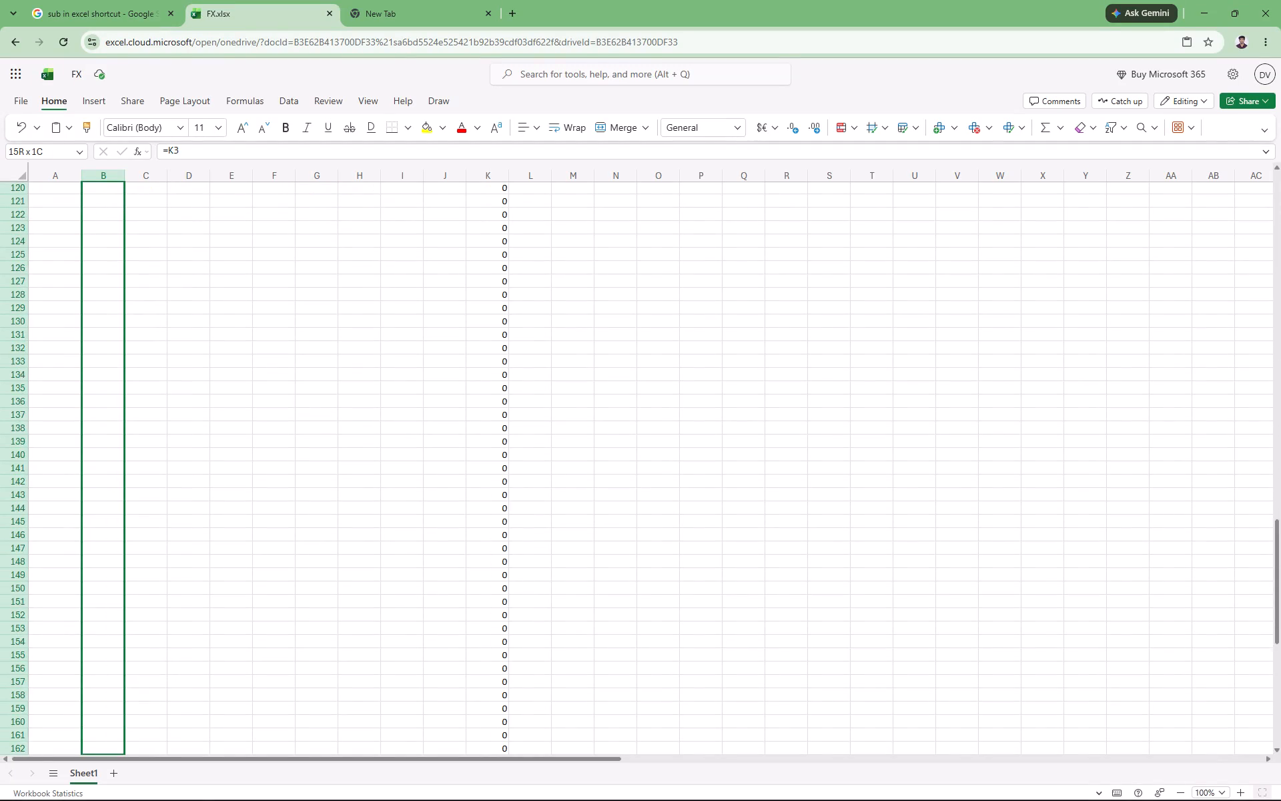
left_click_drag(201, 800, 198, 573)
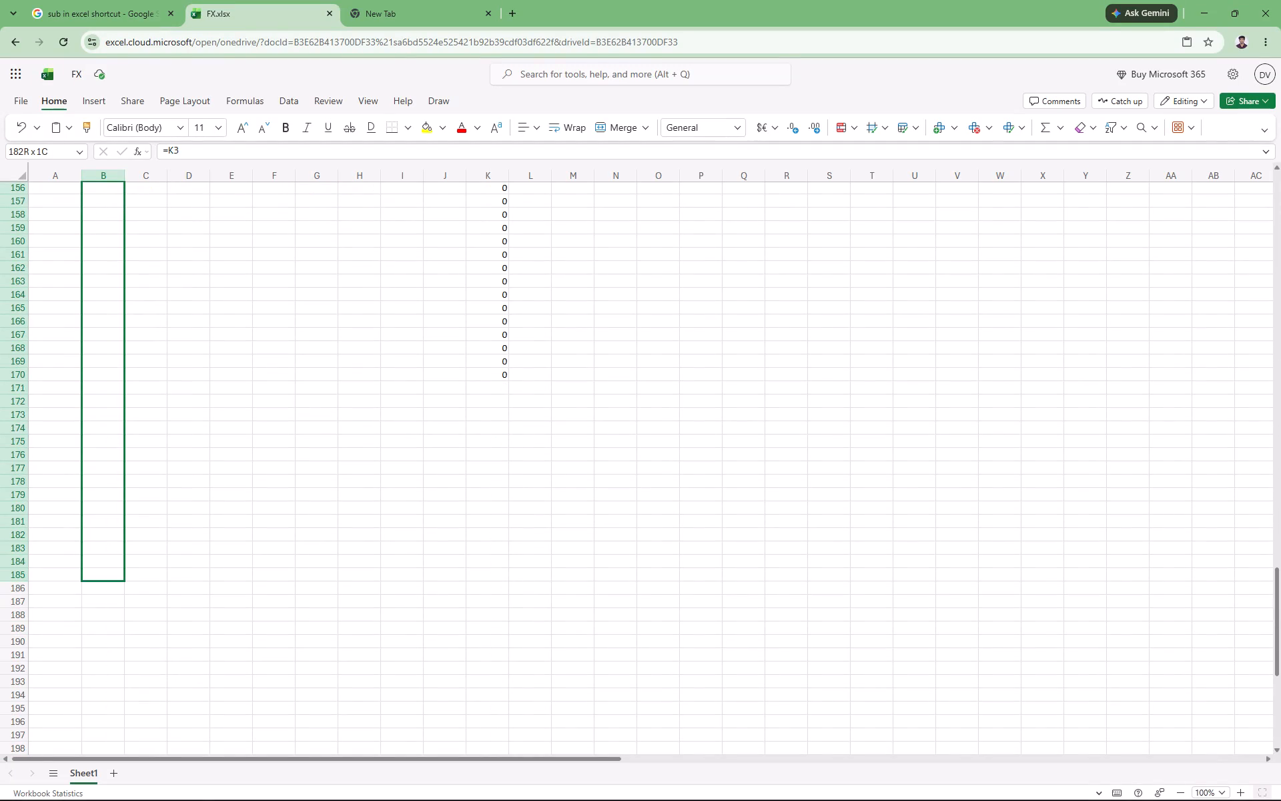
left_click_drag(198, 573, 162, 363)
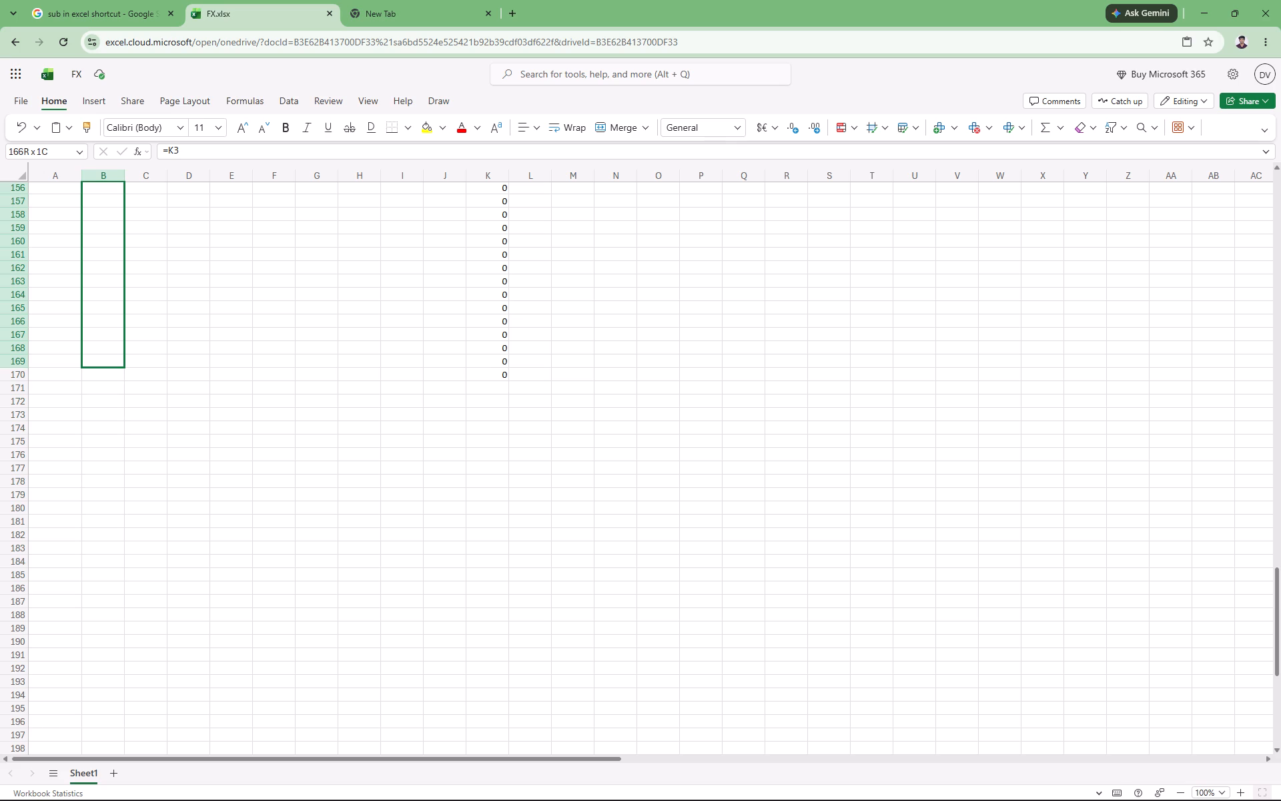
left_click_drag(162, 363, 162, 380)
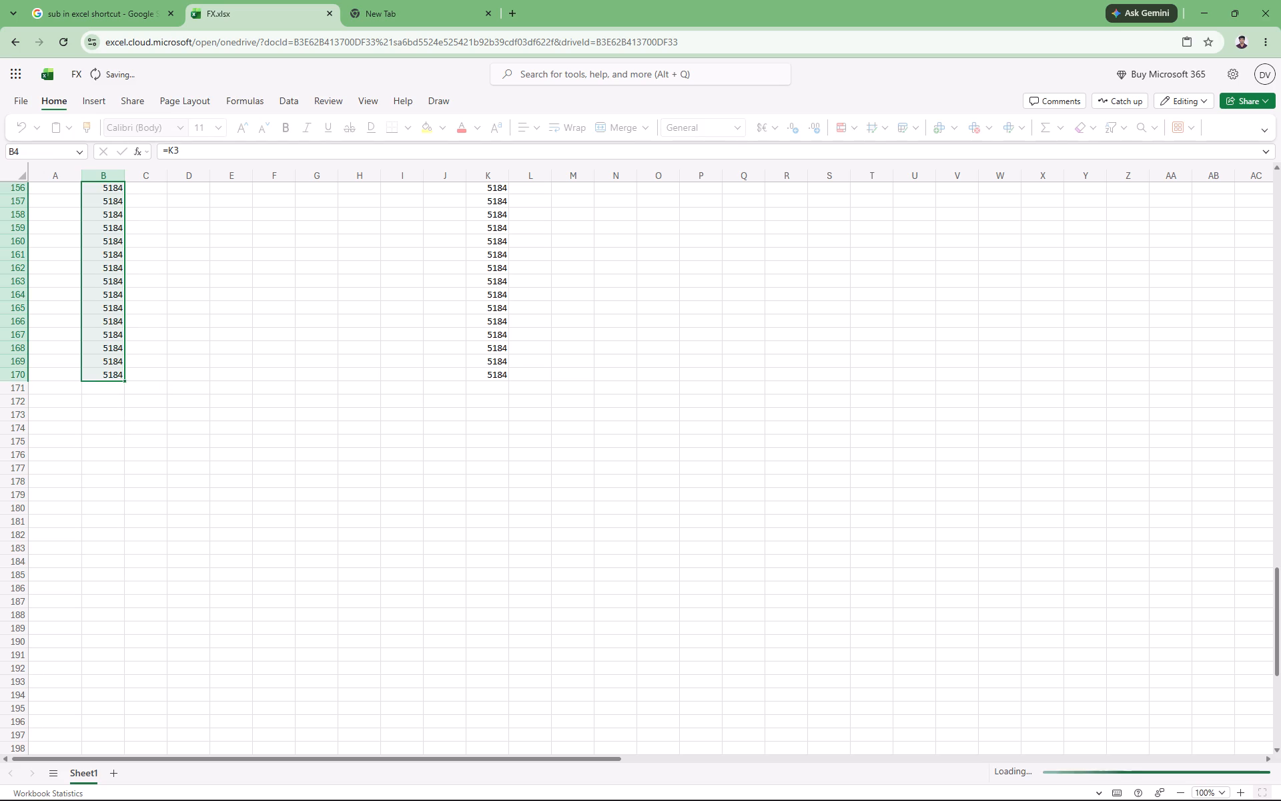
scroll(458, 387, "up", 20)
scroll(458, 387, "up", 4)
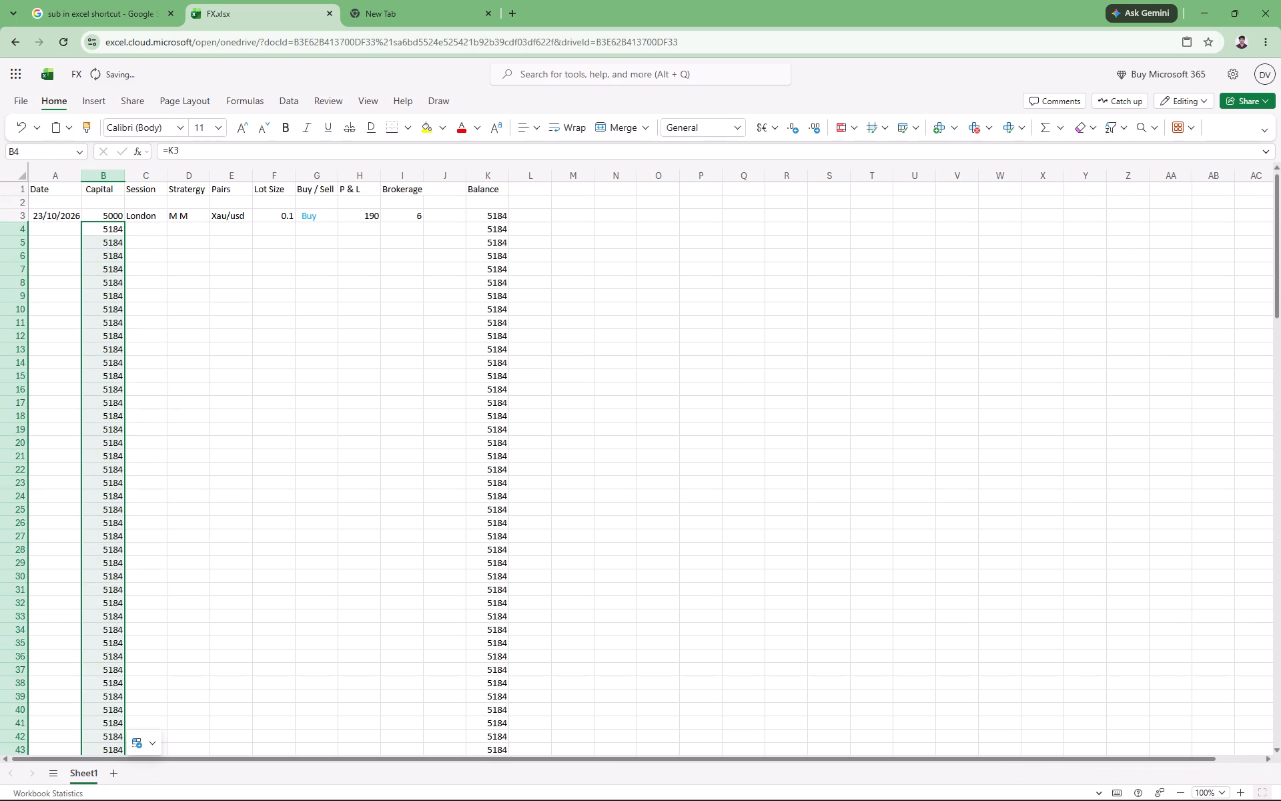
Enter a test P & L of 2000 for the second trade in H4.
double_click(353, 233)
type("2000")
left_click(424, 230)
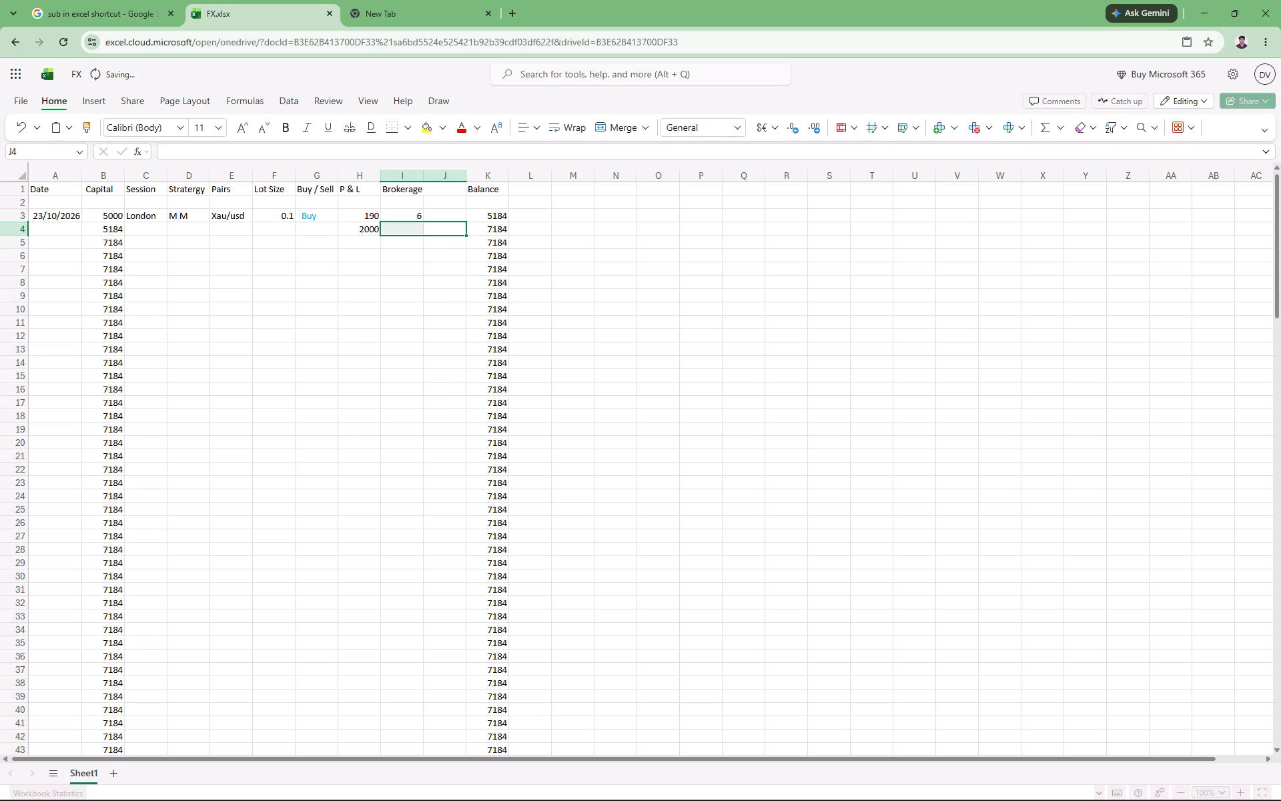
Replace the second trade's P & L in H4 with a loss of -80.
left_click(378, 230)
double_click(378, 230)
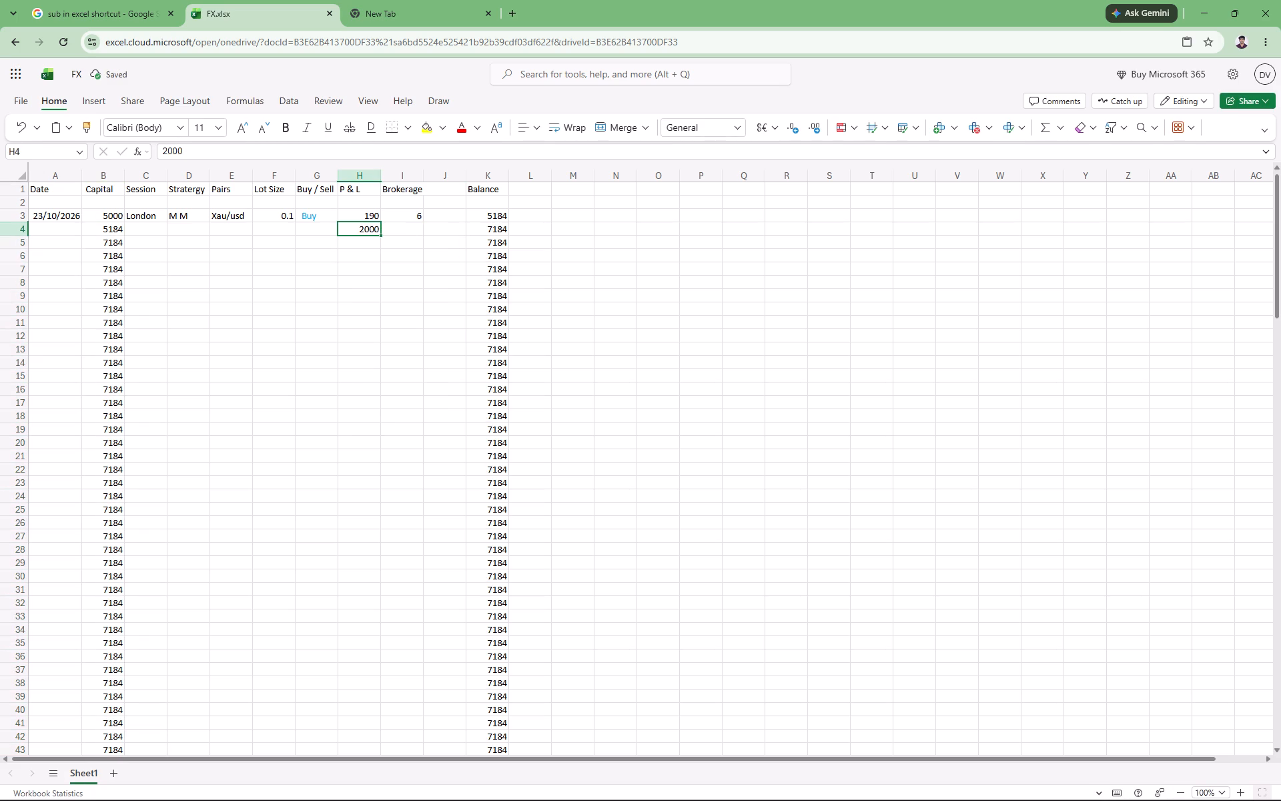
key("BackSpace")
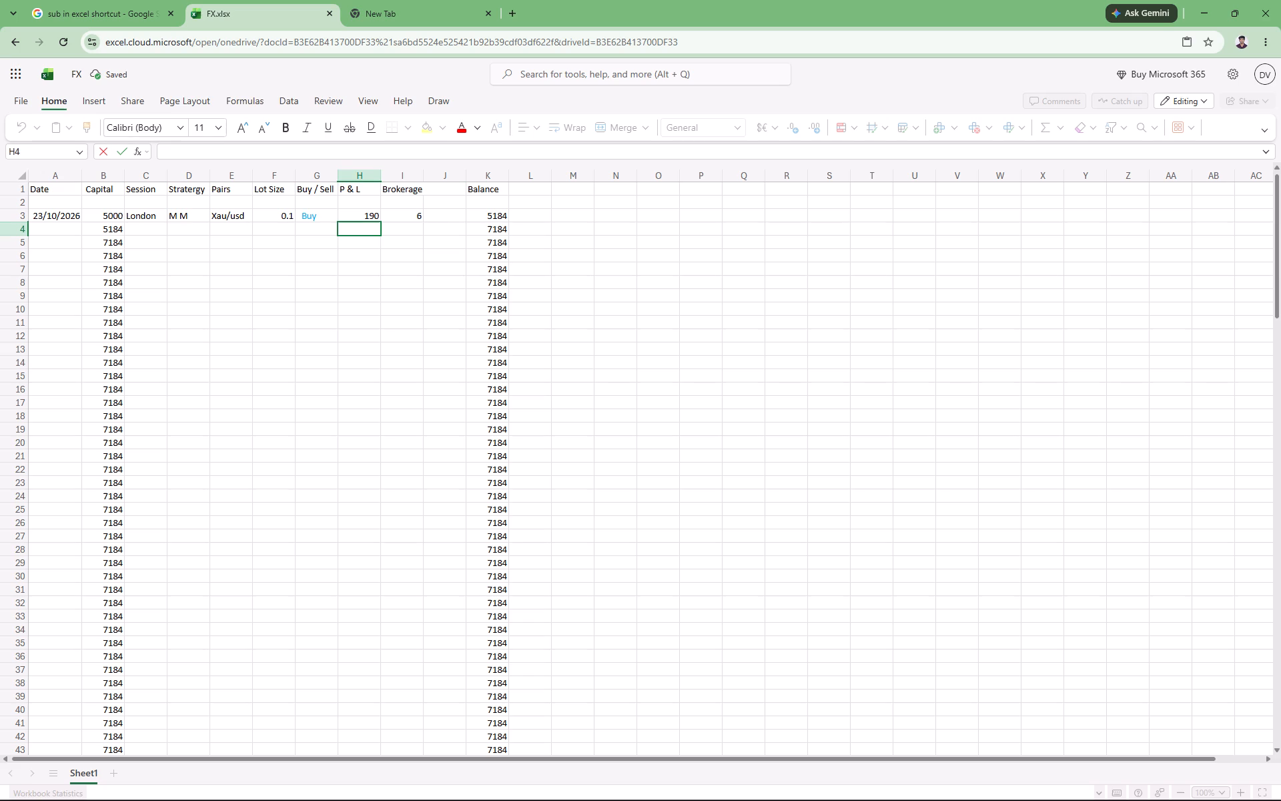
key("minus")
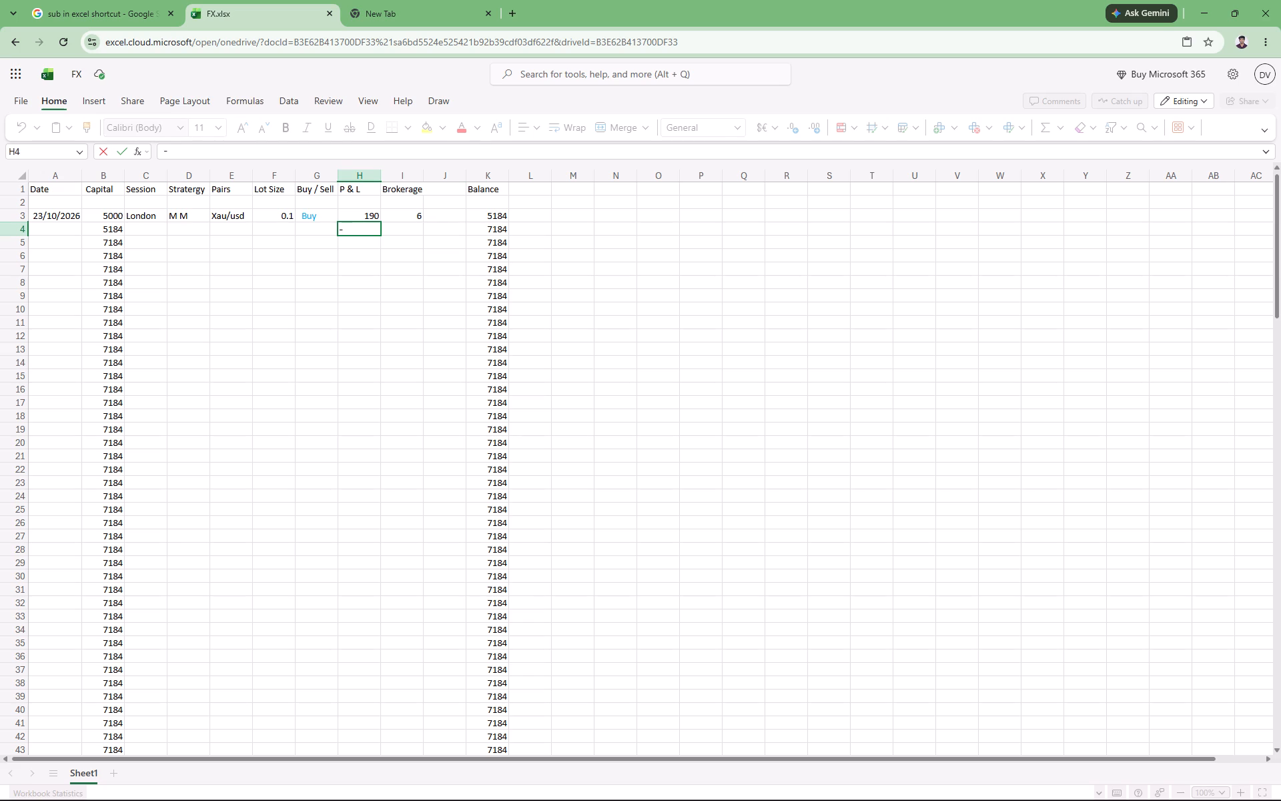
type("80")
left_click(413, 231)
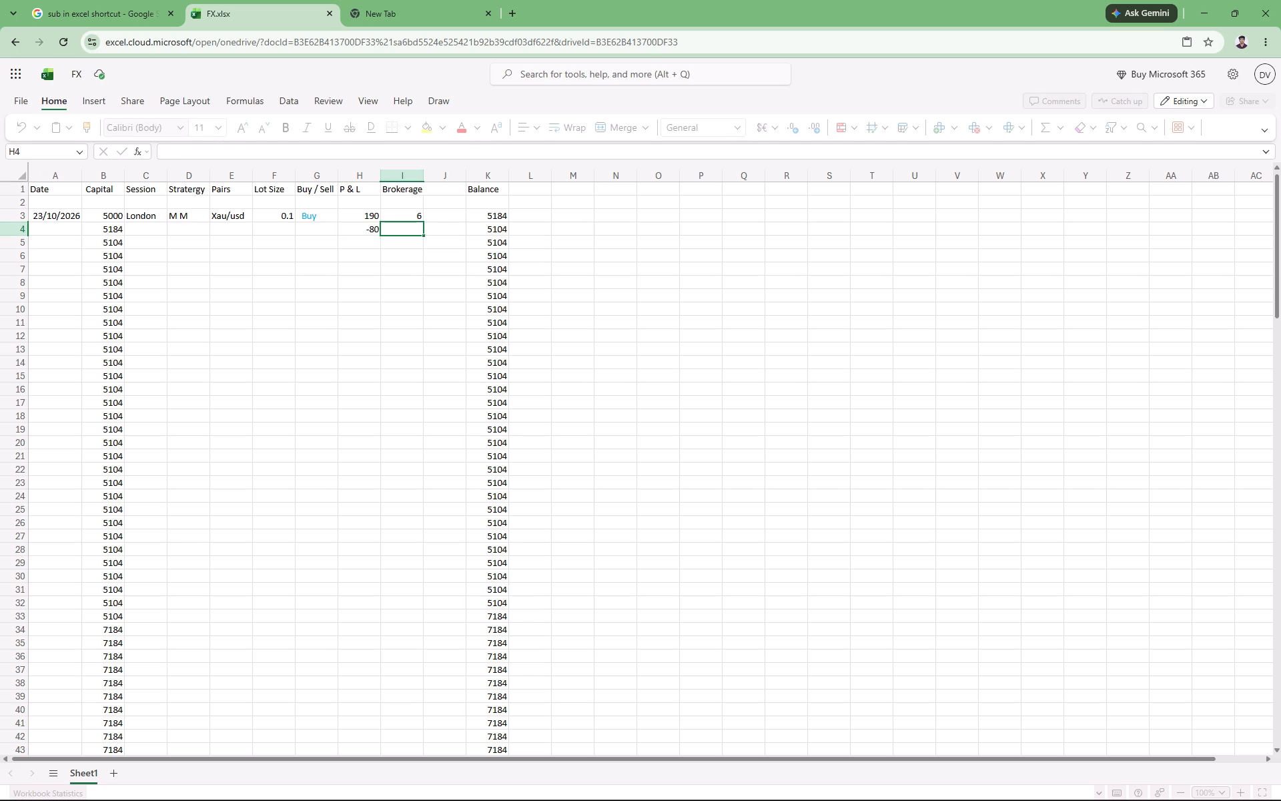
Enter a brokerage of 10 for the second trade in I4.
left_click(413, 231)
double_click(413, 231)
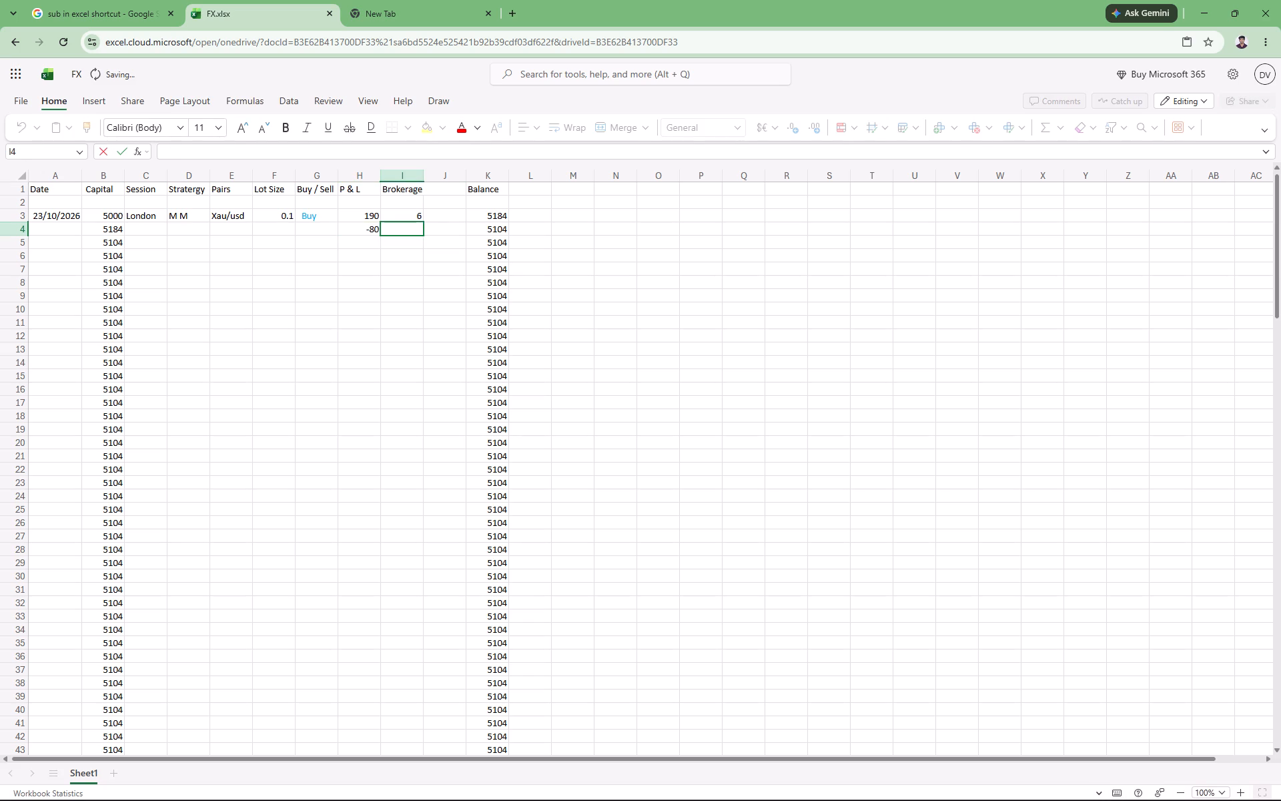
type("10")
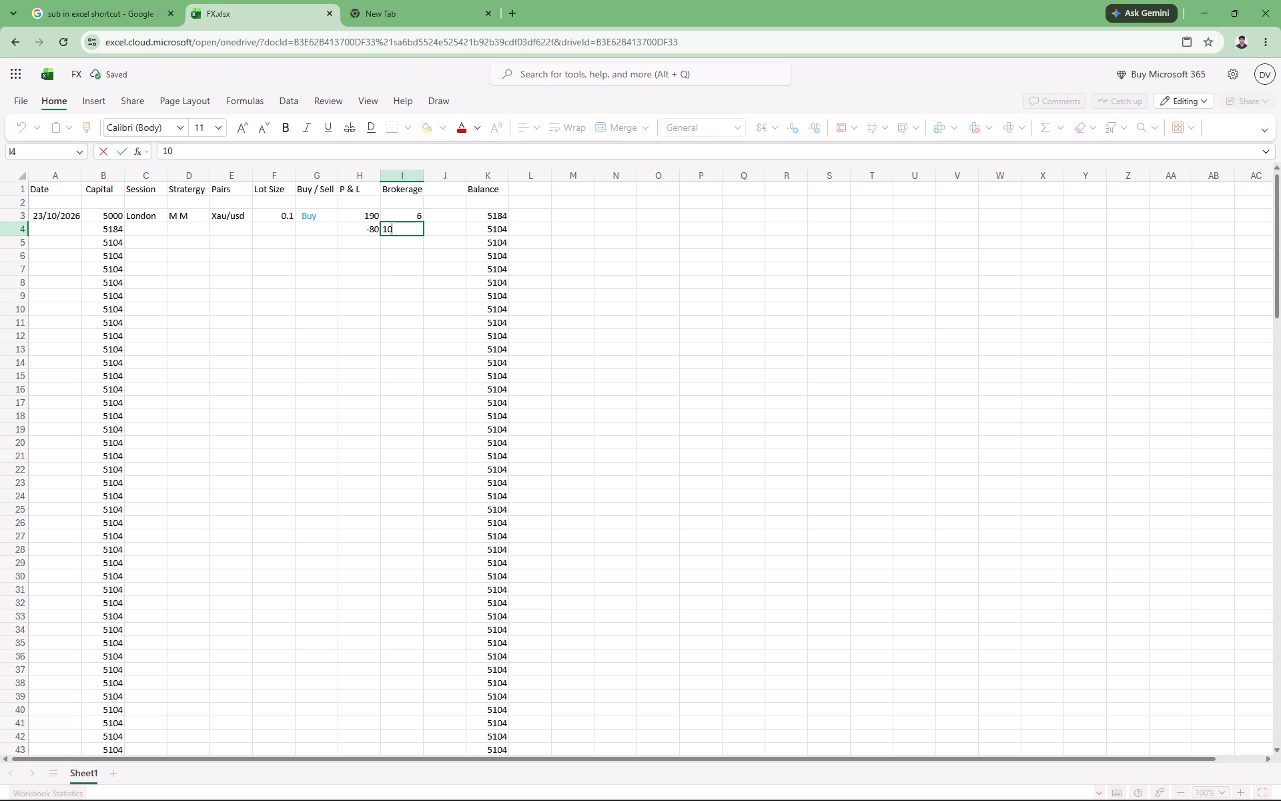
left_click(482, 233)
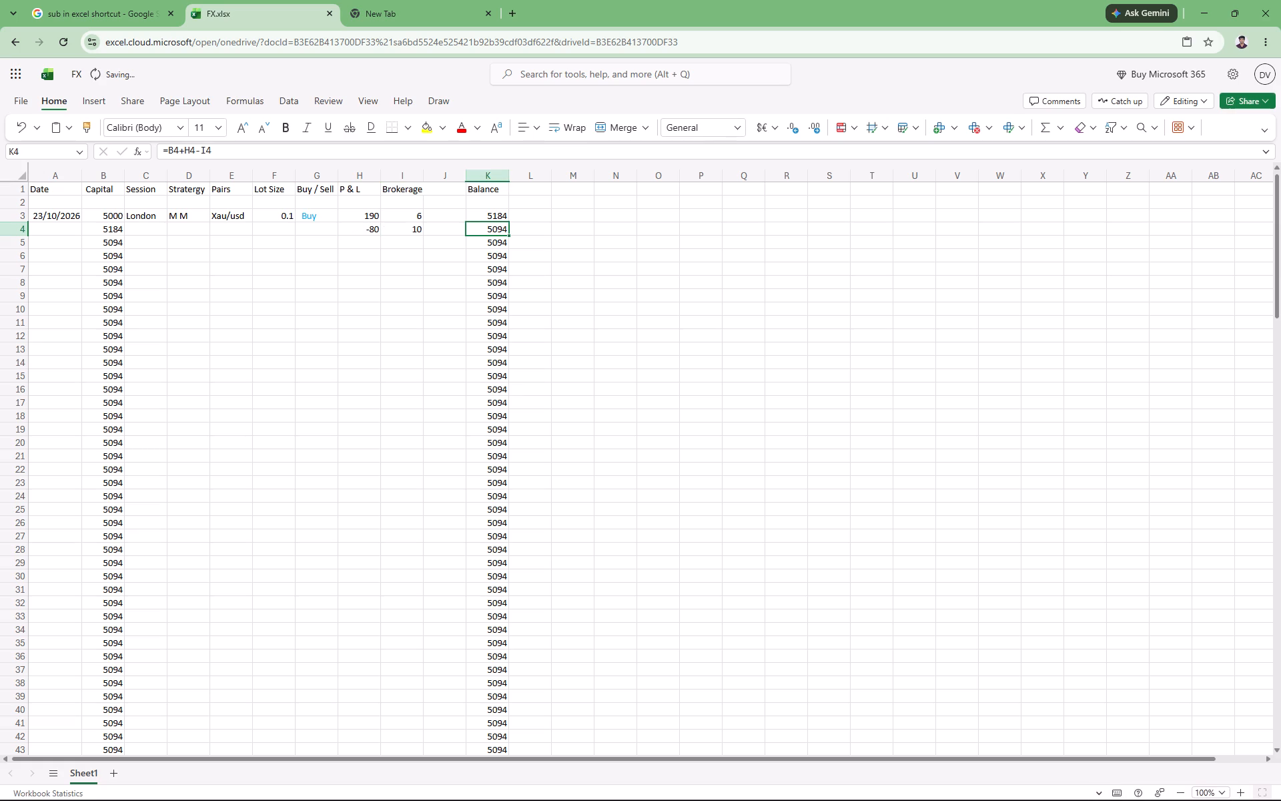
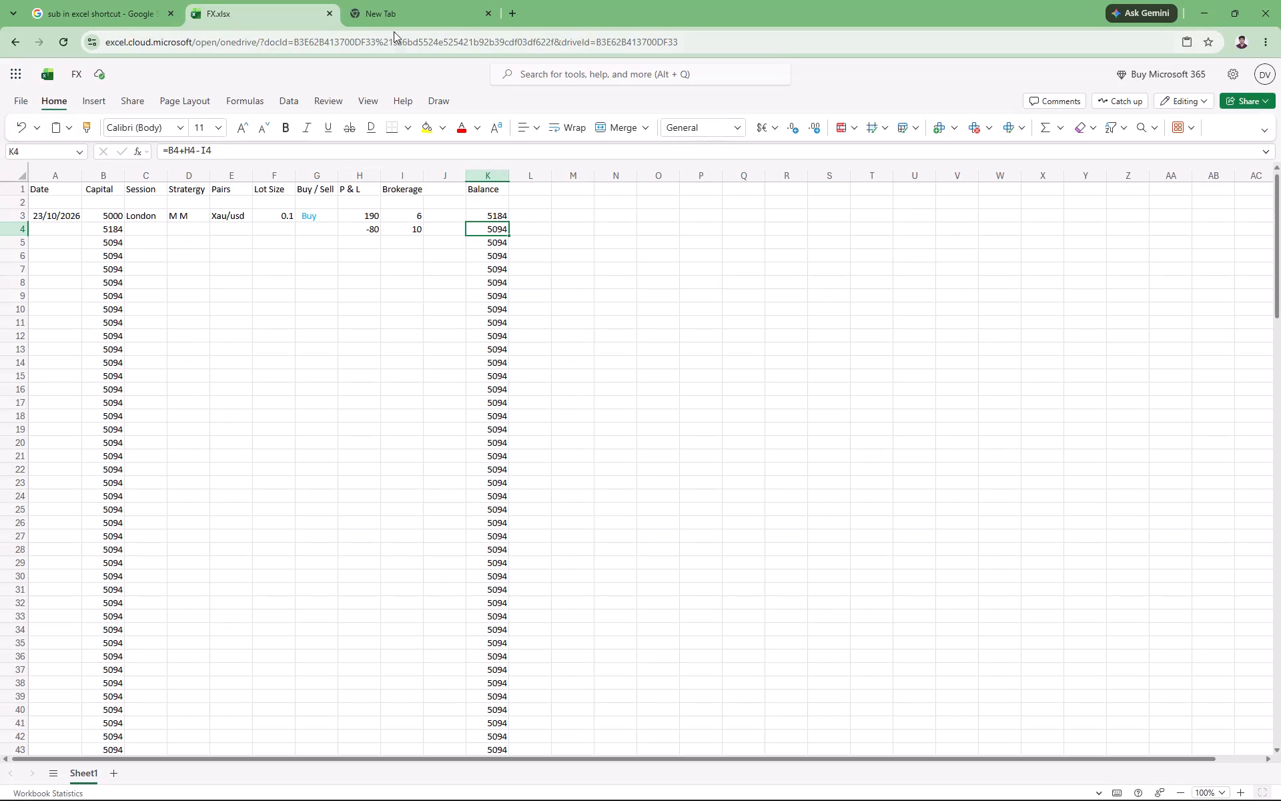
Switch to the Google results and search for "color fill shortcut in excel".
left_click(147, 7)
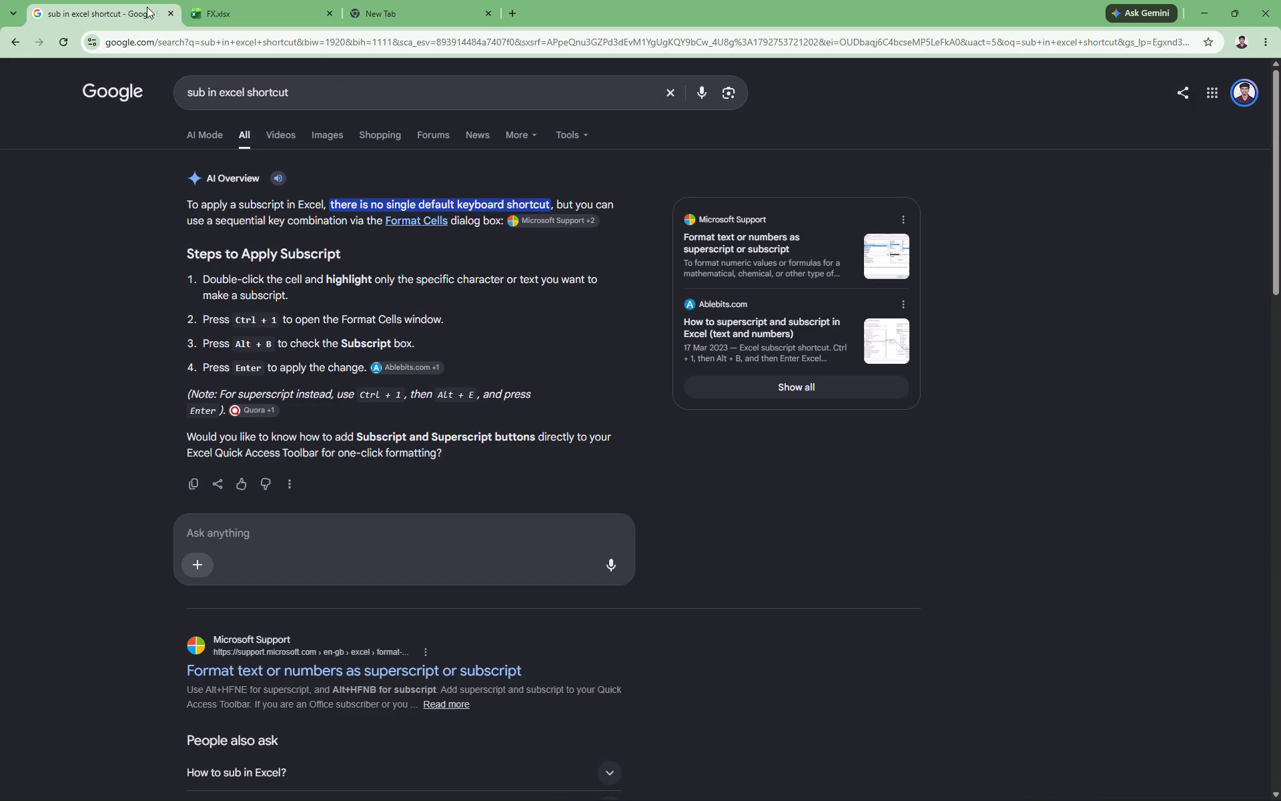
left_click_drag(321, 83, 161, 84)
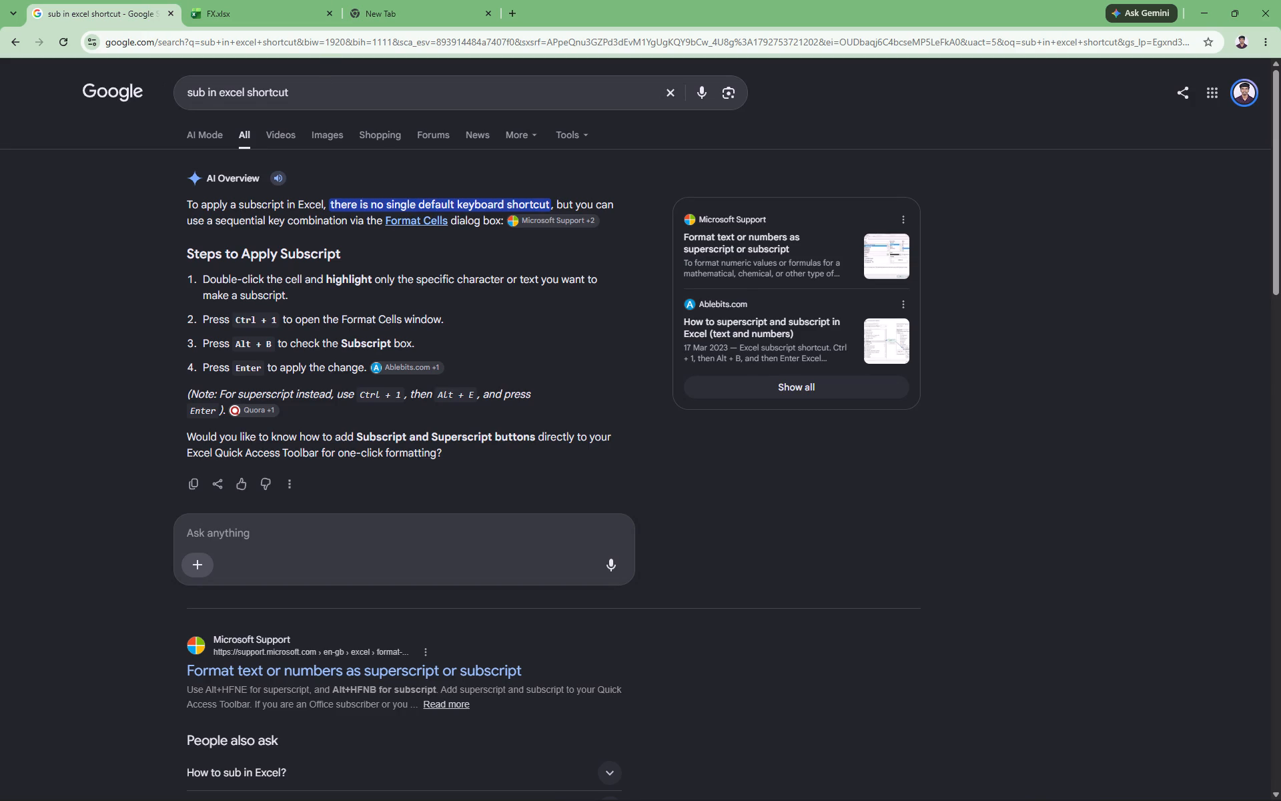
double_click(306, 90)
key("BackSpace")
key("BackSpace")
key("BackSpace")
key("BackSpace")
key("BackSpace")
key("BackSpace")
key("BackSpace")
key("BackSpace")
key("BackSpace")
key("BackSpace")
key("BackSpace")
key("BackSpace")
key("BackSpace")
key("BackSpace")
key("BackSpace")
key("BackSpace")
key("BackSpace")
key("BackSpace")
key("BackSpace")
key("BackSpace")
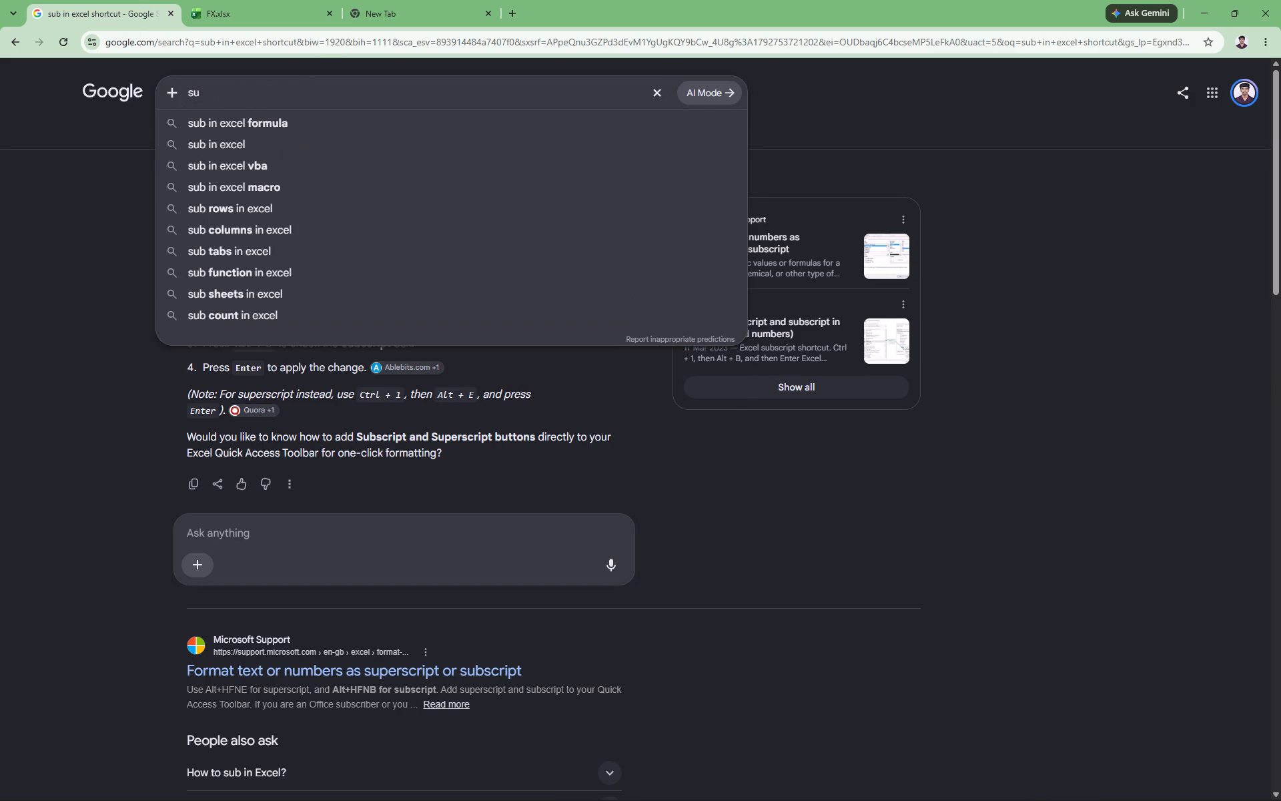
type("colort")
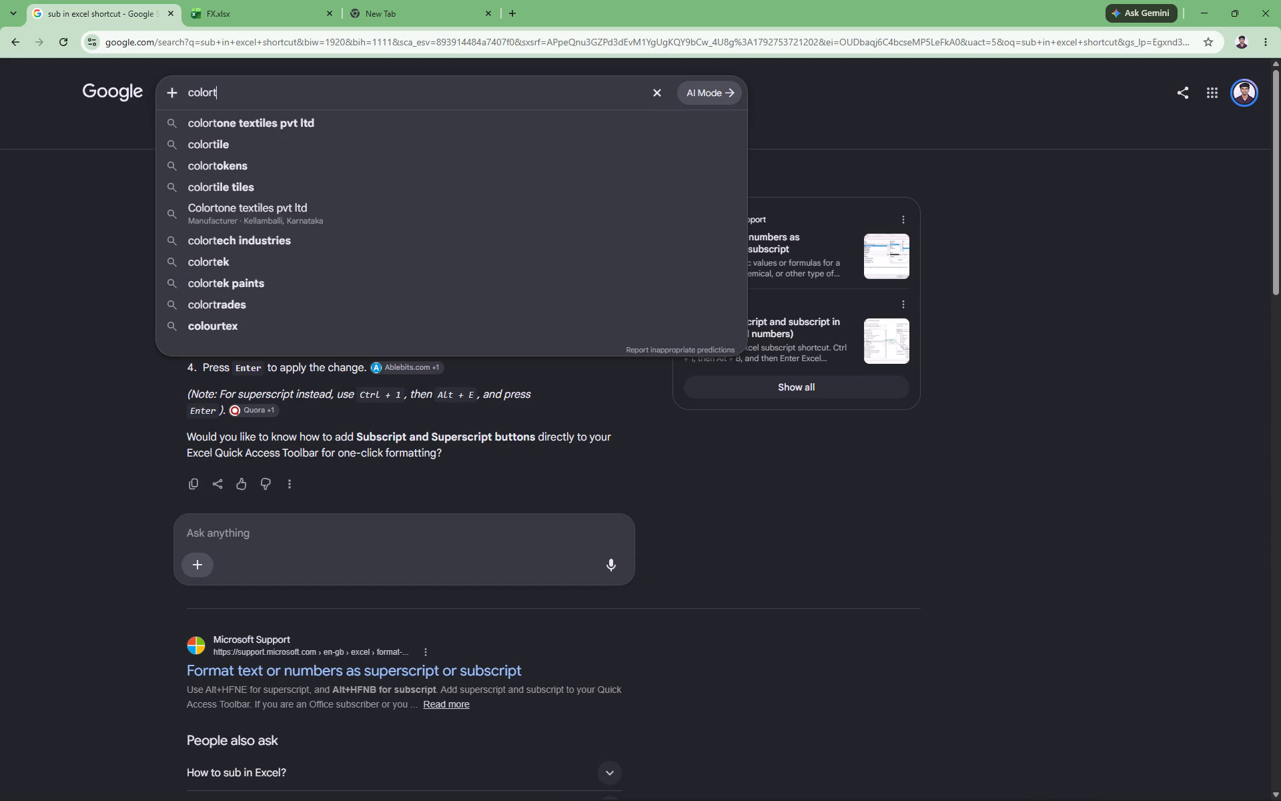
key("BackSpace")
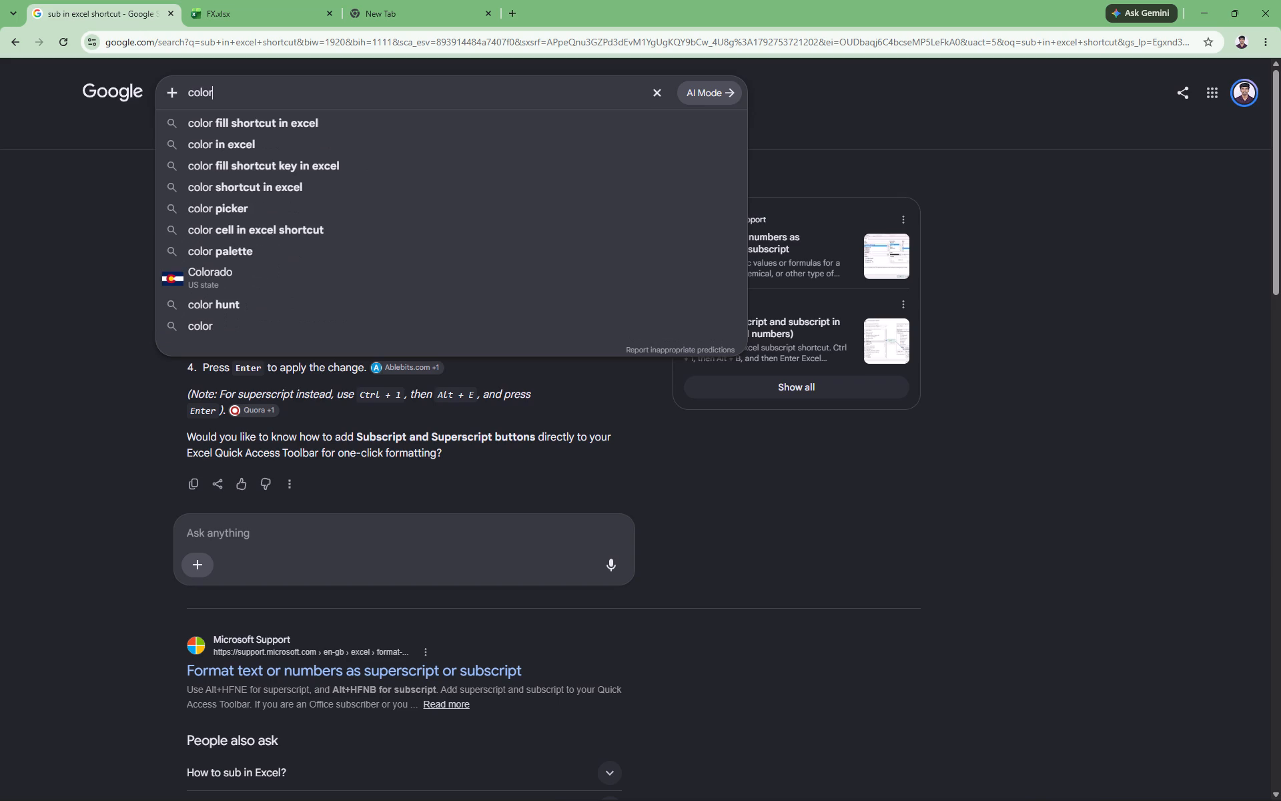
left_click(288, 119)
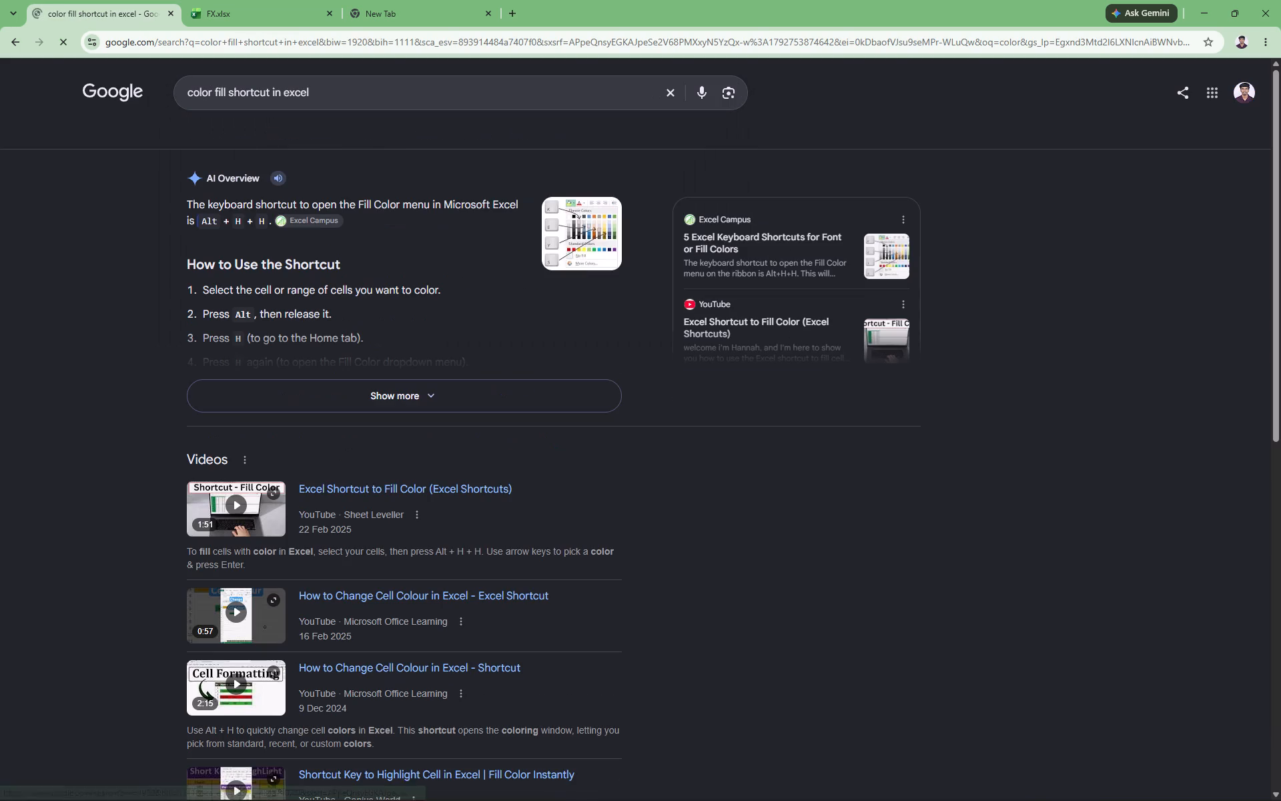
Refine the Google search to "color fill shortcut in excel for negative numbers".
left_click(322, 92)
key("space")
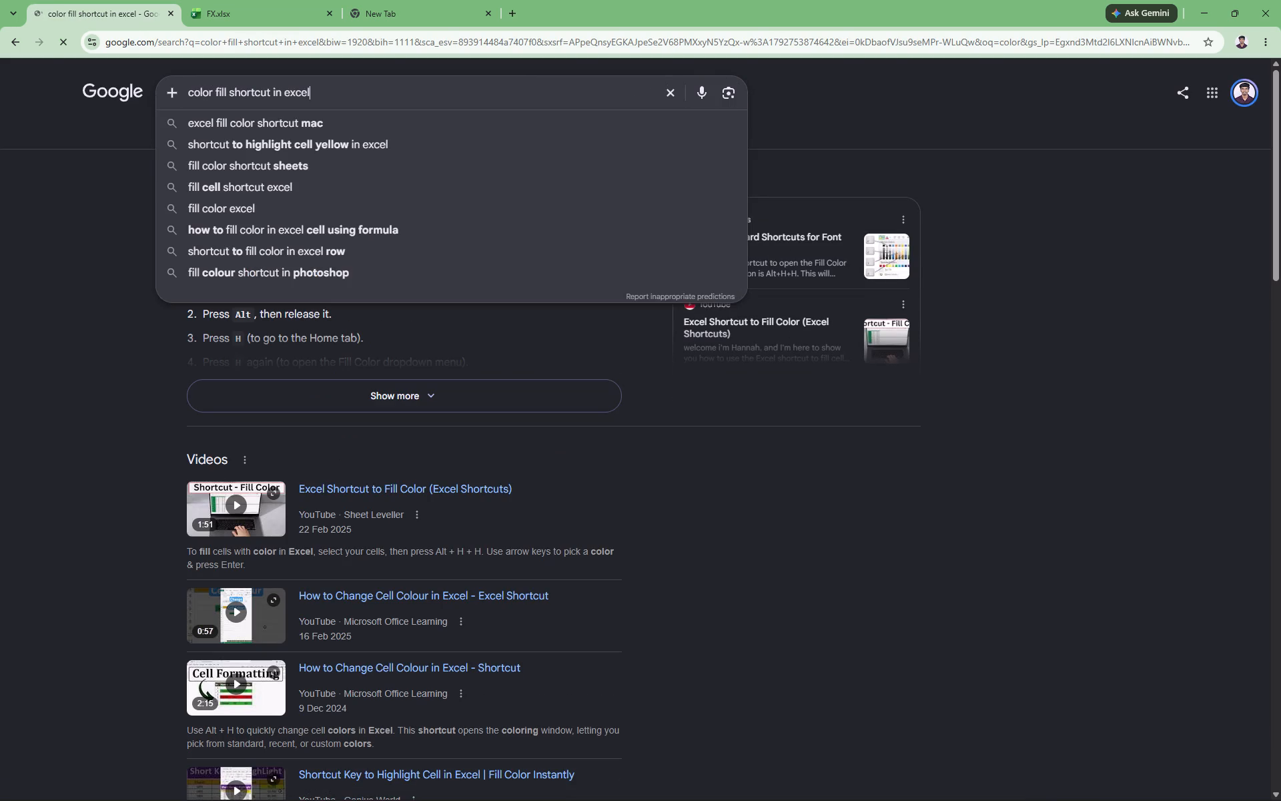
type("for")
key("space")
type("ne")
key("g")
key("a")
left_click(343, 115)
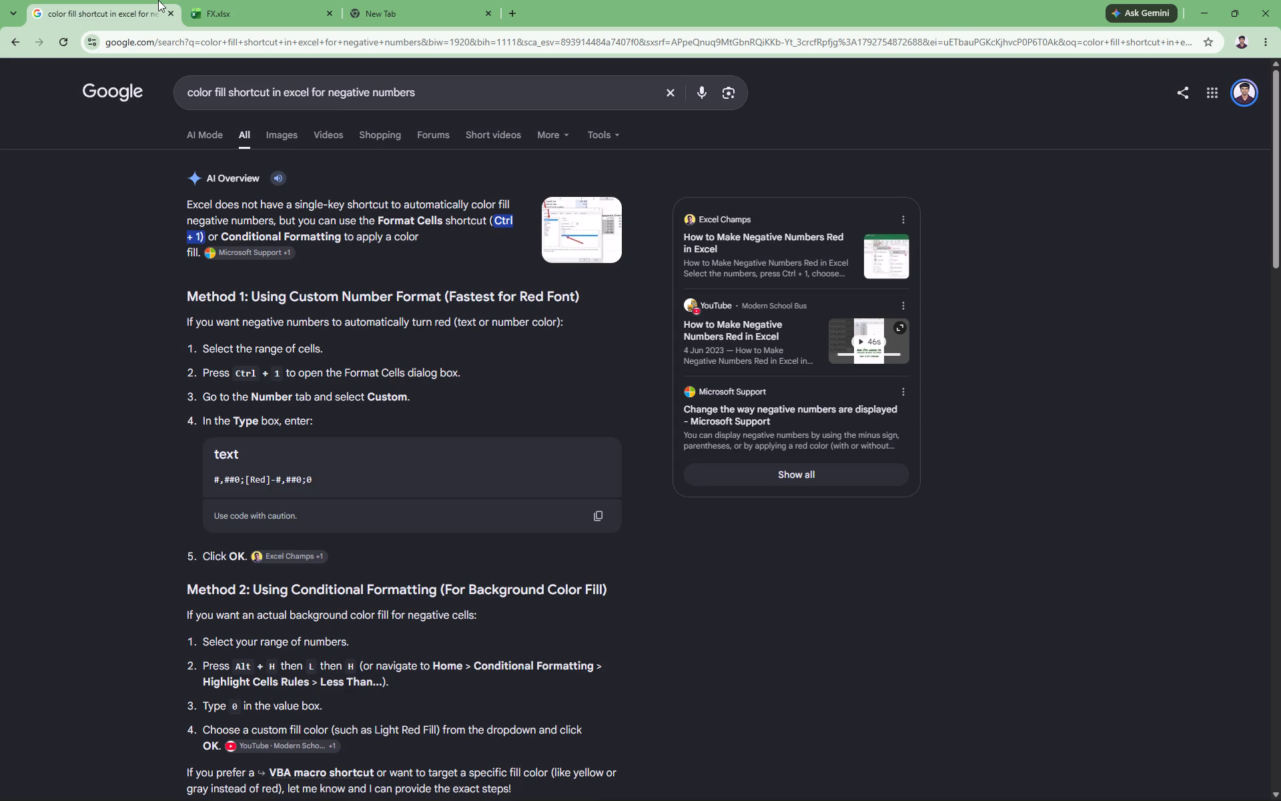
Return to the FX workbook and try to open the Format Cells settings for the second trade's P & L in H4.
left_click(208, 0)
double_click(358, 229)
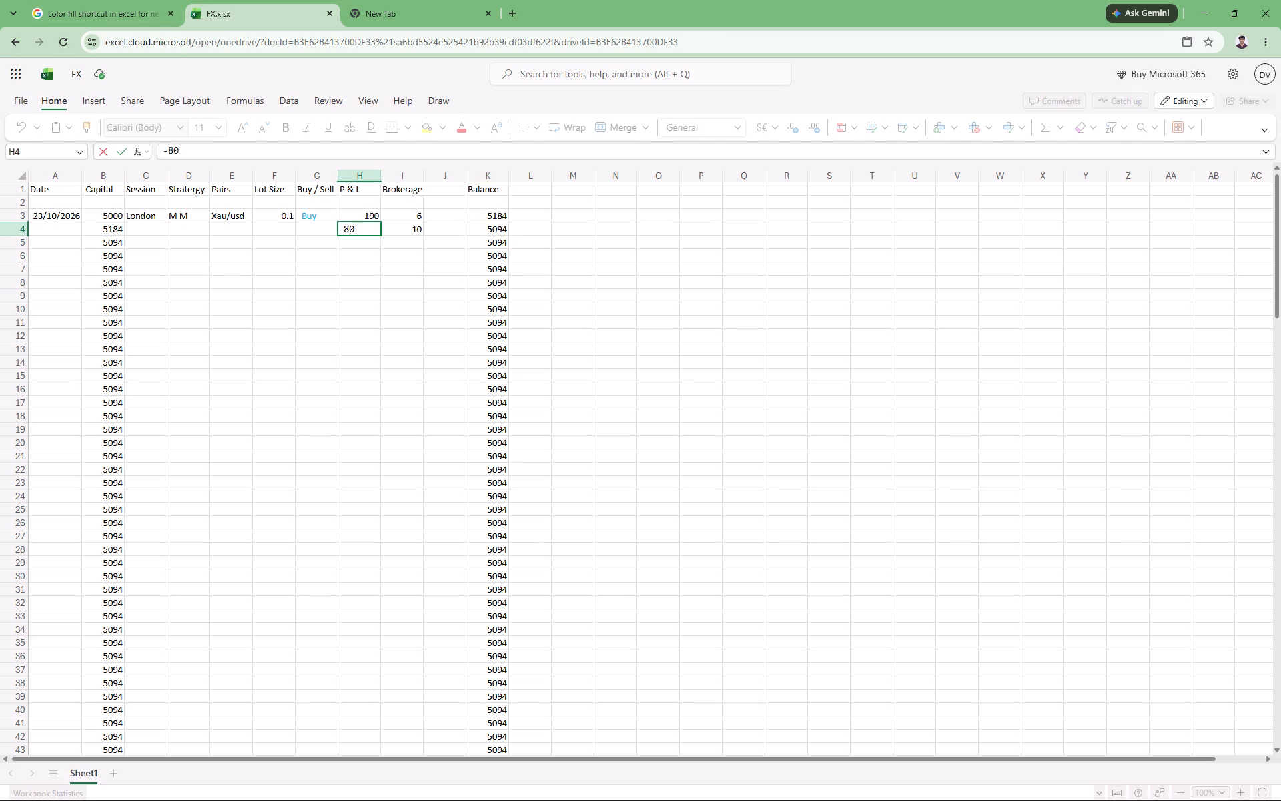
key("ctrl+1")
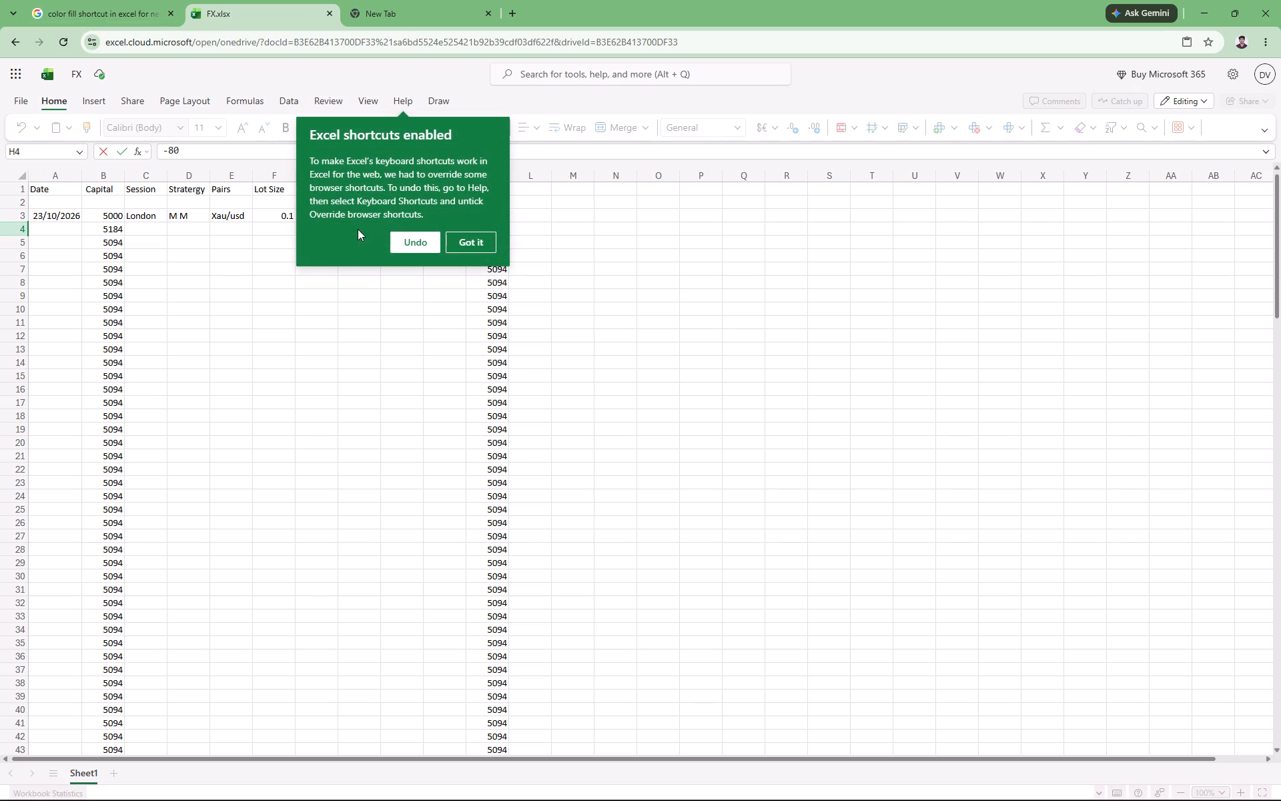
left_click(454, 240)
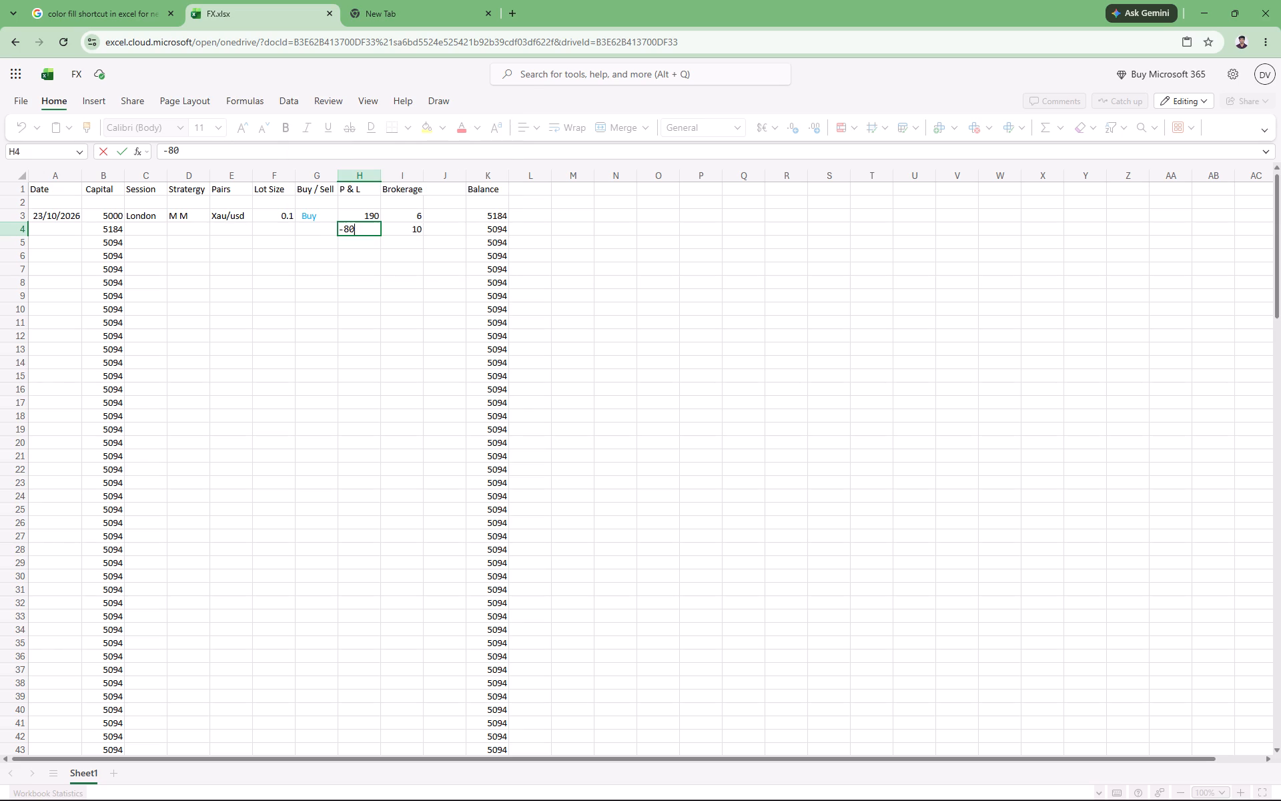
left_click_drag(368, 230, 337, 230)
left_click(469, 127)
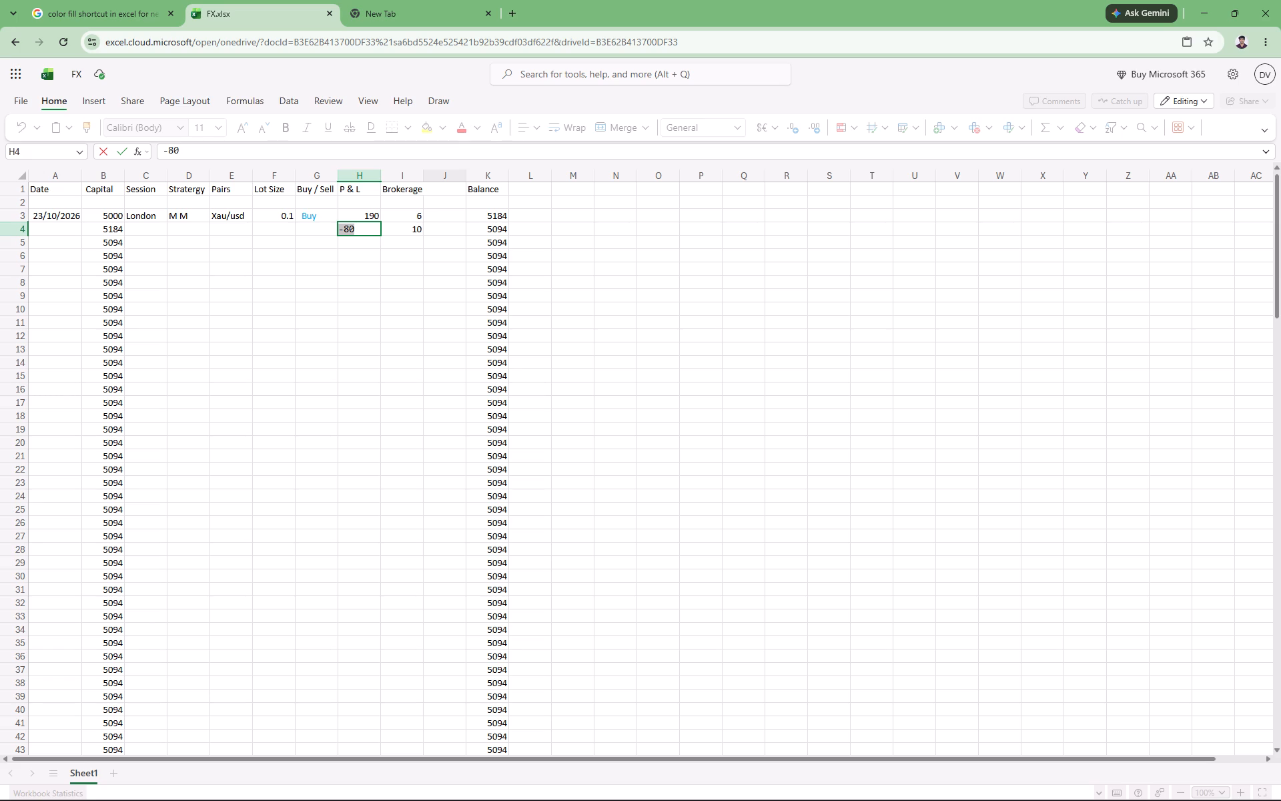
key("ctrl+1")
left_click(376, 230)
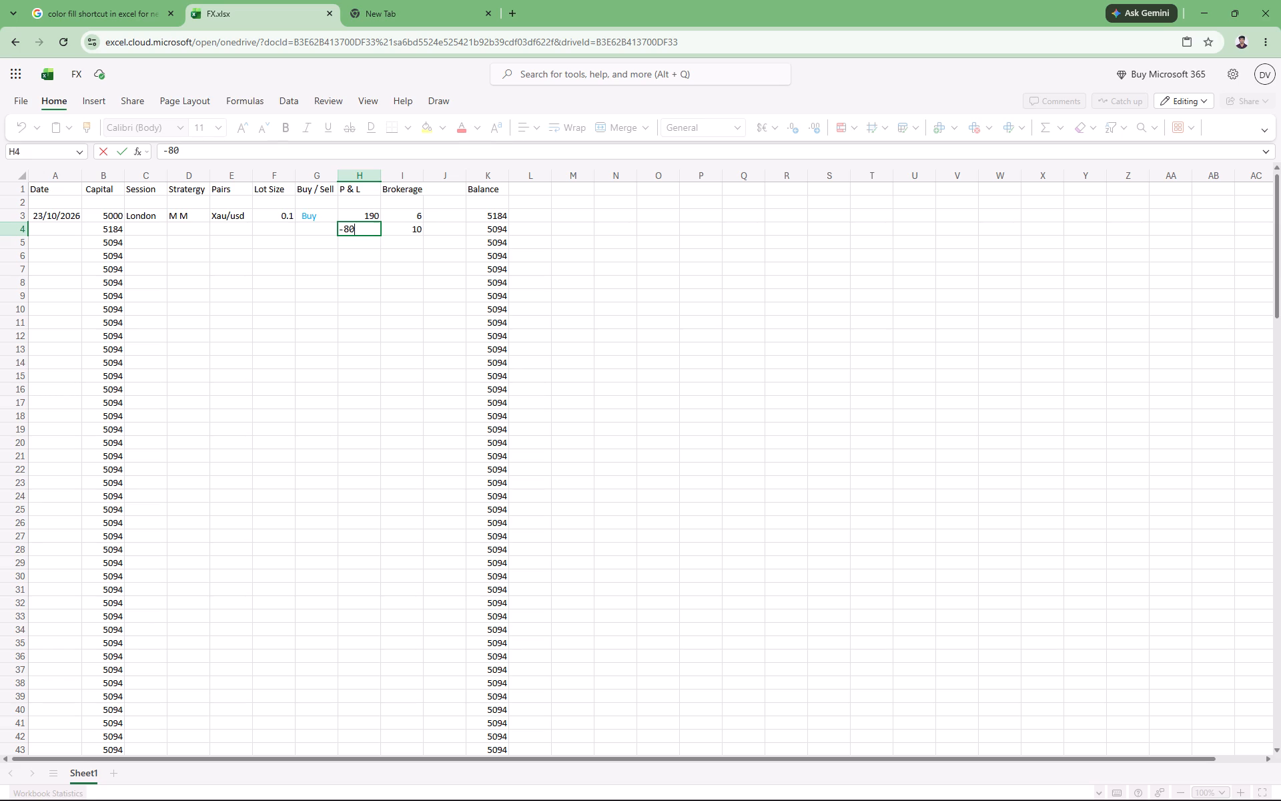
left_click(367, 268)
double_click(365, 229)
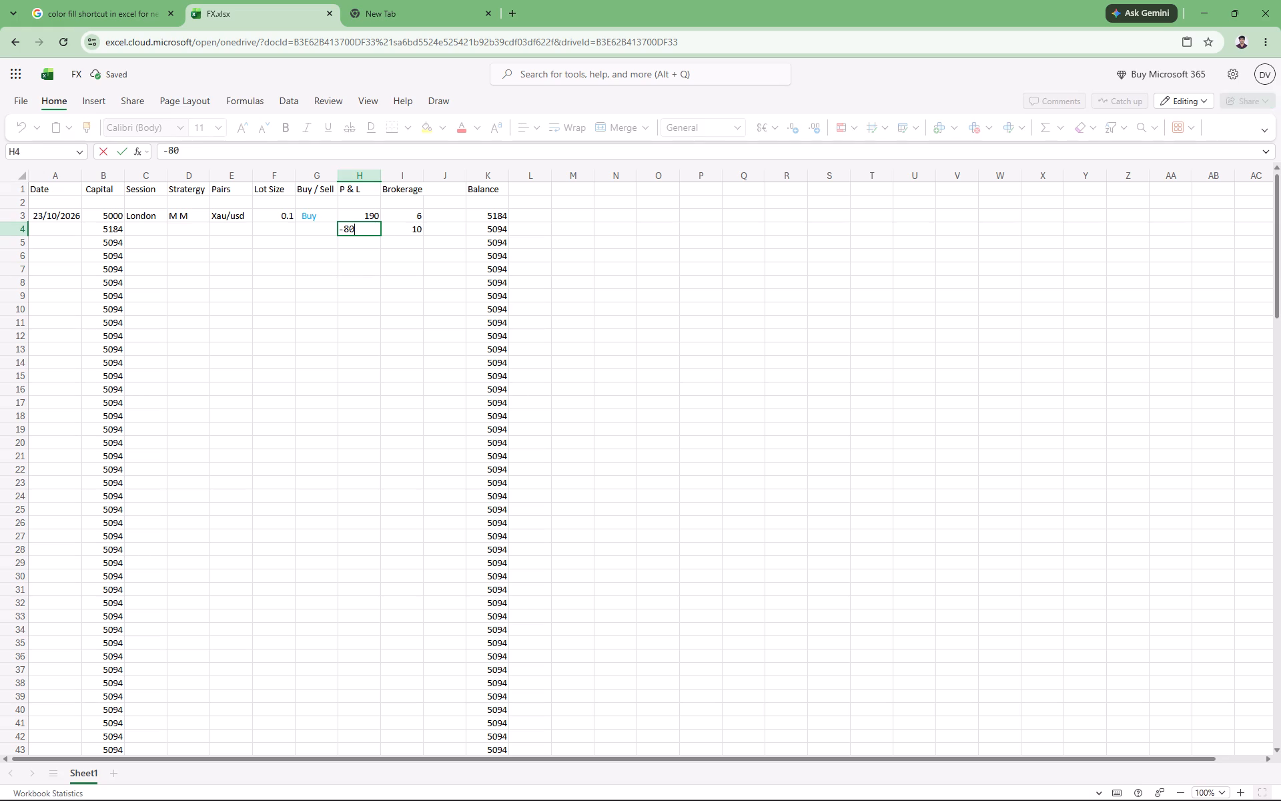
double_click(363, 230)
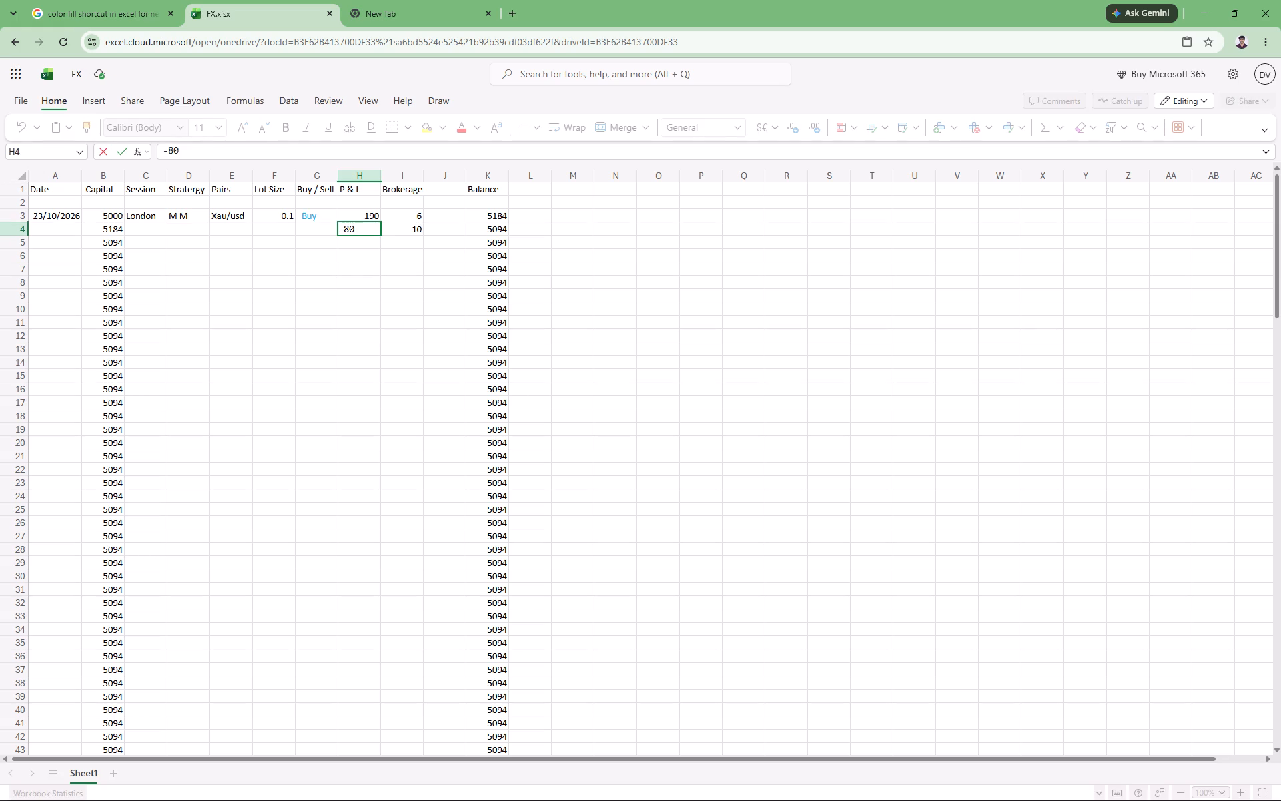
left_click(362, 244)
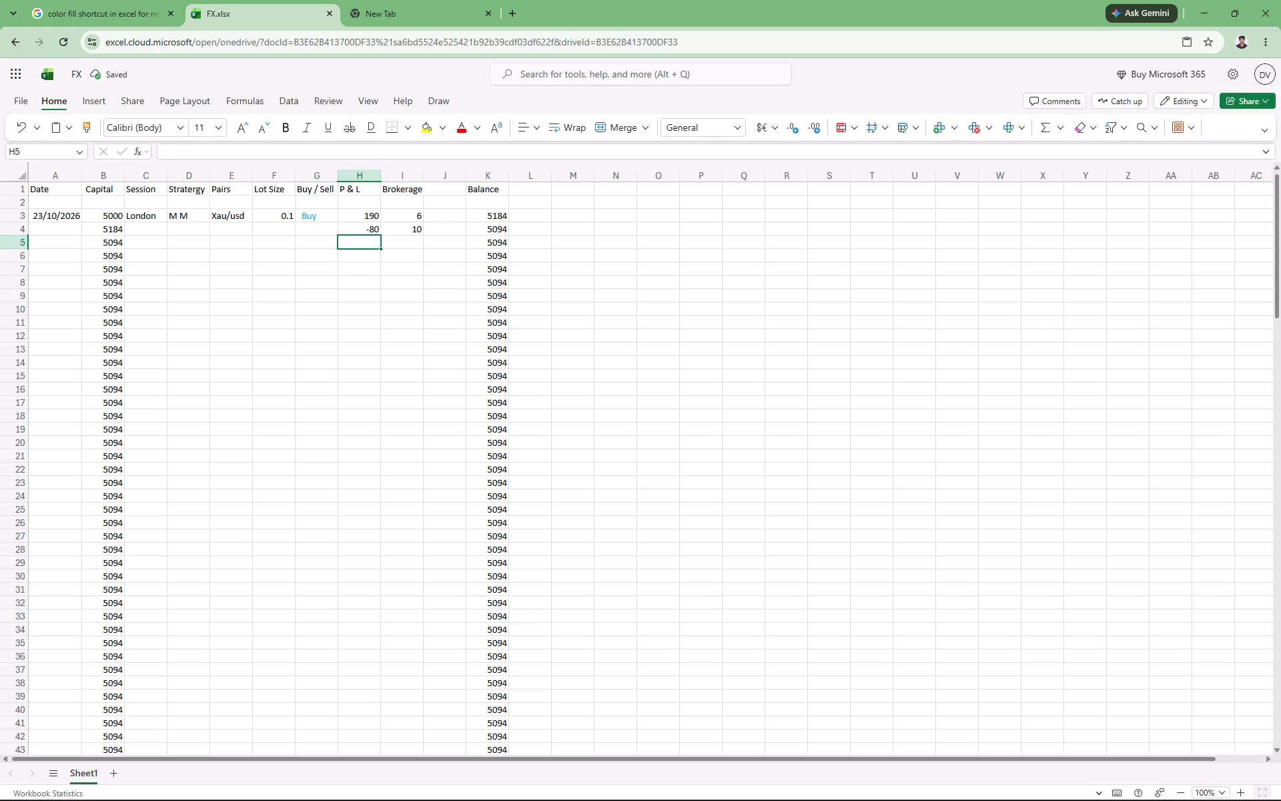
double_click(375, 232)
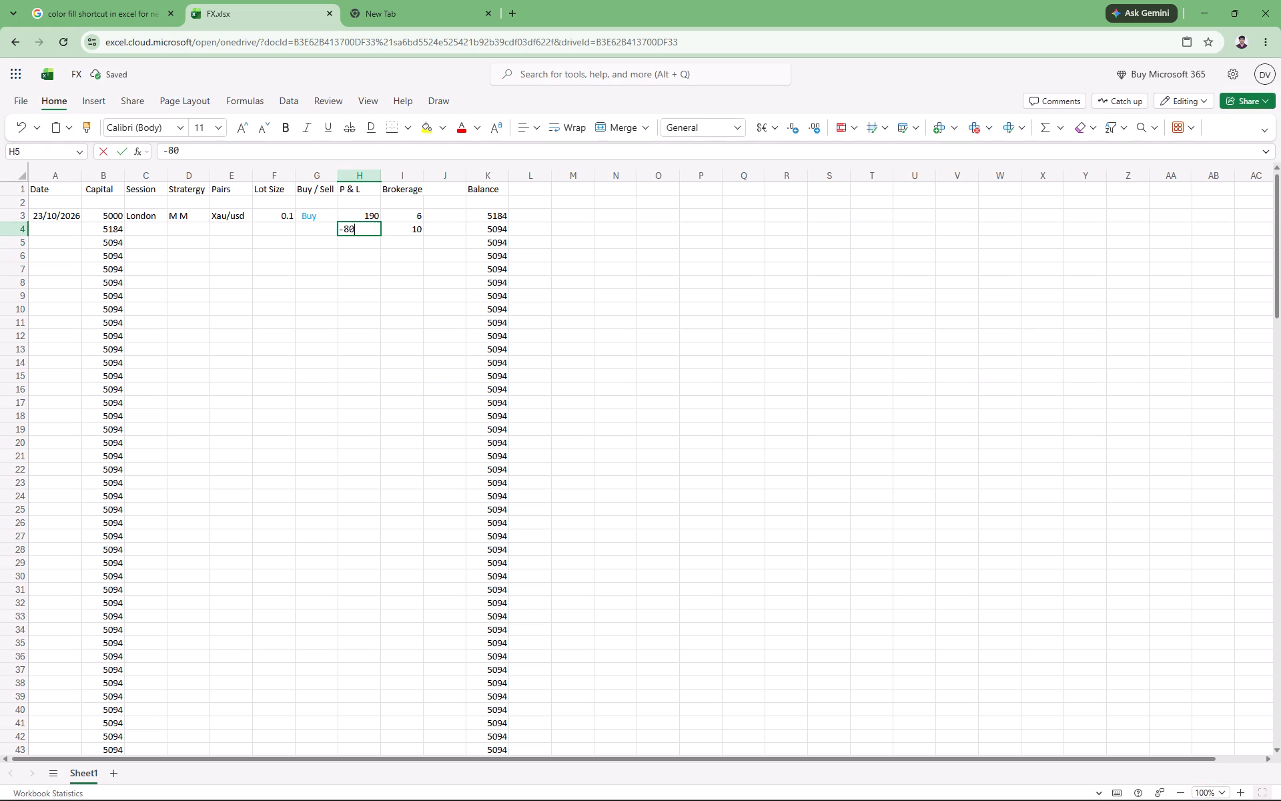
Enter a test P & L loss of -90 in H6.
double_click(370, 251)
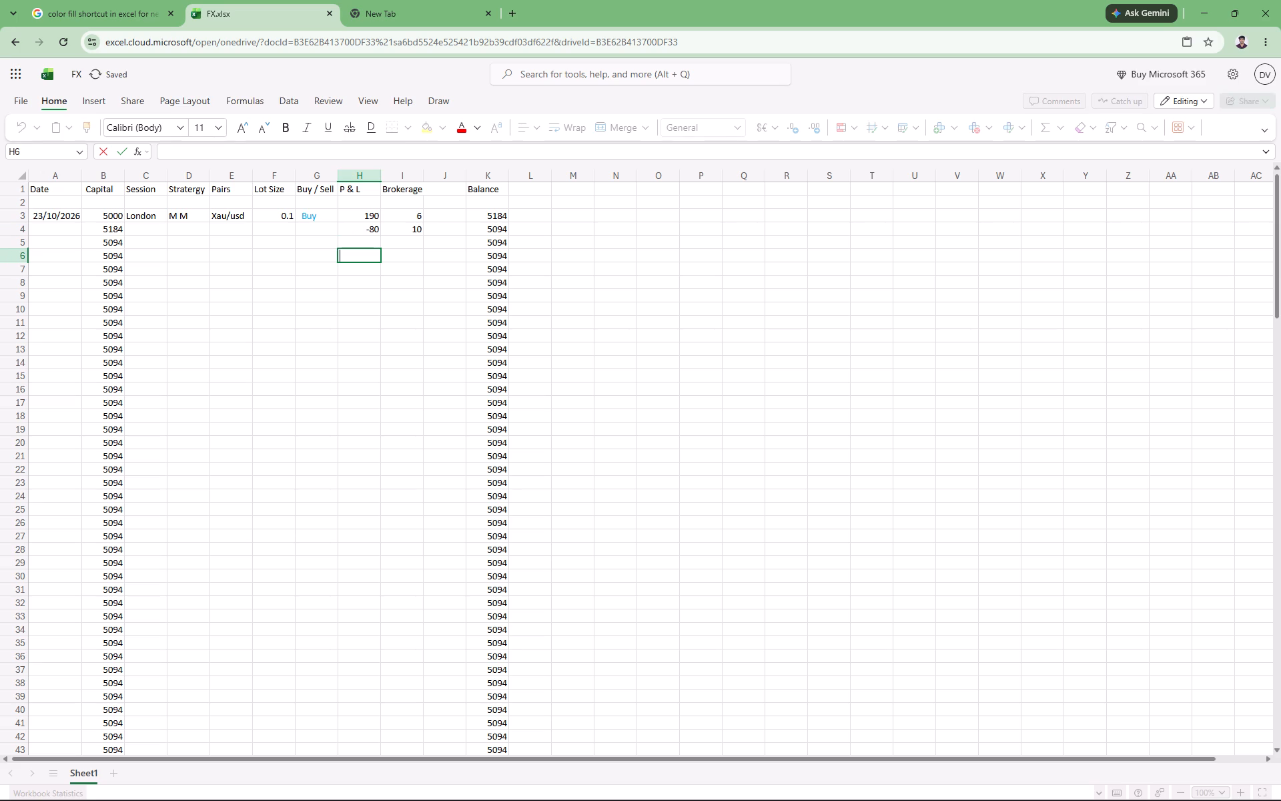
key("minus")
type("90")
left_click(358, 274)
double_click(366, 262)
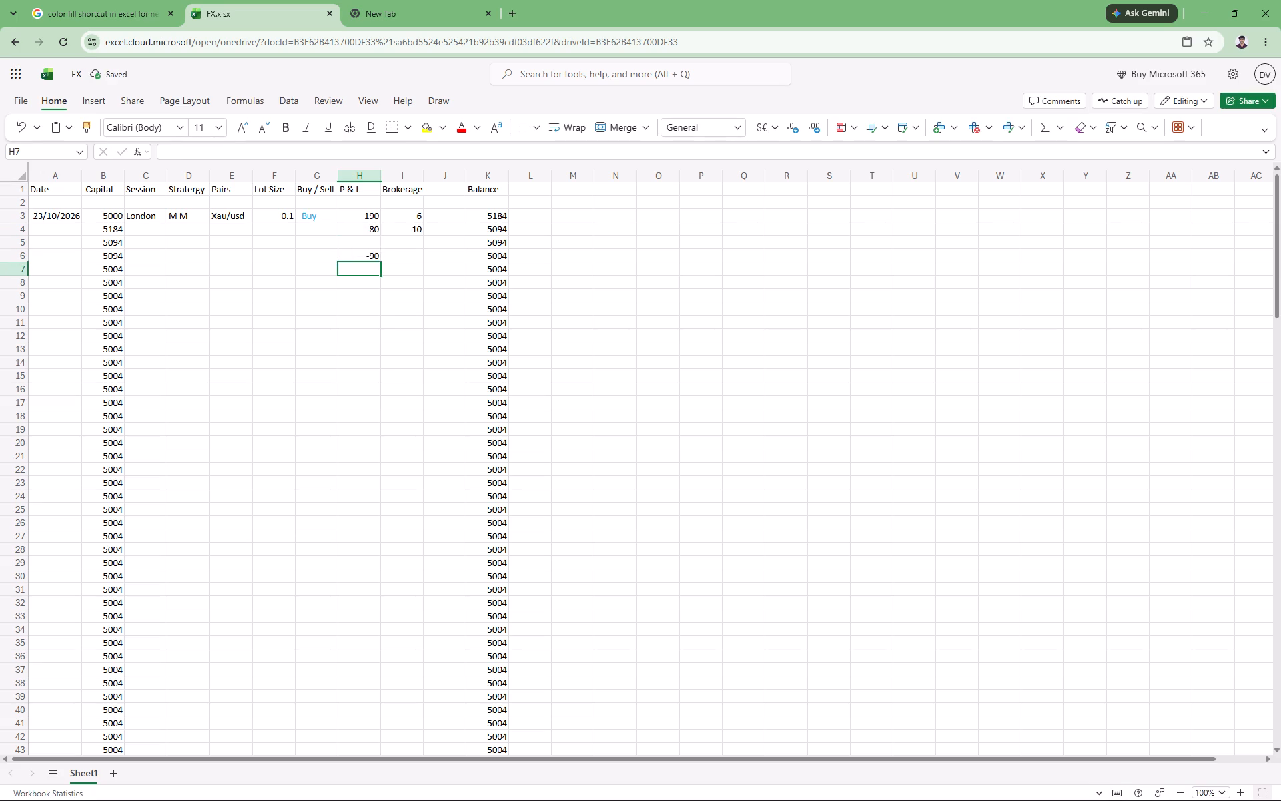
Clear the second trade's P & L value from H4.
double_click(370, 230)
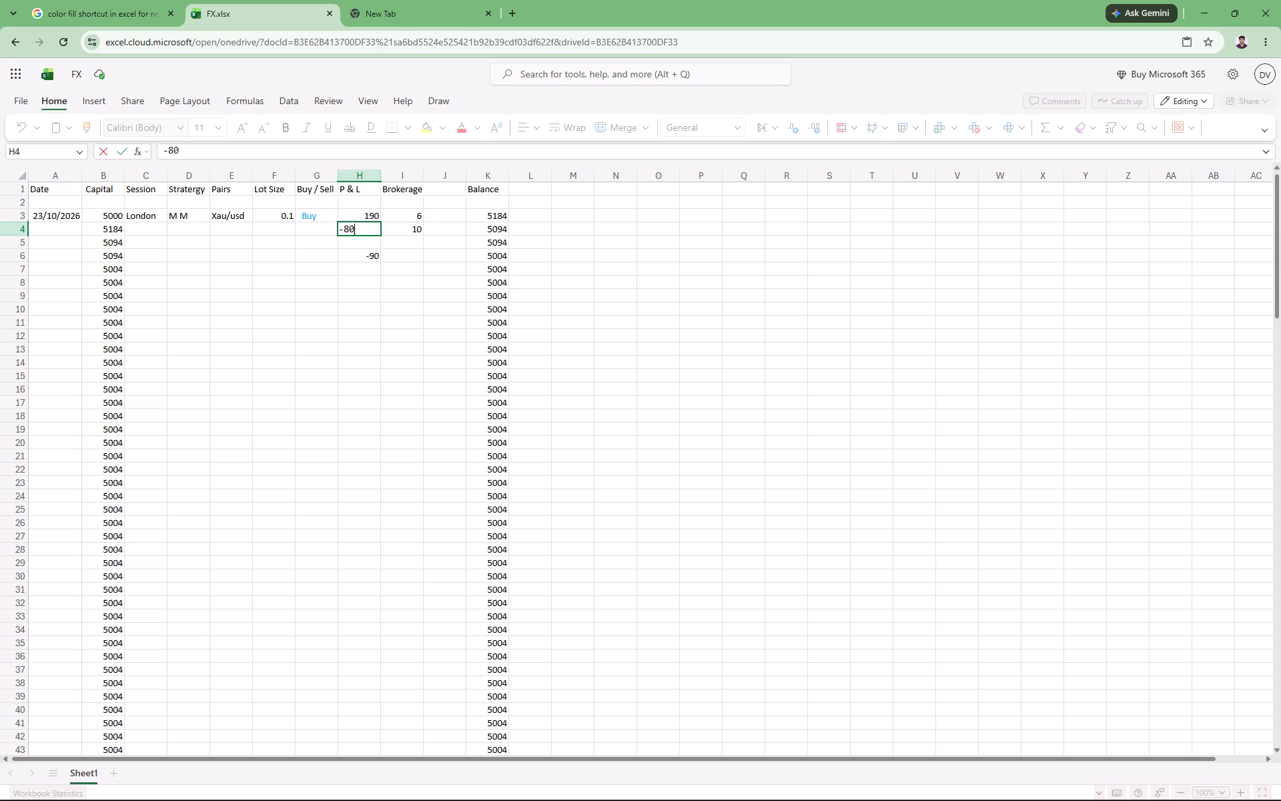
key("BackSpace")
key("BackSpace")
key("BackSpace")
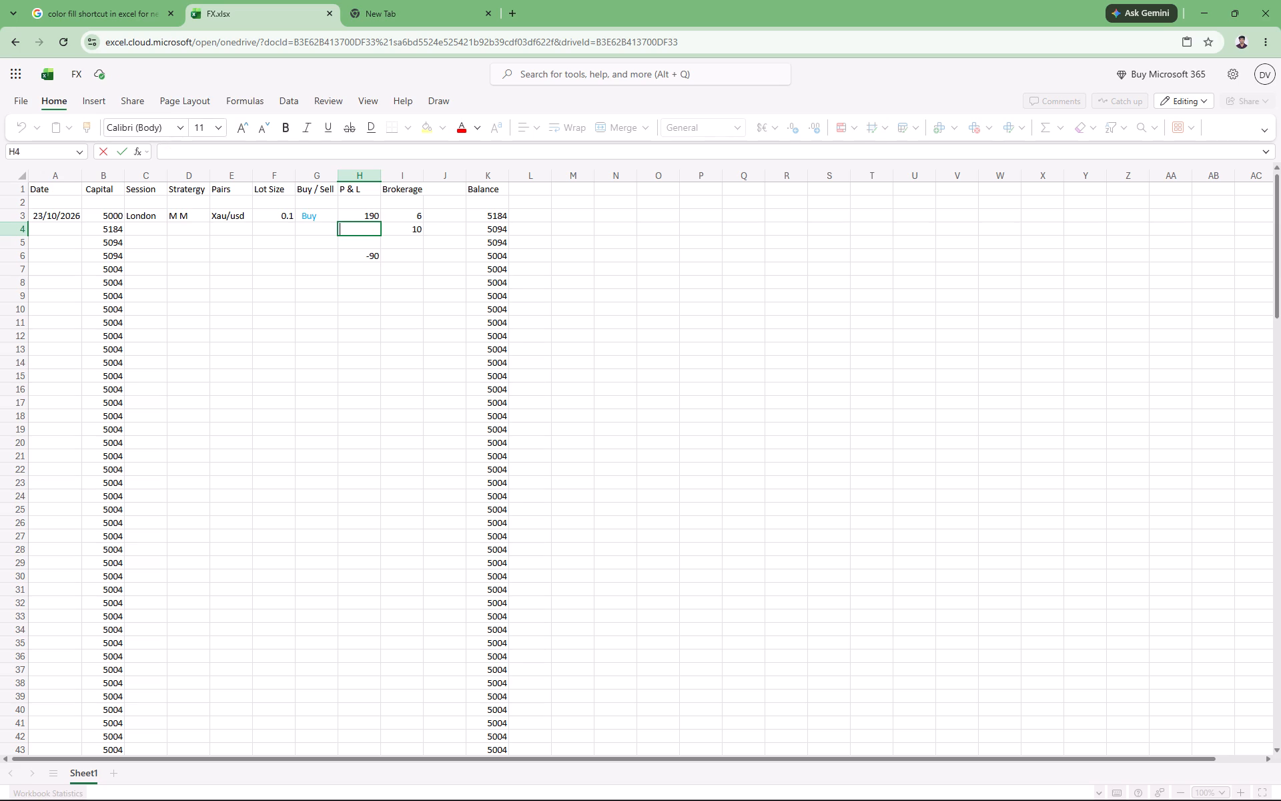
key("minus")
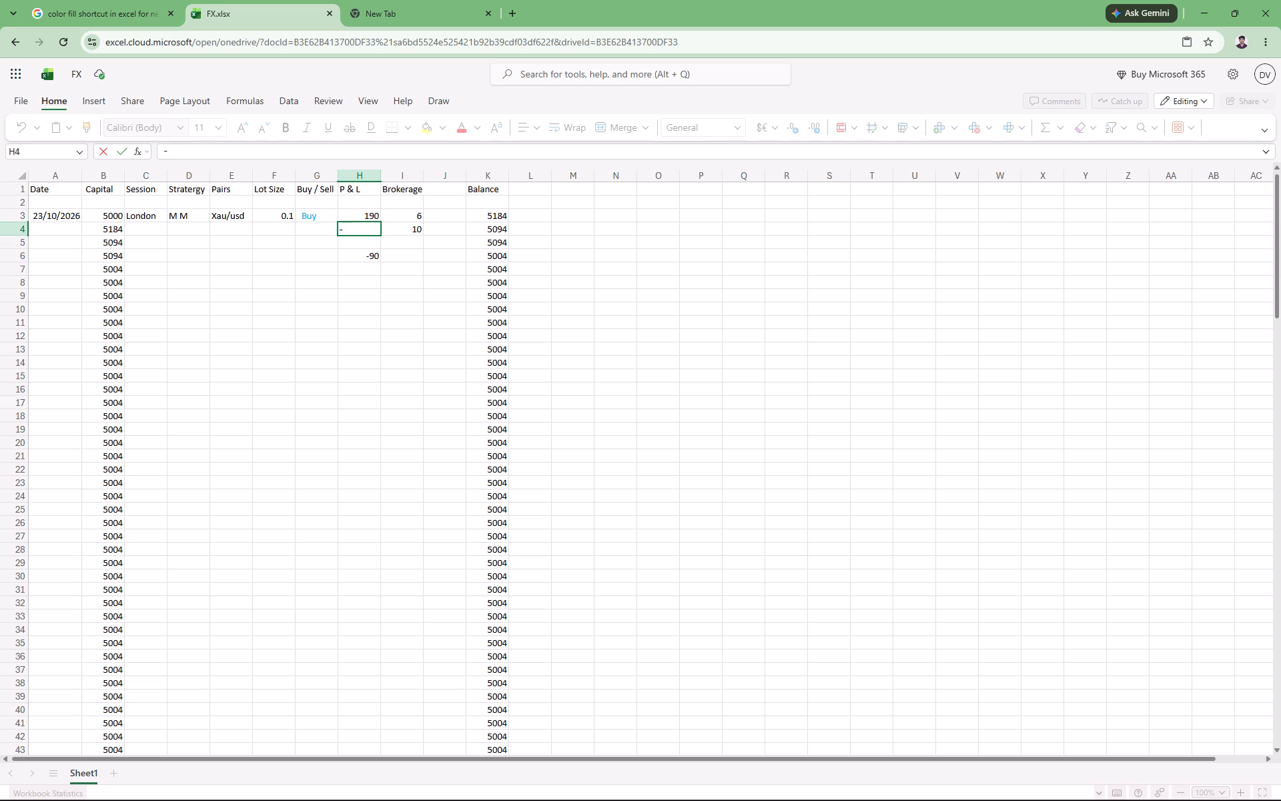
key("BackSpace")
left_click(373, 264)
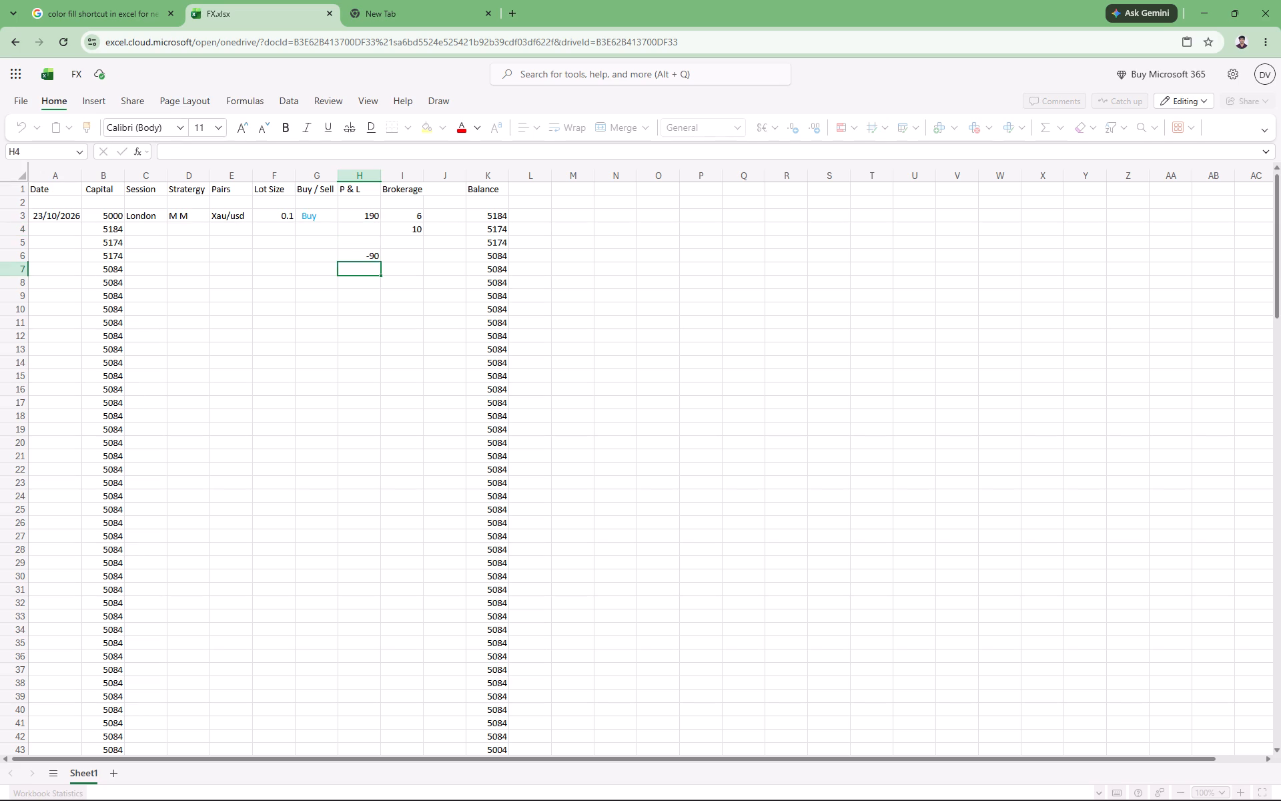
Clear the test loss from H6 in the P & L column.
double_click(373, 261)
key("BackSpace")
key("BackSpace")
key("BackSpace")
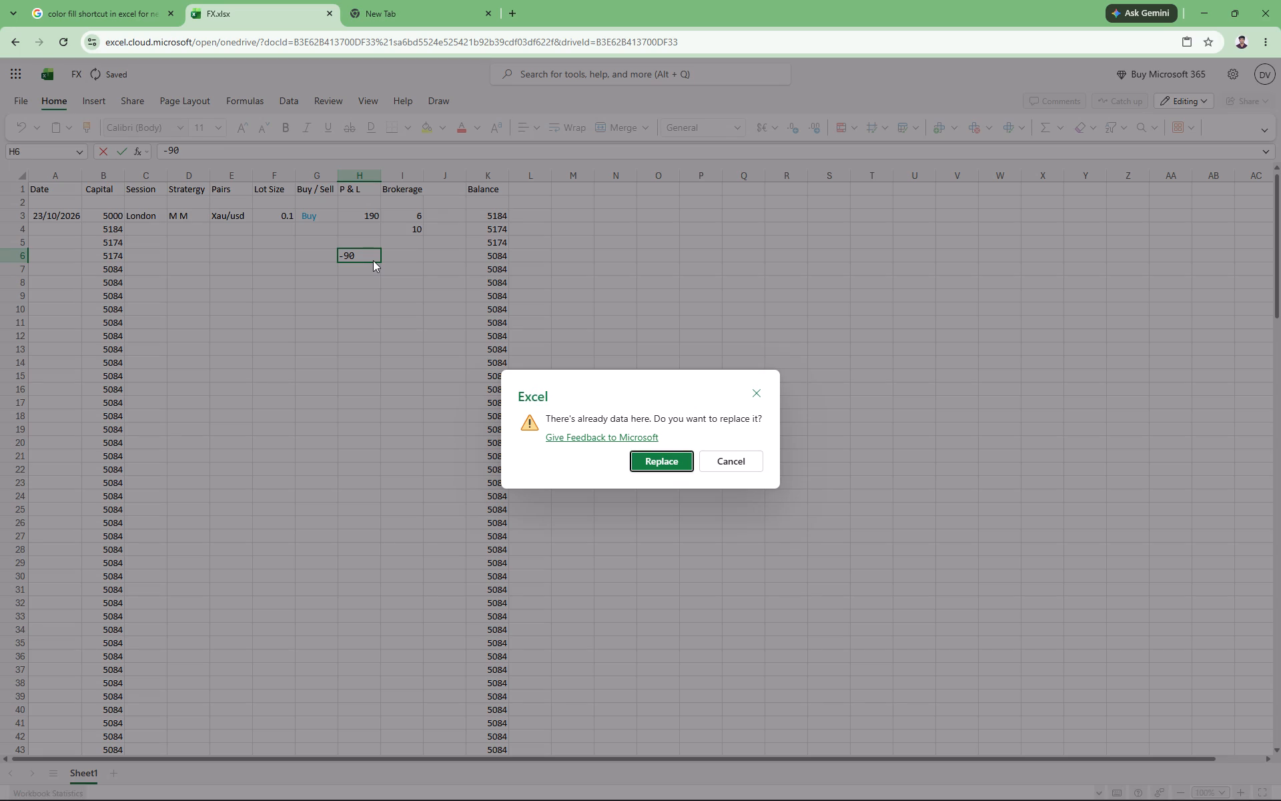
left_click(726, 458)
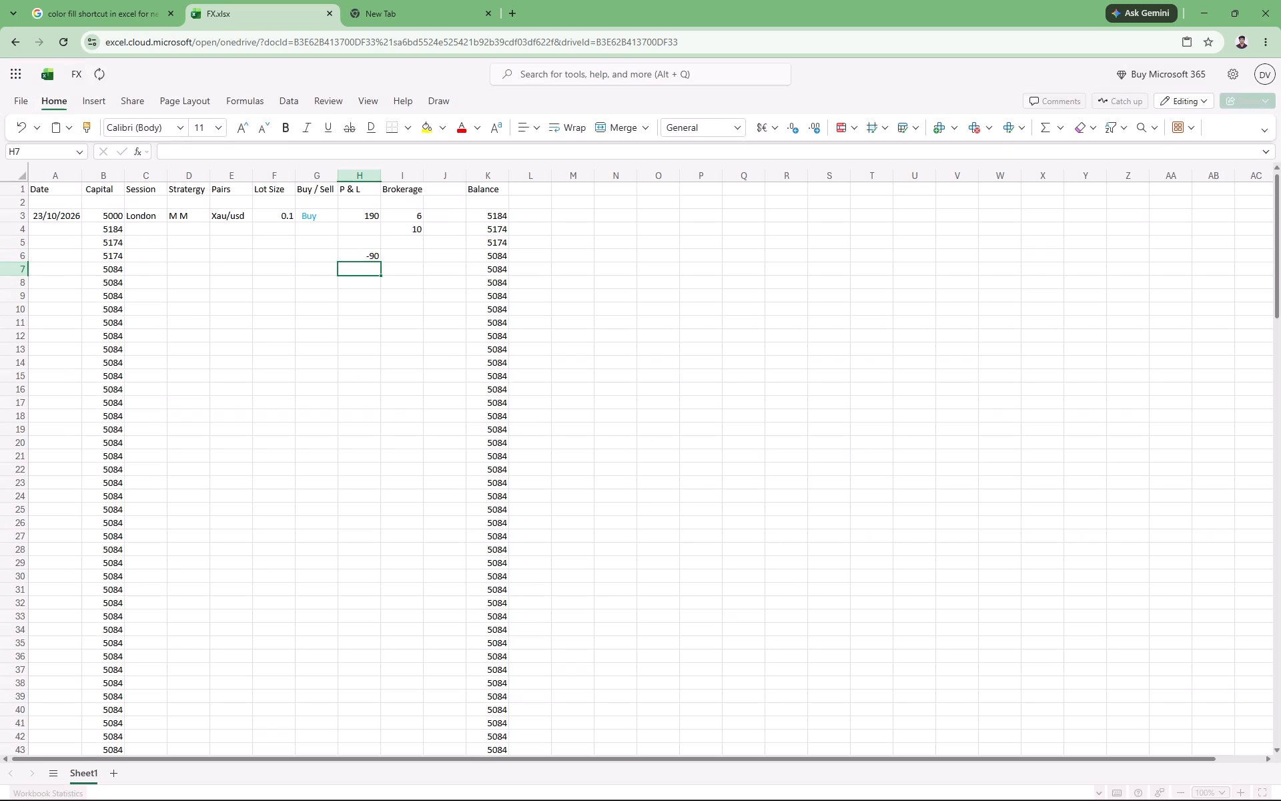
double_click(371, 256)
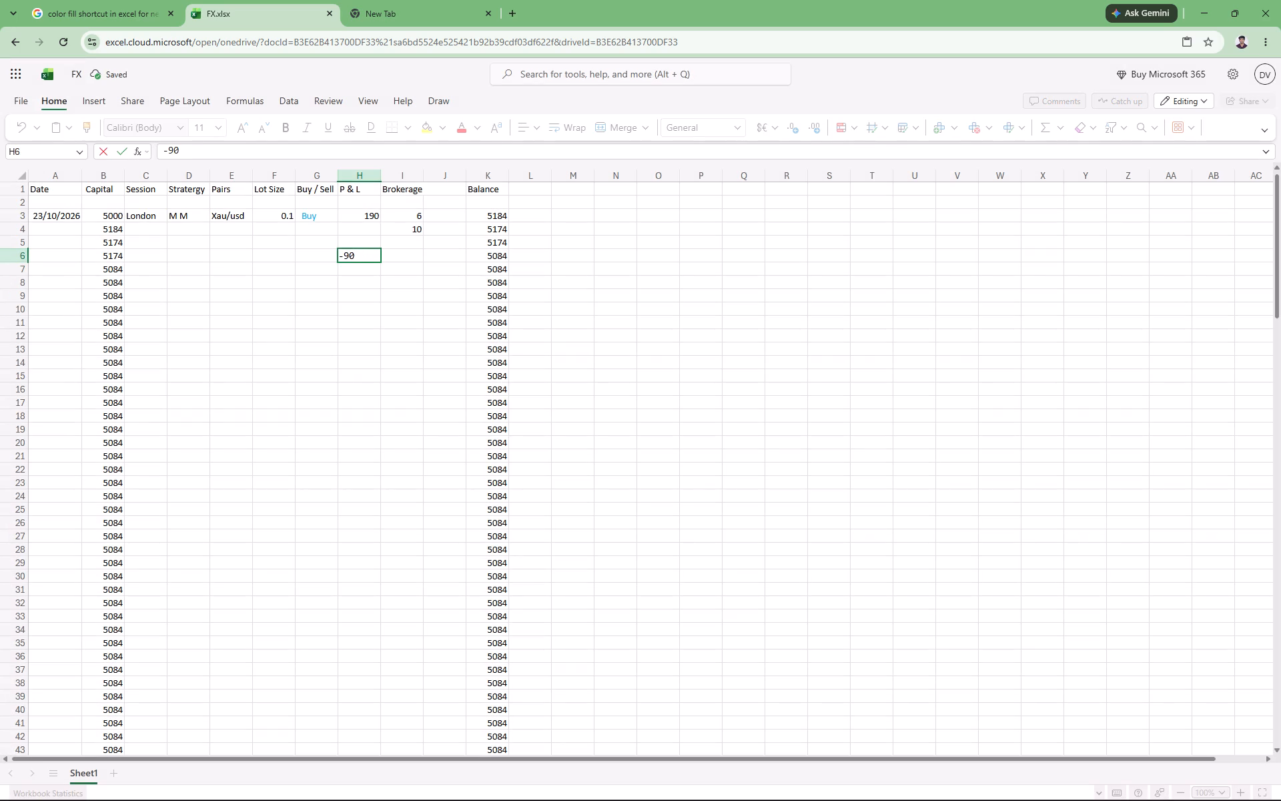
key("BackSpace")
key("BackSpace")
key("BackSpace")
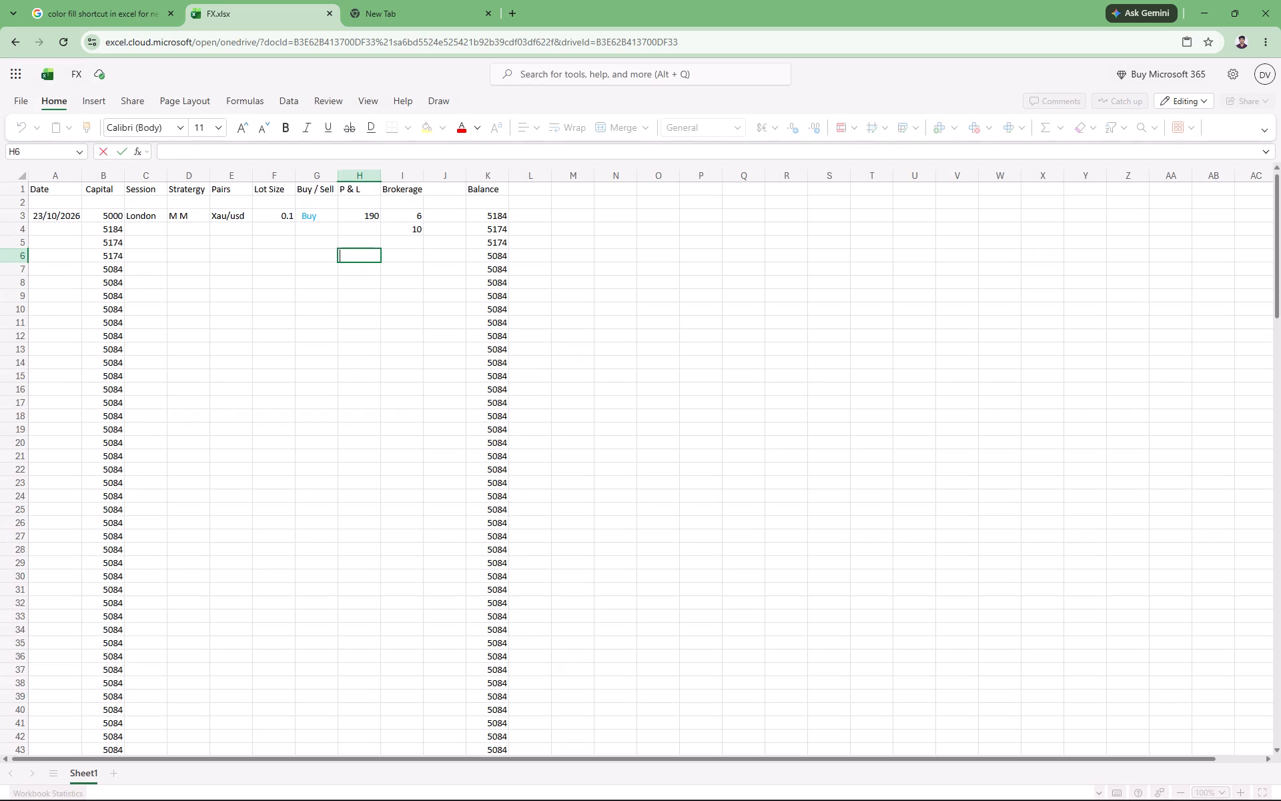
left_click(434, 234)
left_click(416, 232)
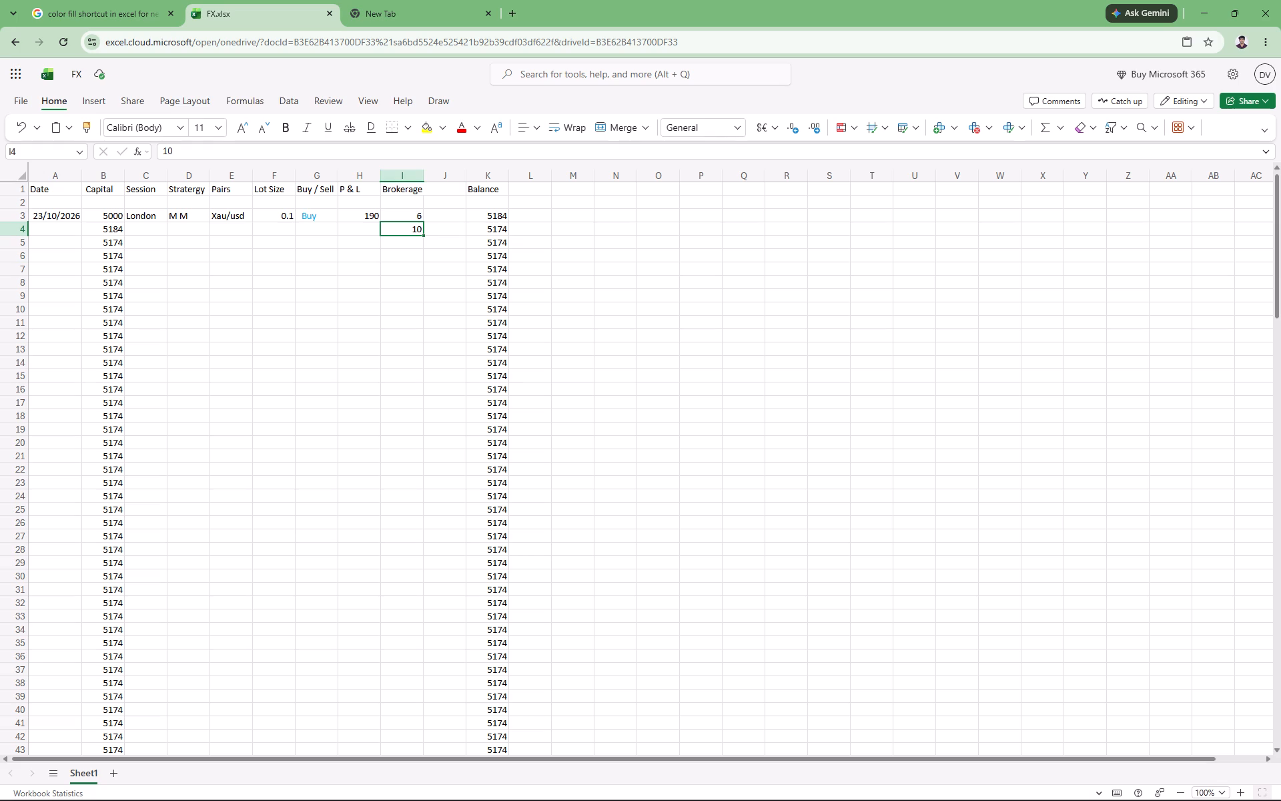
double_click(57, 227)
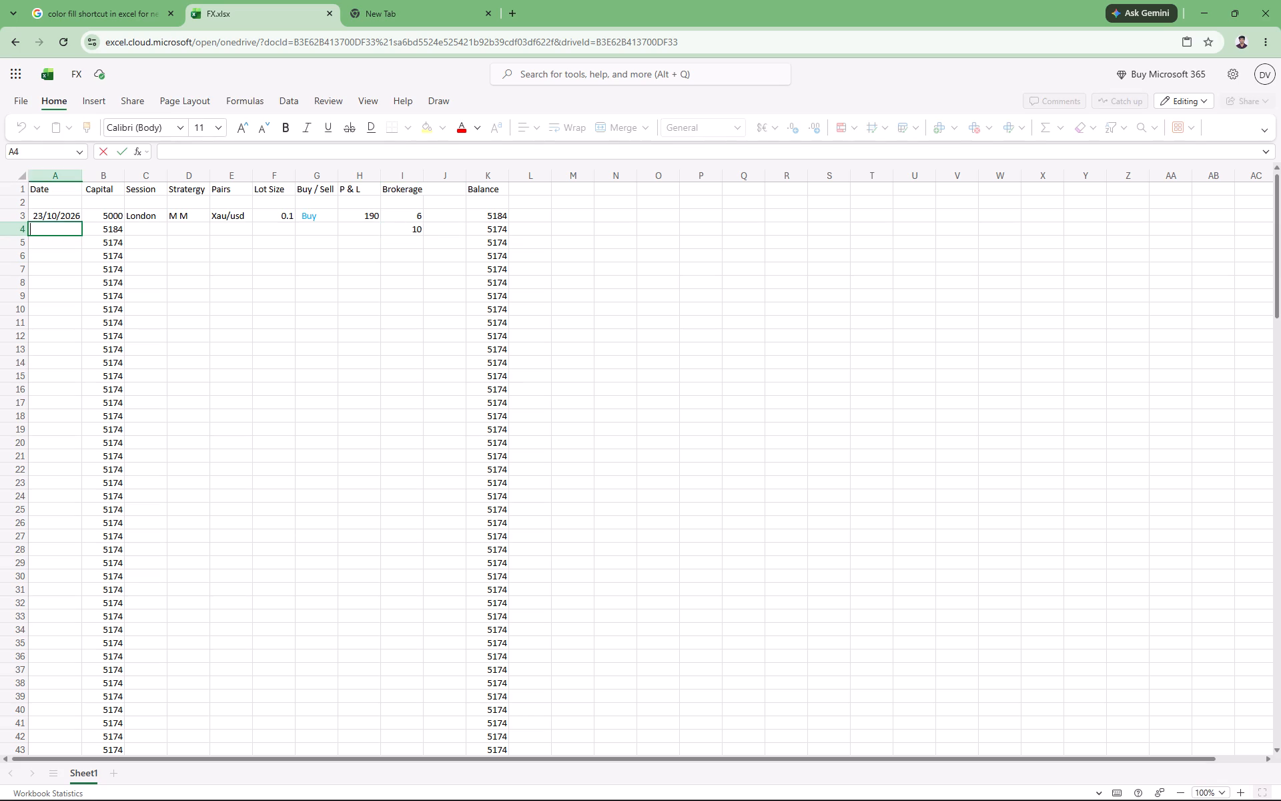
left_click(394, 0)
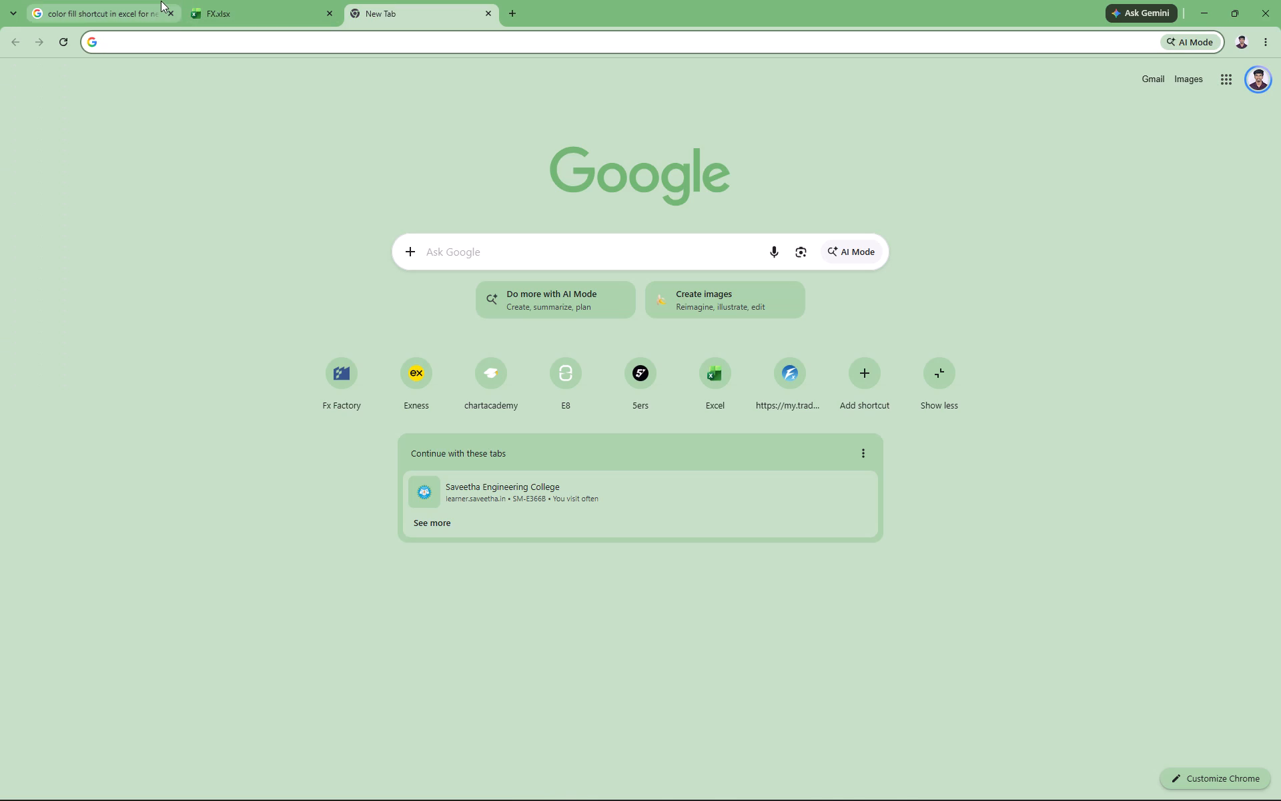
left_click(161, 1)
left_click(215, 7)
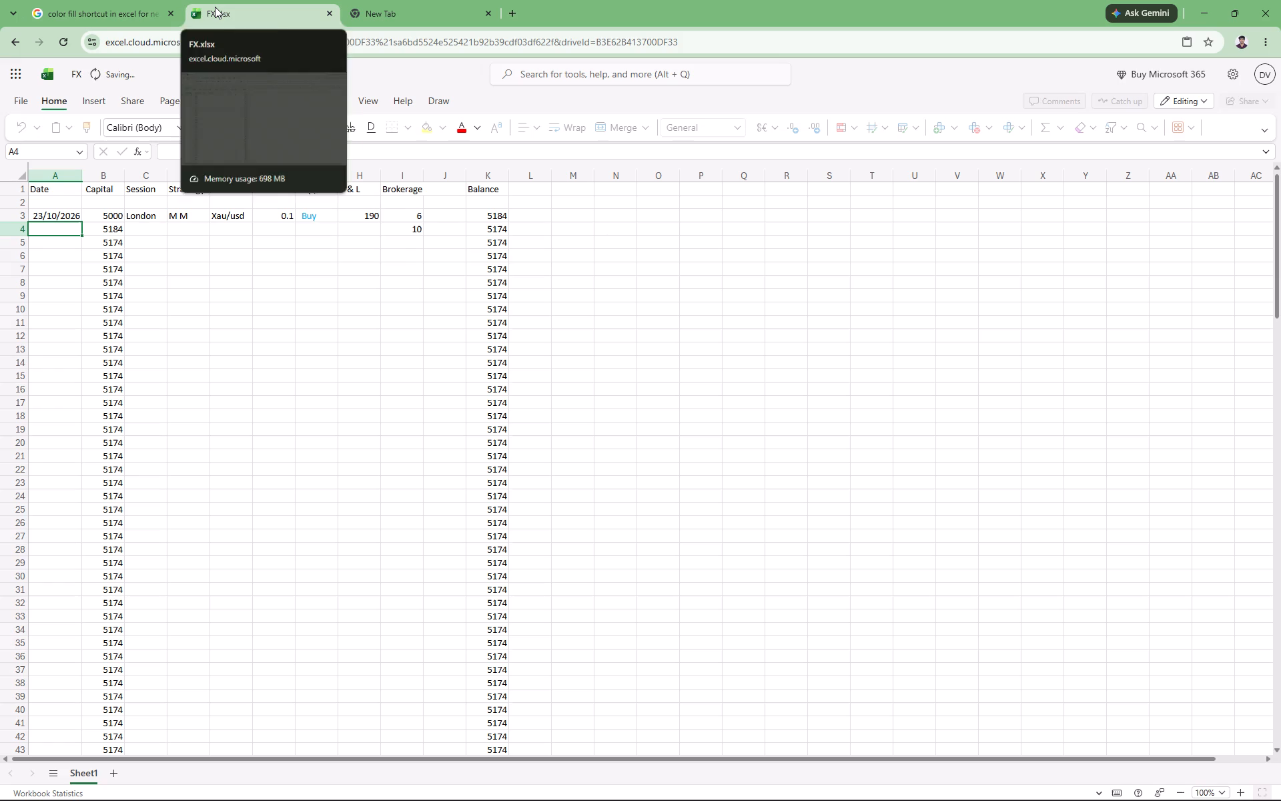
Search Google for the date shortcut in Excel.
left_click(159, 5)
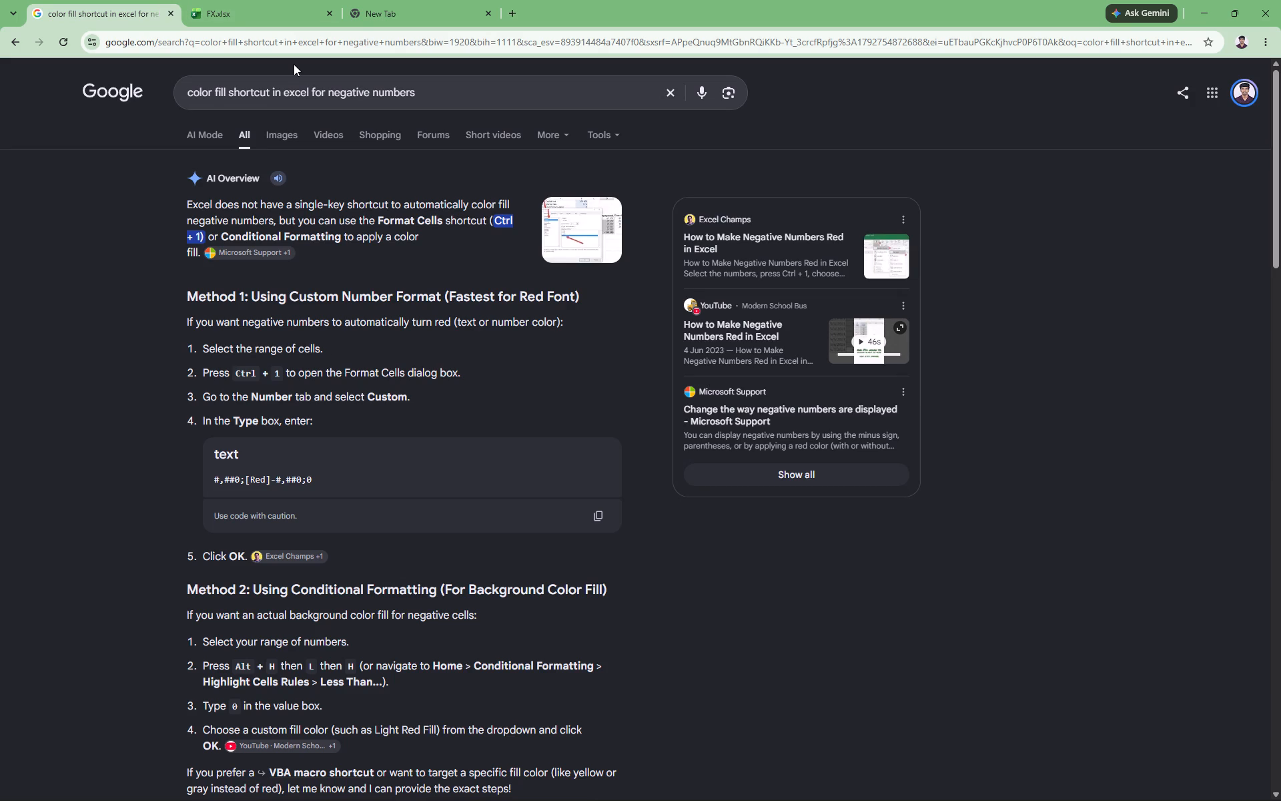
left_click_drag(444, 102, 181, 98)
key("BackSpace")
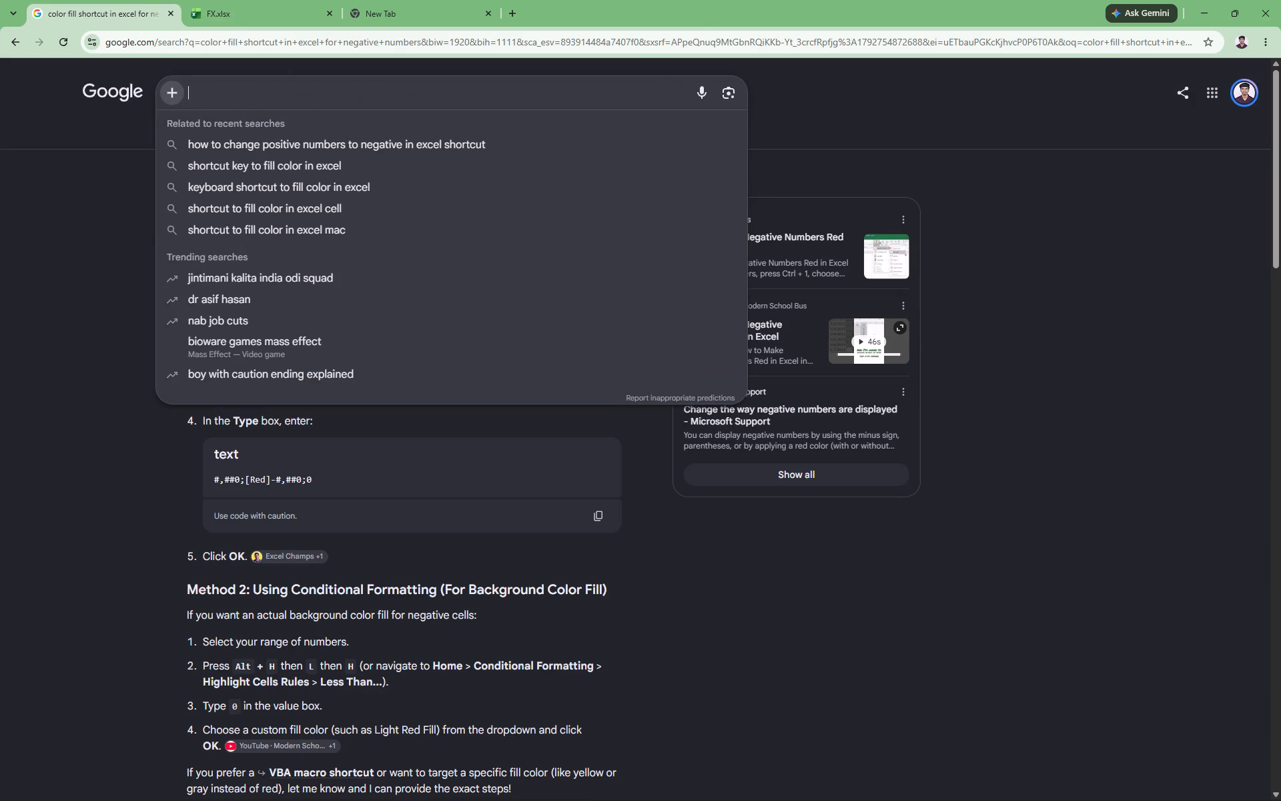
type("date")
key("space")
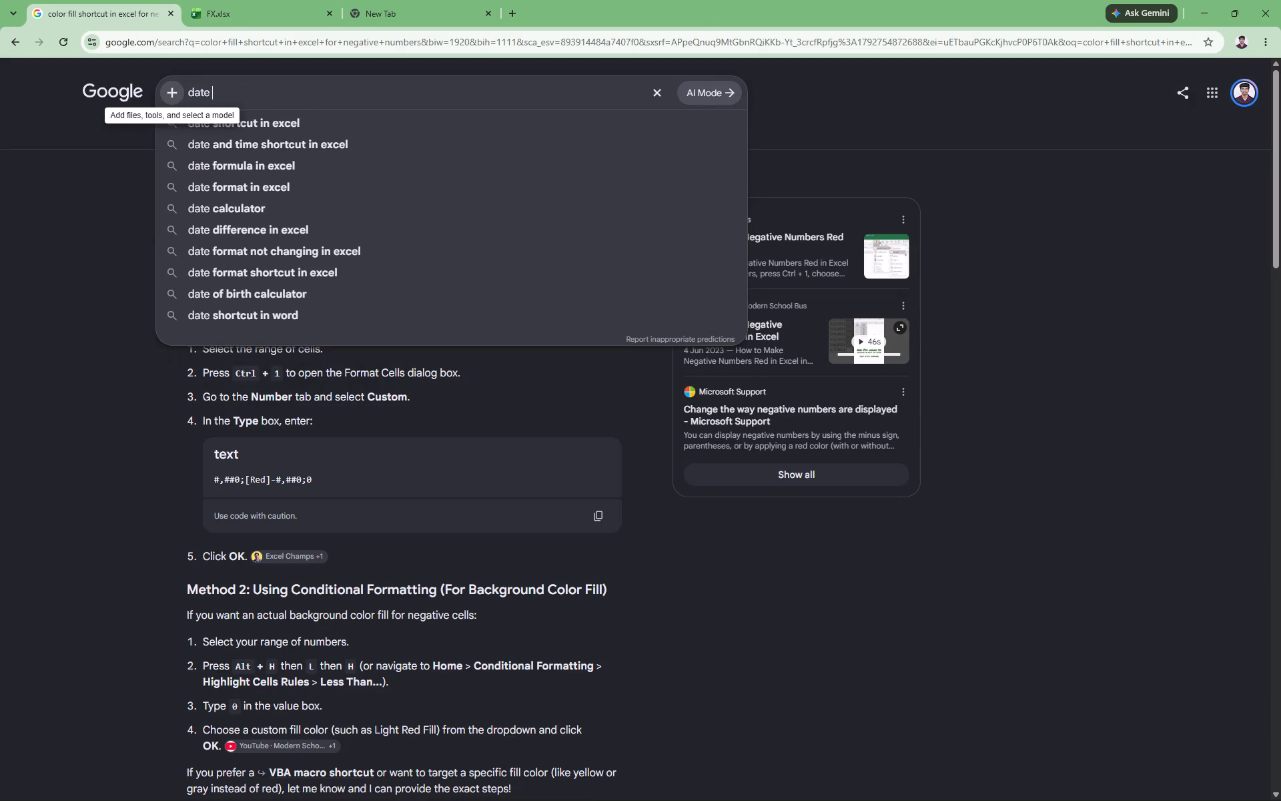
left_click(270, 121)
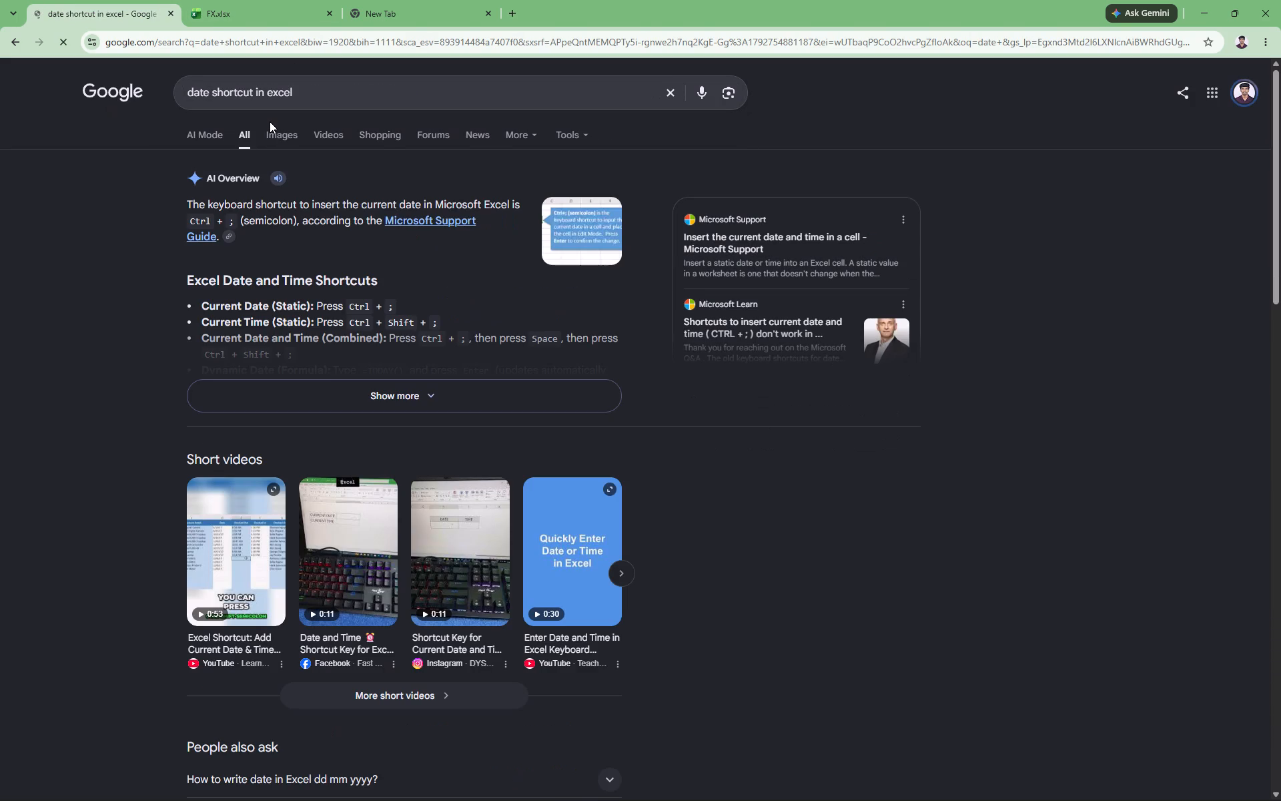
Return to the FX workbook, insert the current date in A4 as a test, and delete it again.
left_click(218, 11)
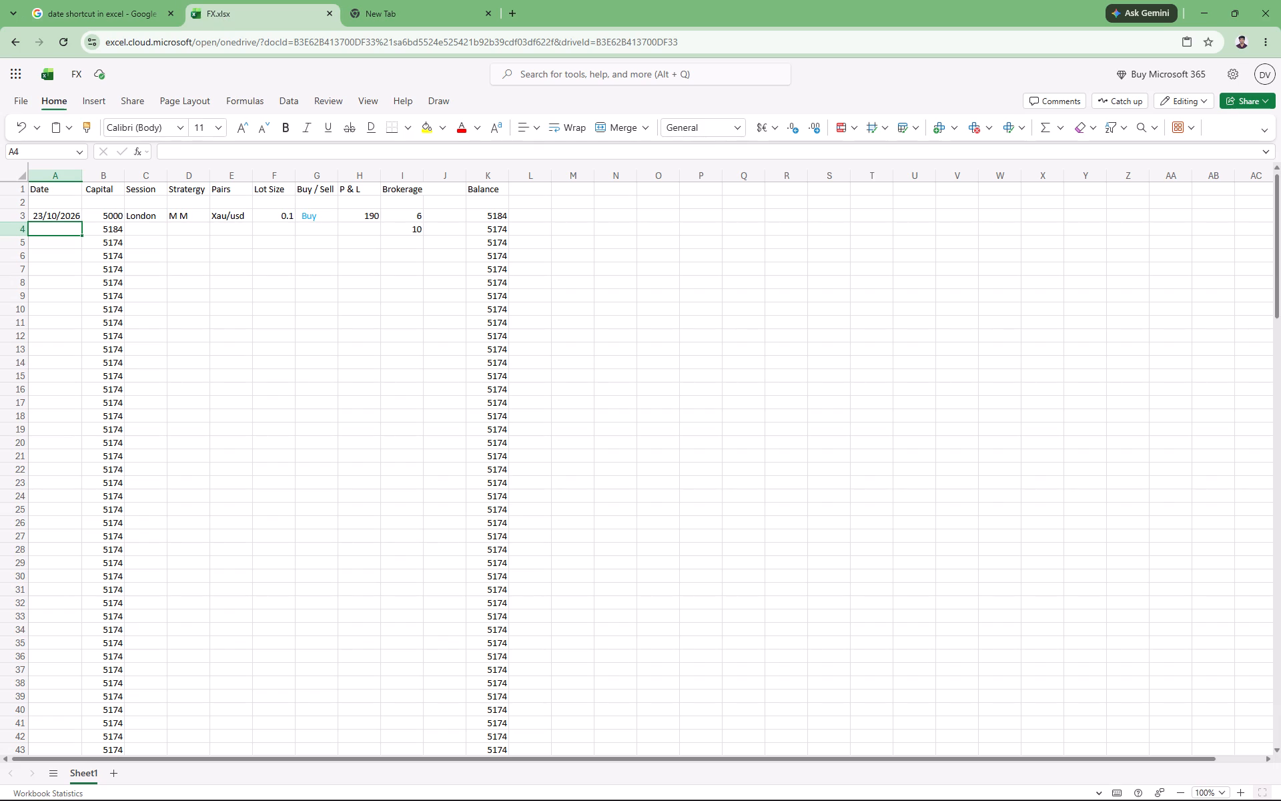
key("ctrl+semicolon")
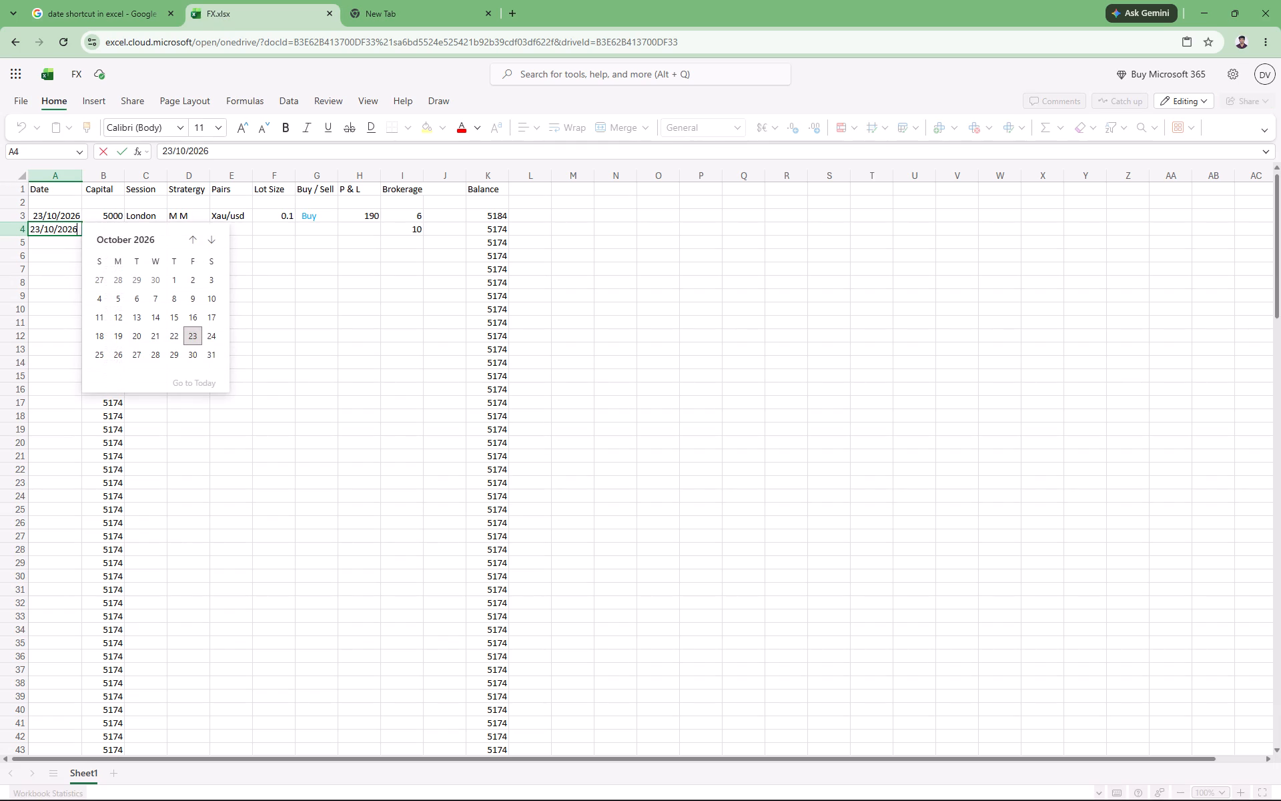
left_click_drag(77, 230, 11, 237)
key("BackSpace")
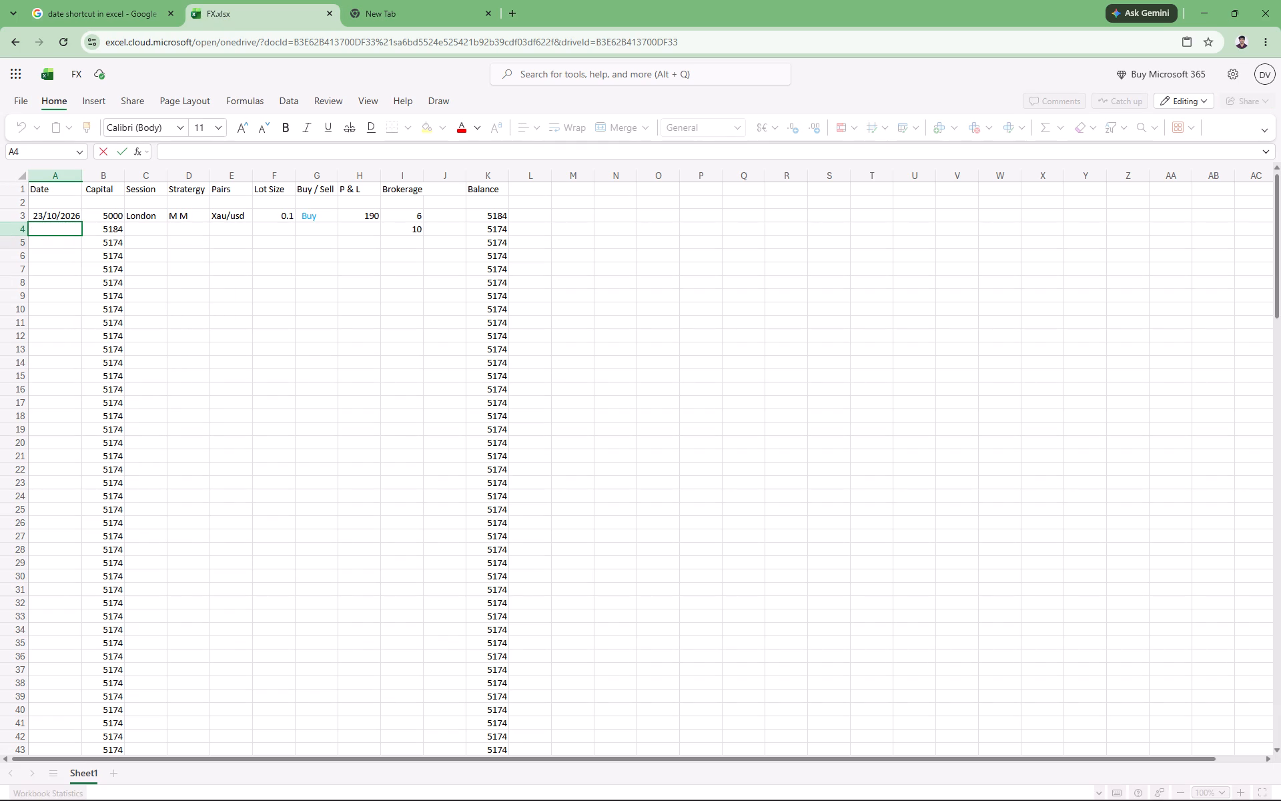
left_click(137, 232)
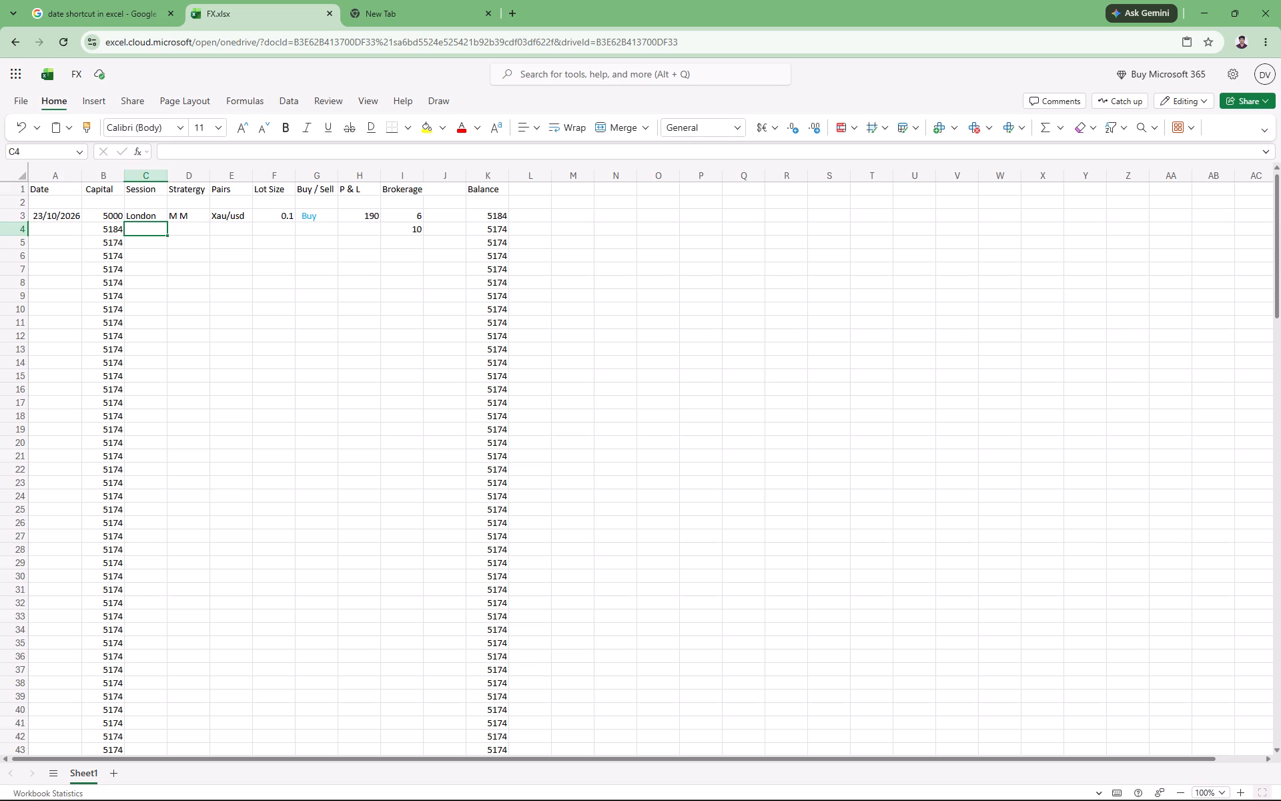
Change the first trade's strategy in D3 to Market Mecha.
left_click(179, 216)
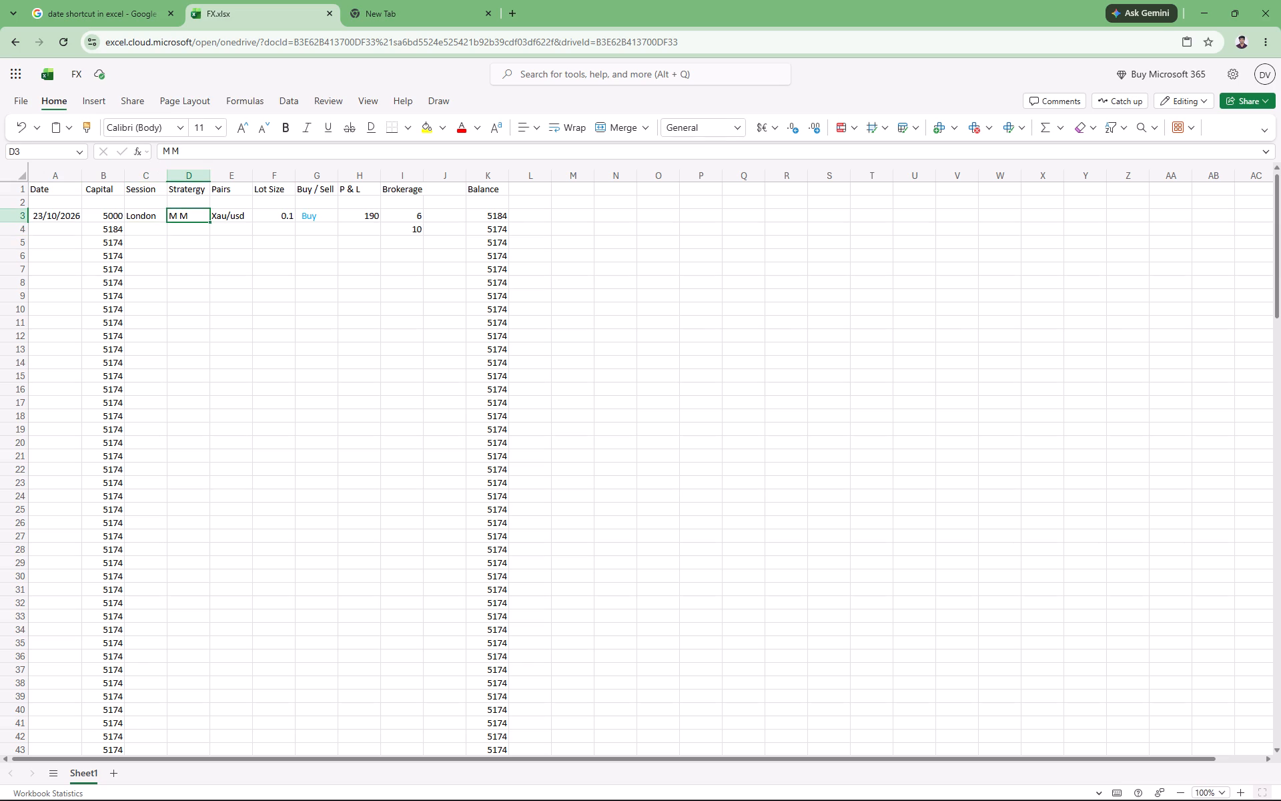
double_click(179, 216)
left_click(183, 215)
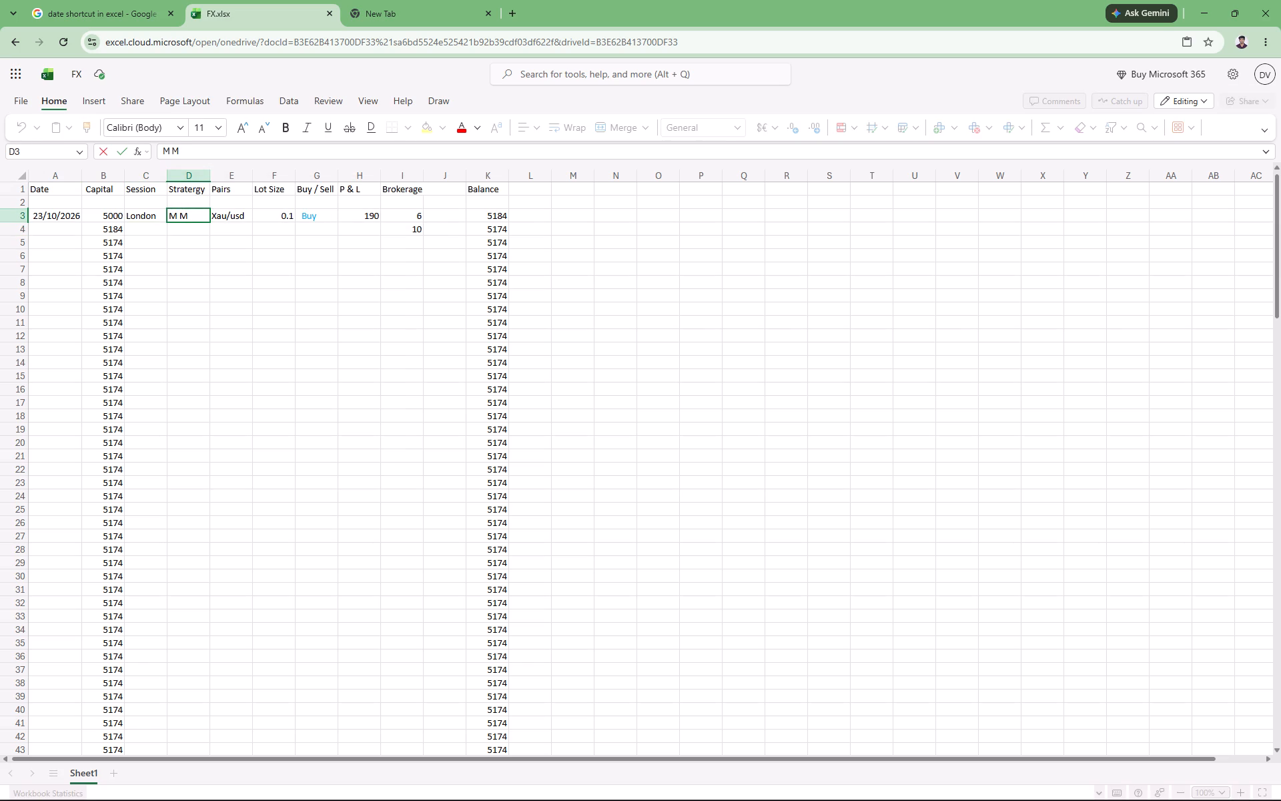
key("BackSpace")
type("ar")
type("ket")
key("space")
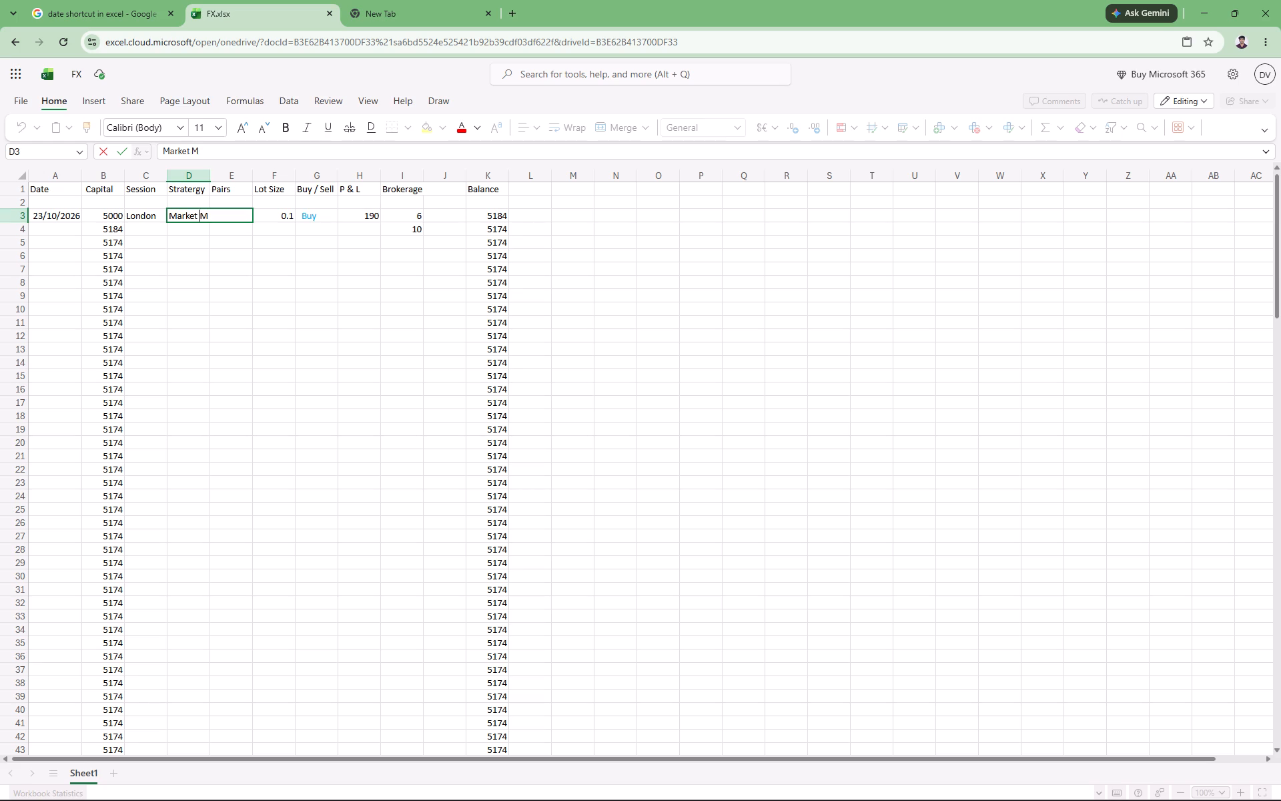
left_click(222, 218)
type("echa")
left_click(244, 230)
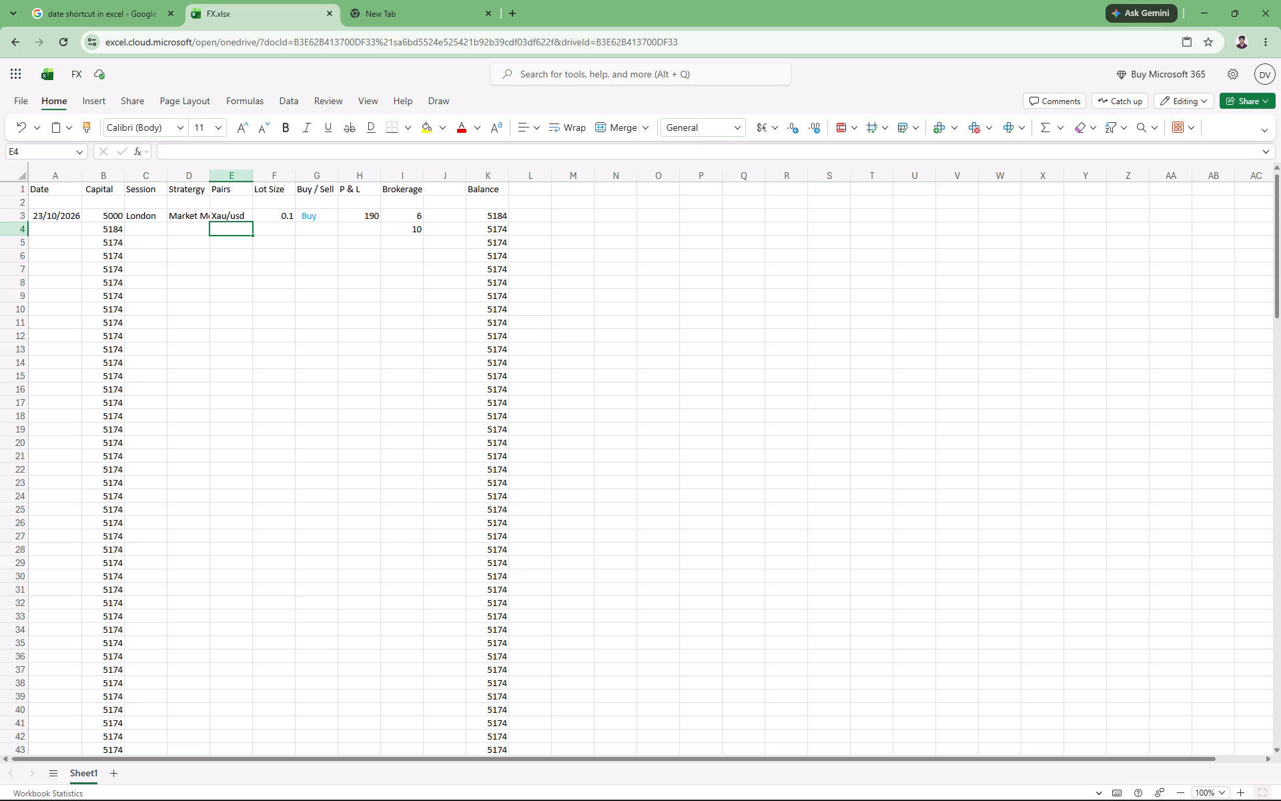
Close the FX workbook and the search page, and reopen the FX workbook from Excel's recent workbooks.
left_click(332, 11)
left_click(172, 10)
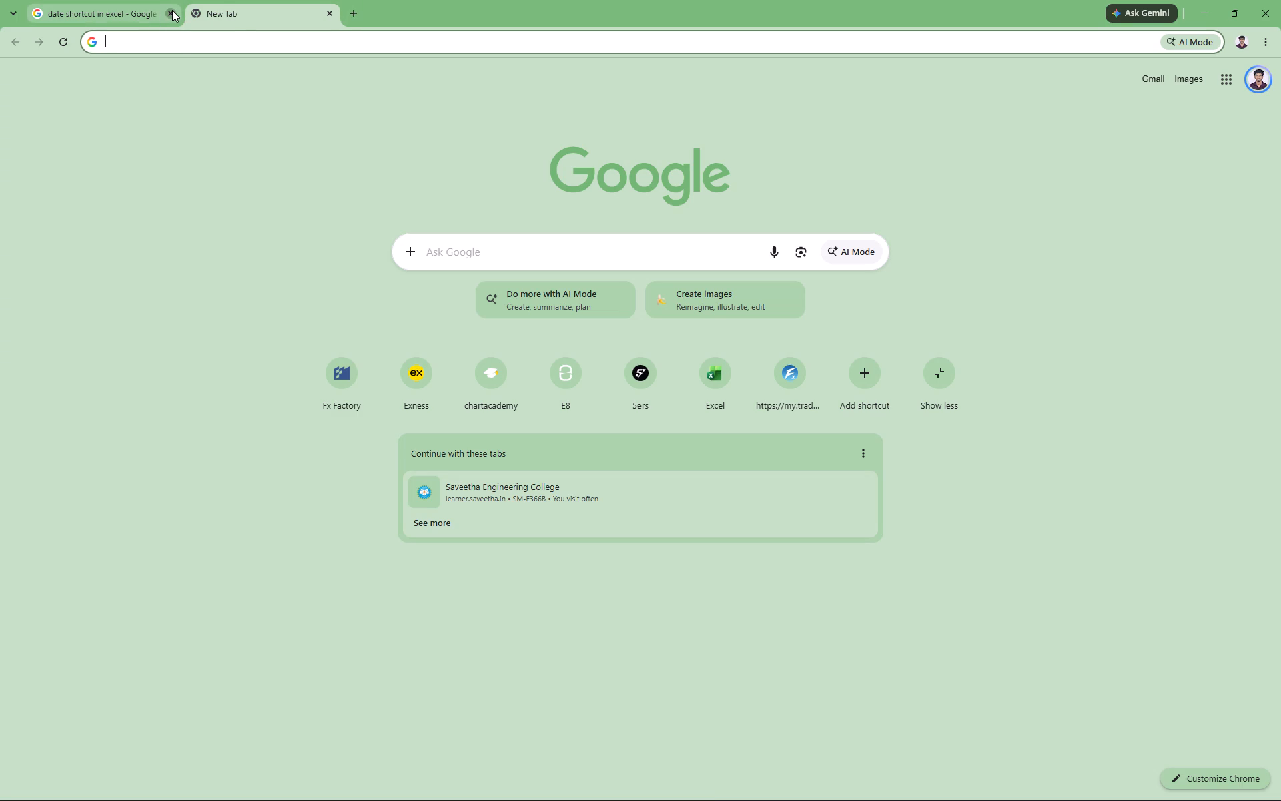
left_click(200, 12)
left_click(173, 14)
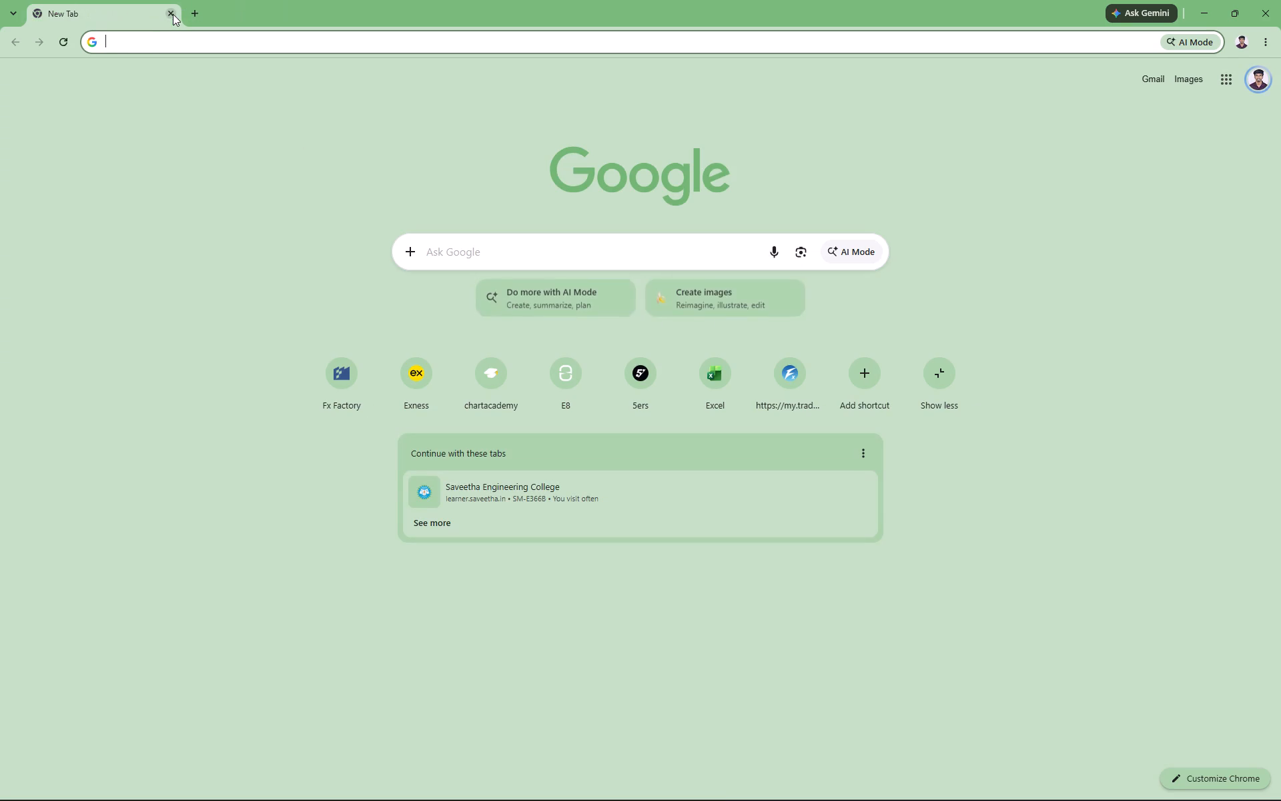
left_click(721, 385)
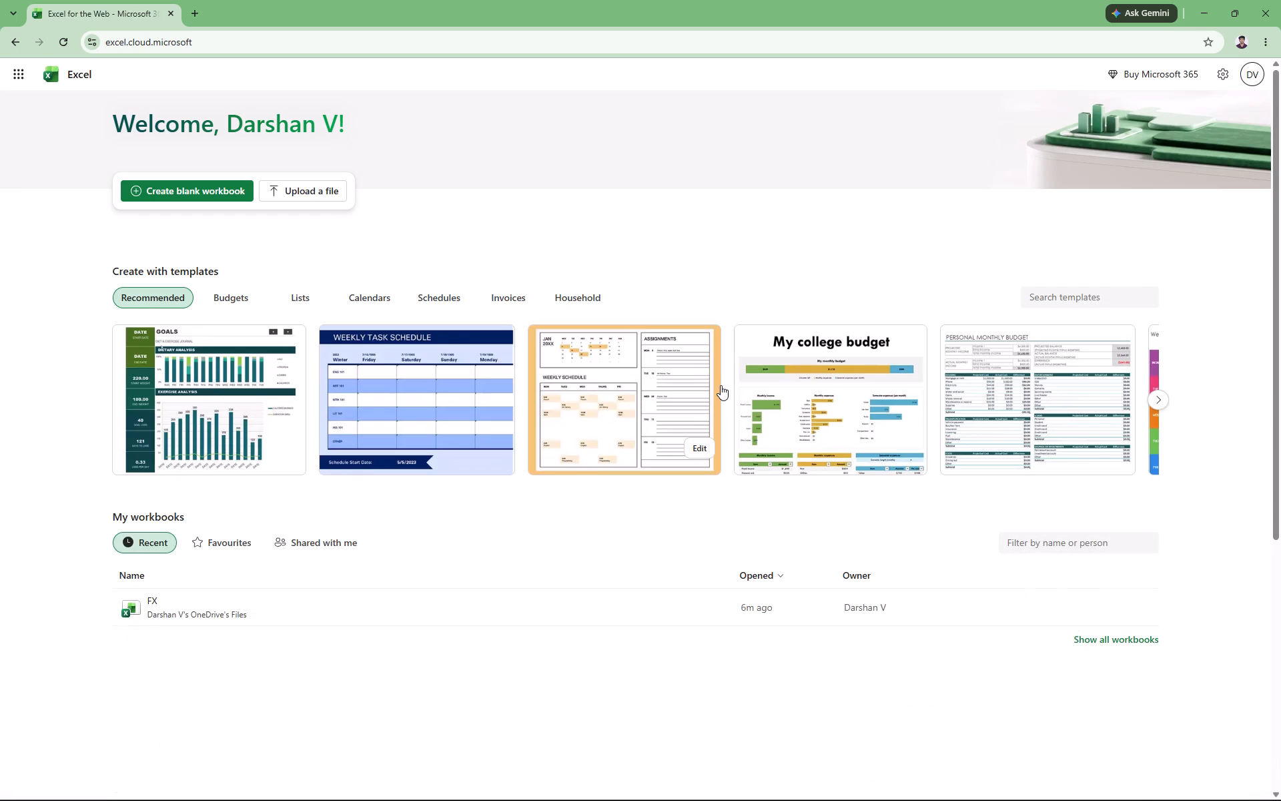
double_click(600, 617)
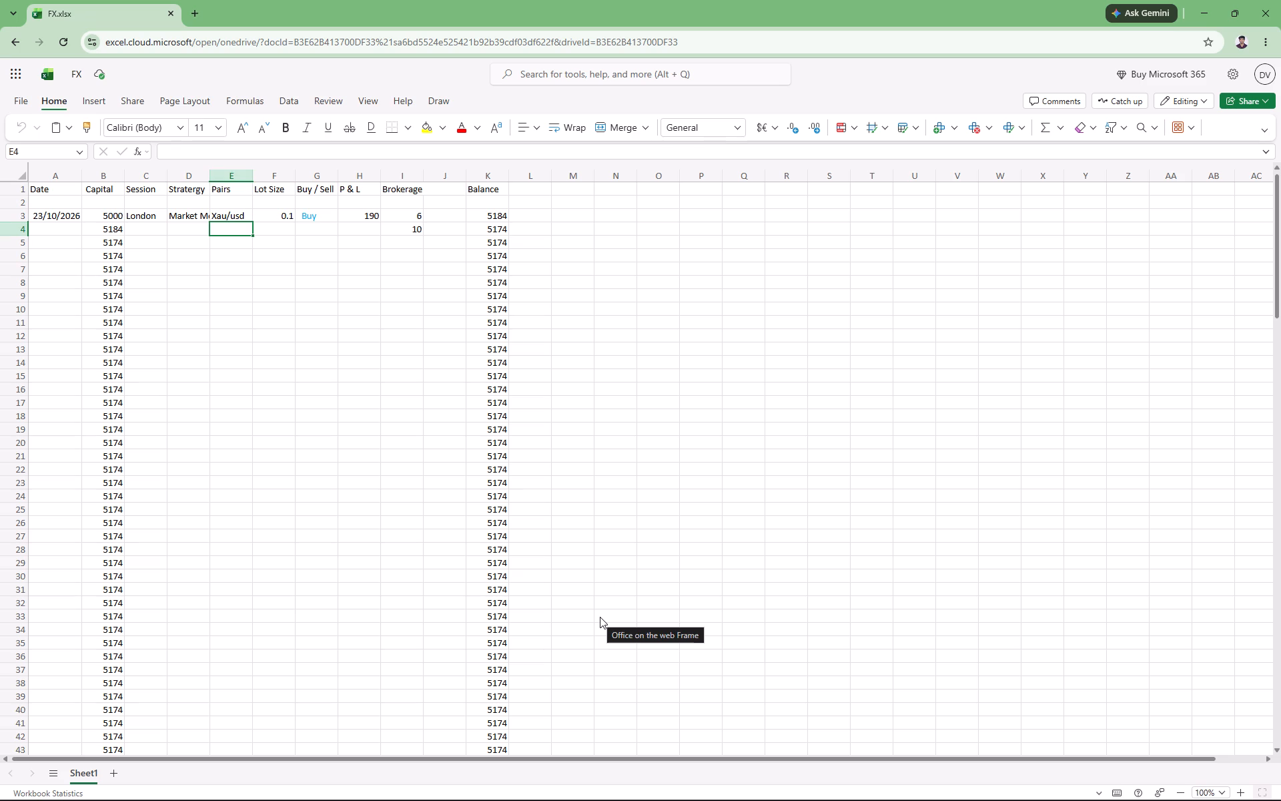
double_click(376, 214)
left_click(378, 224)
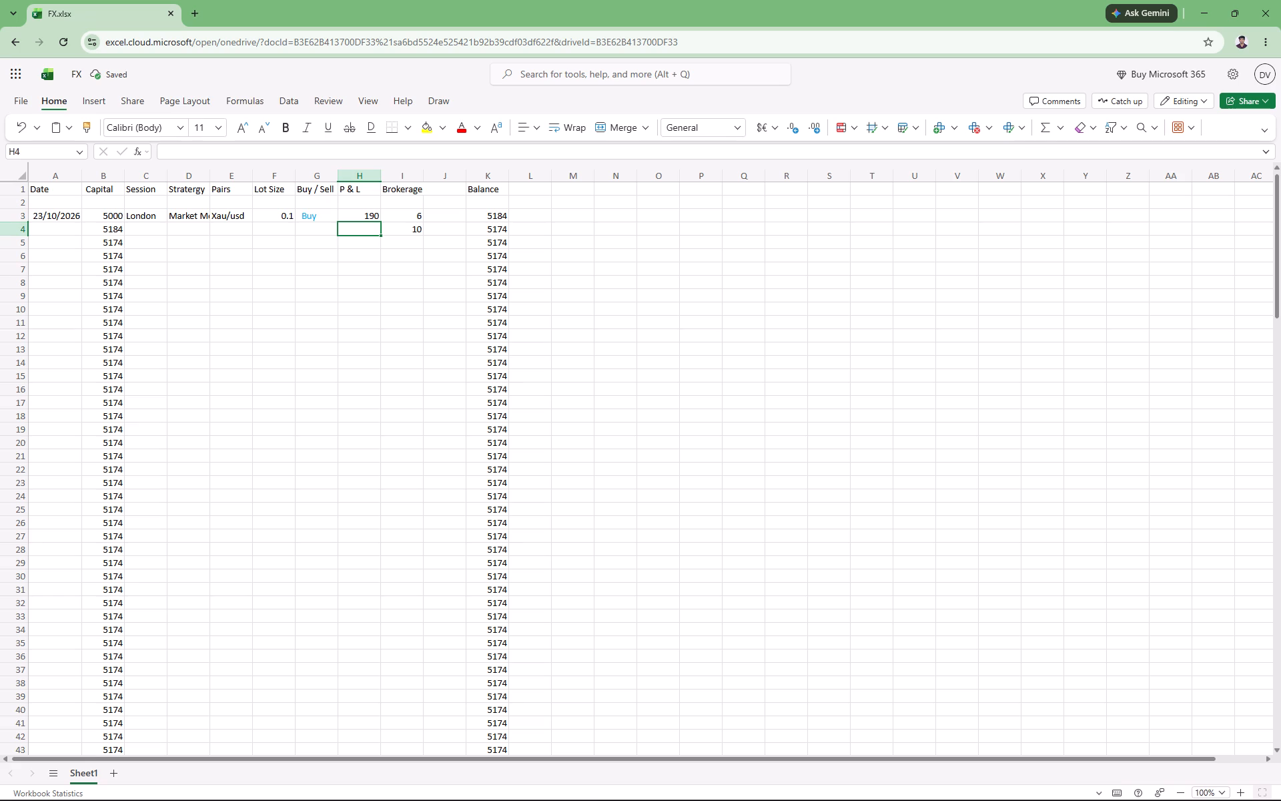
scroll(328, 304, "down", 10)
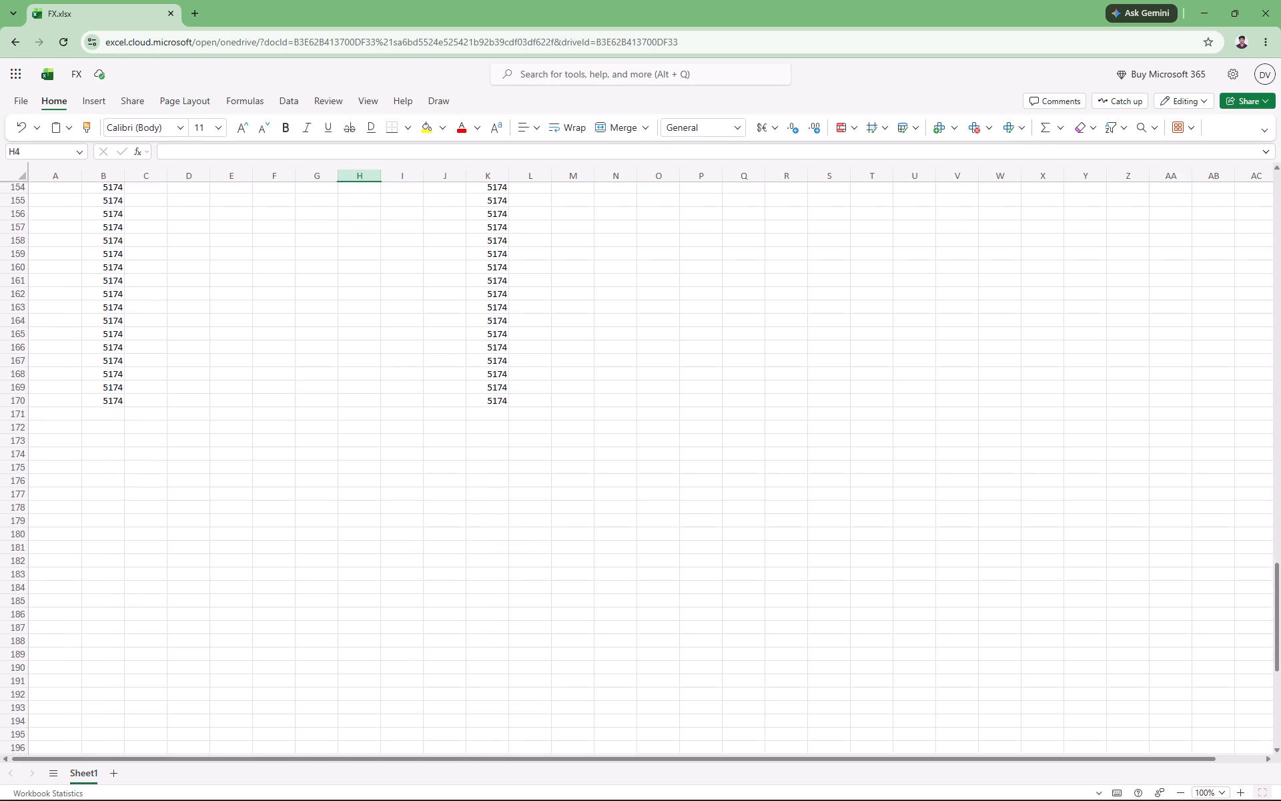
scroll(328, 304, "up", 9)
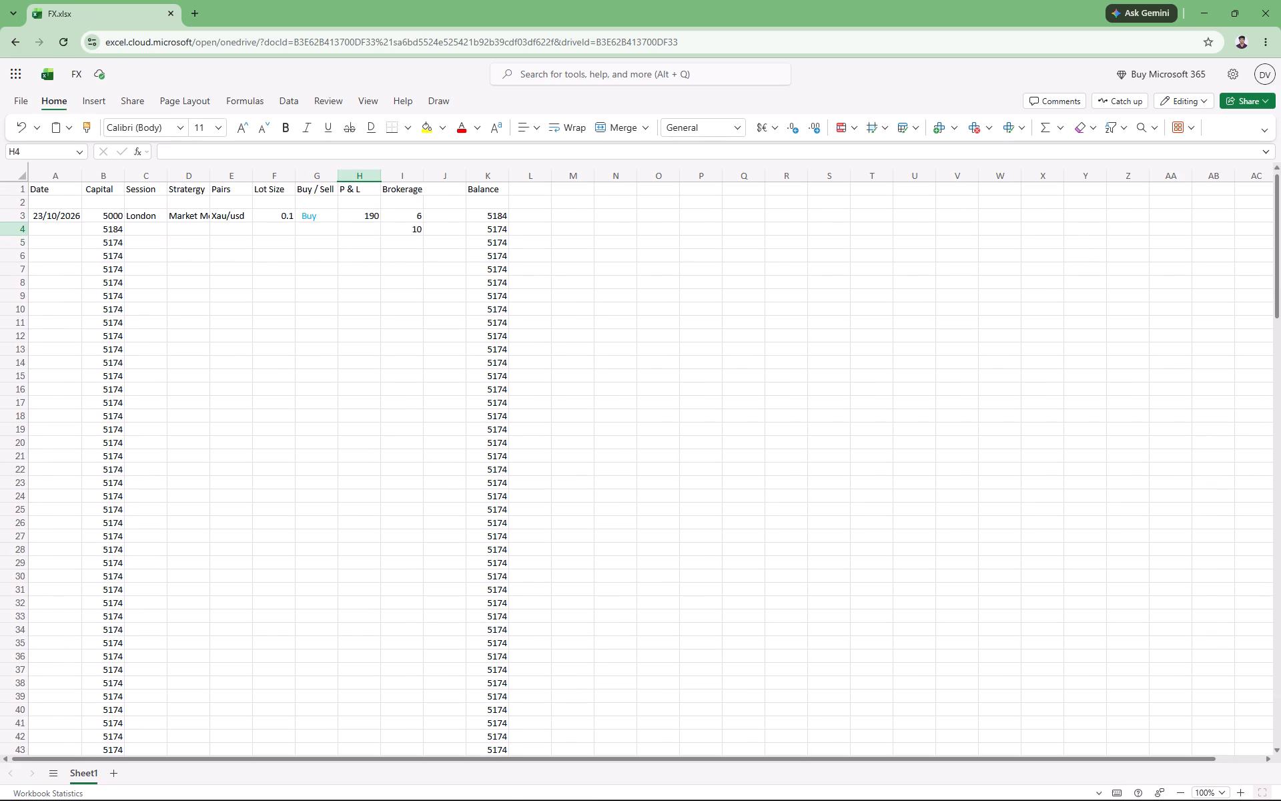
Examine the Capital column's formulas in B4 and in the last filled row, B170.
left_click(100, 264)
double_click(107, 232)
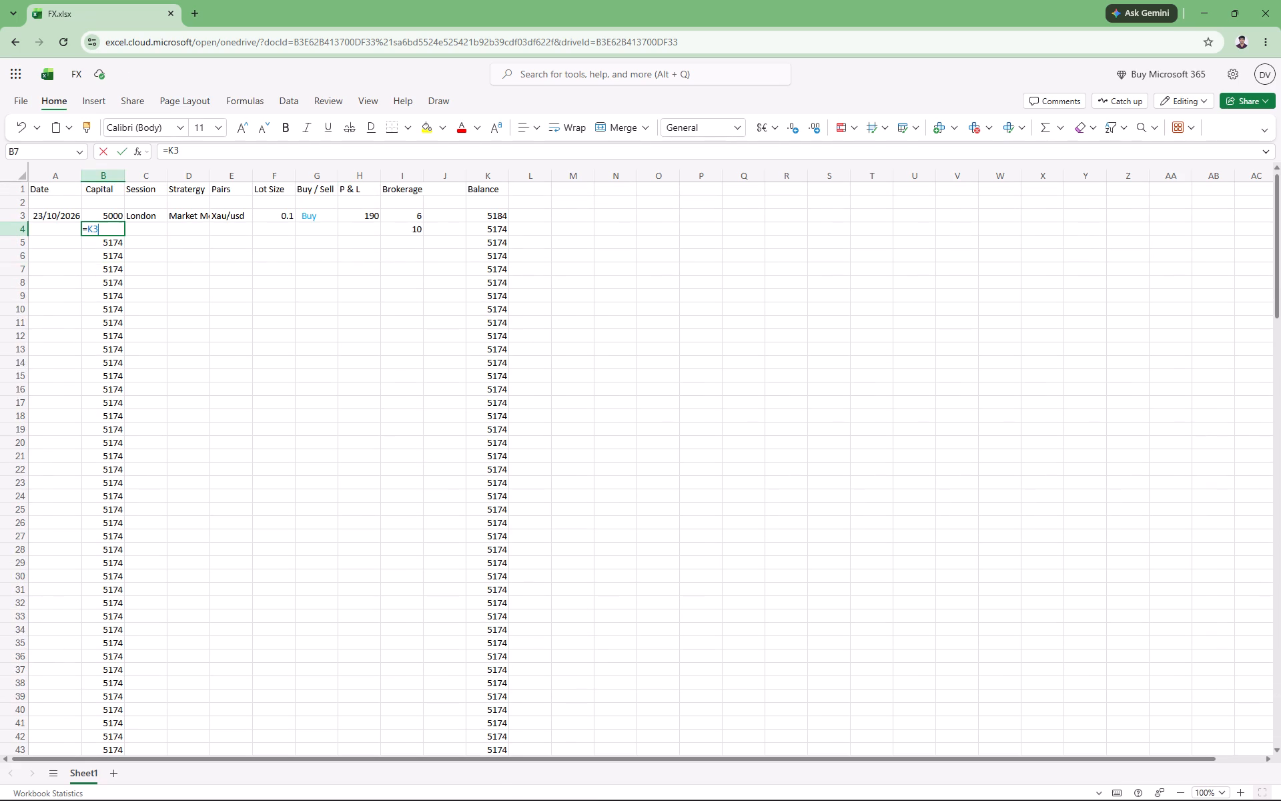
scroll(143, 521, "down", 4)
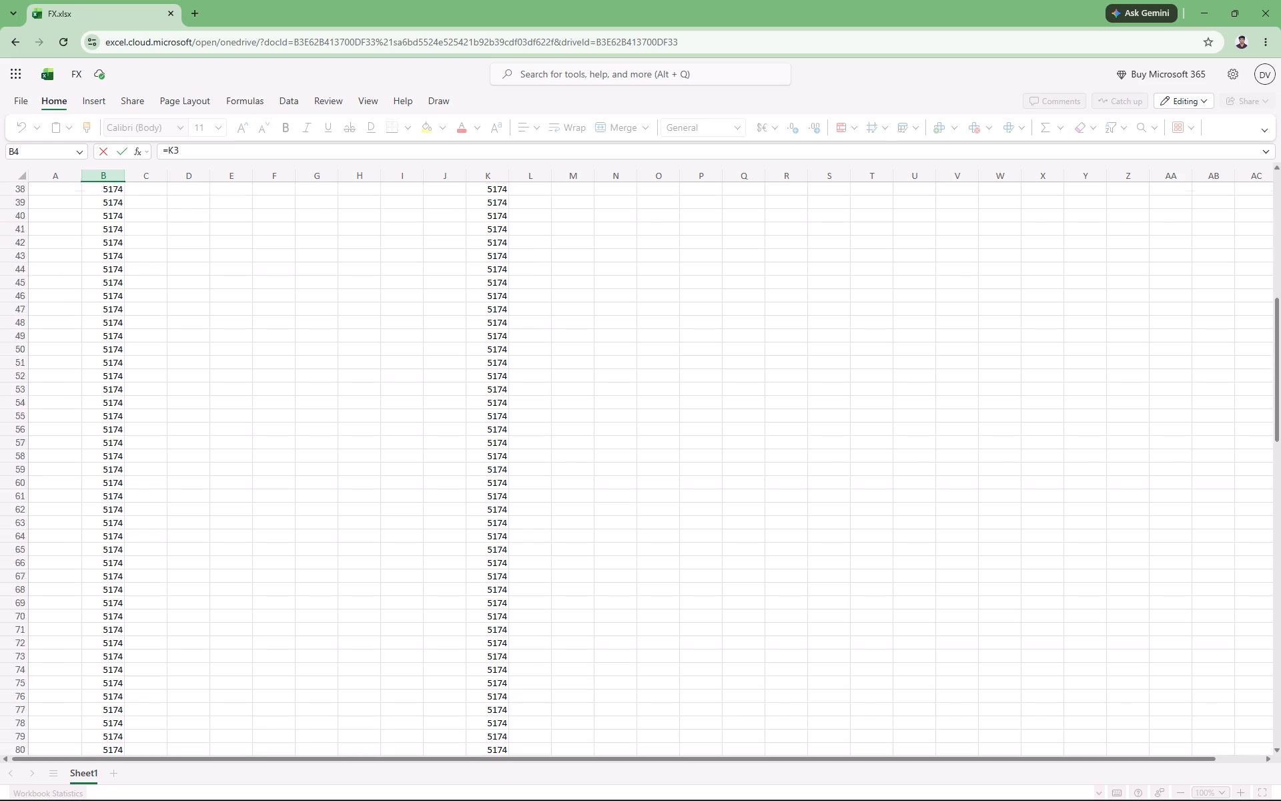
scroll(143, 521, "down", 8)
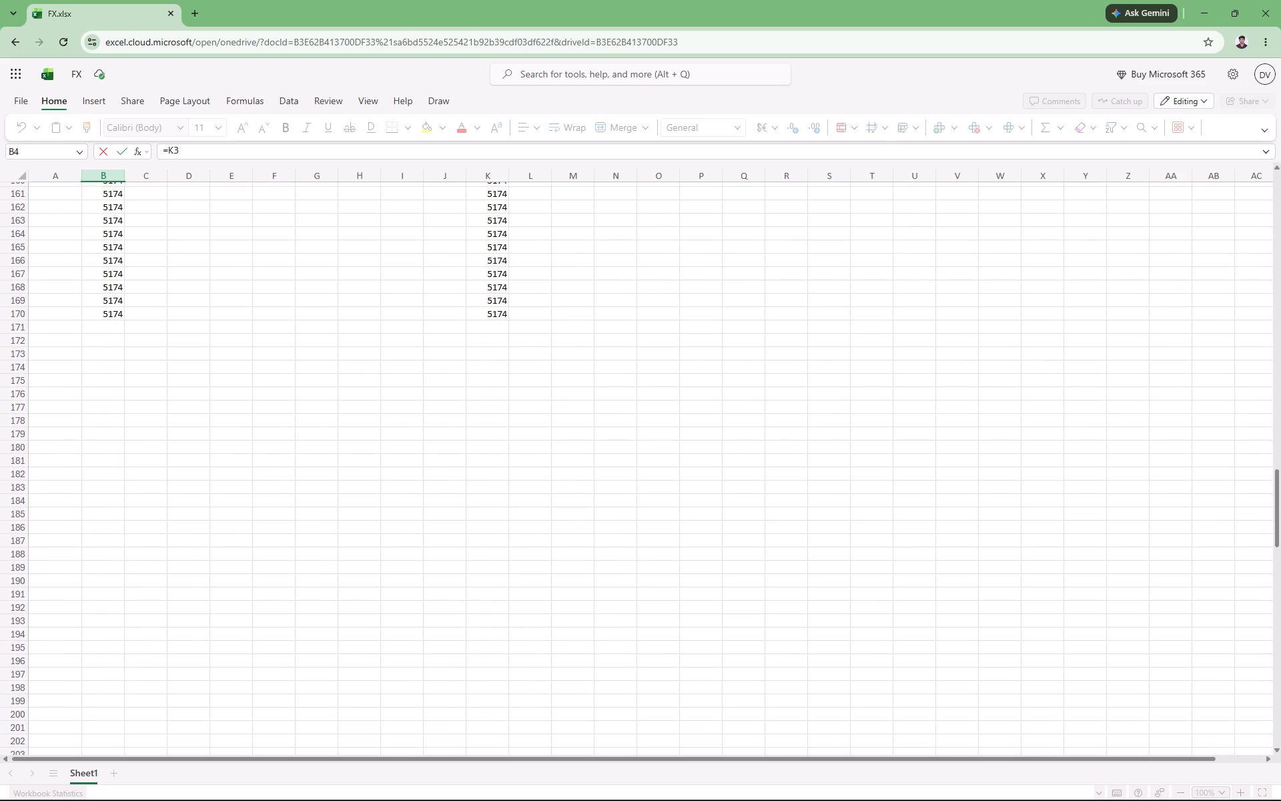
double_click(112, 311)
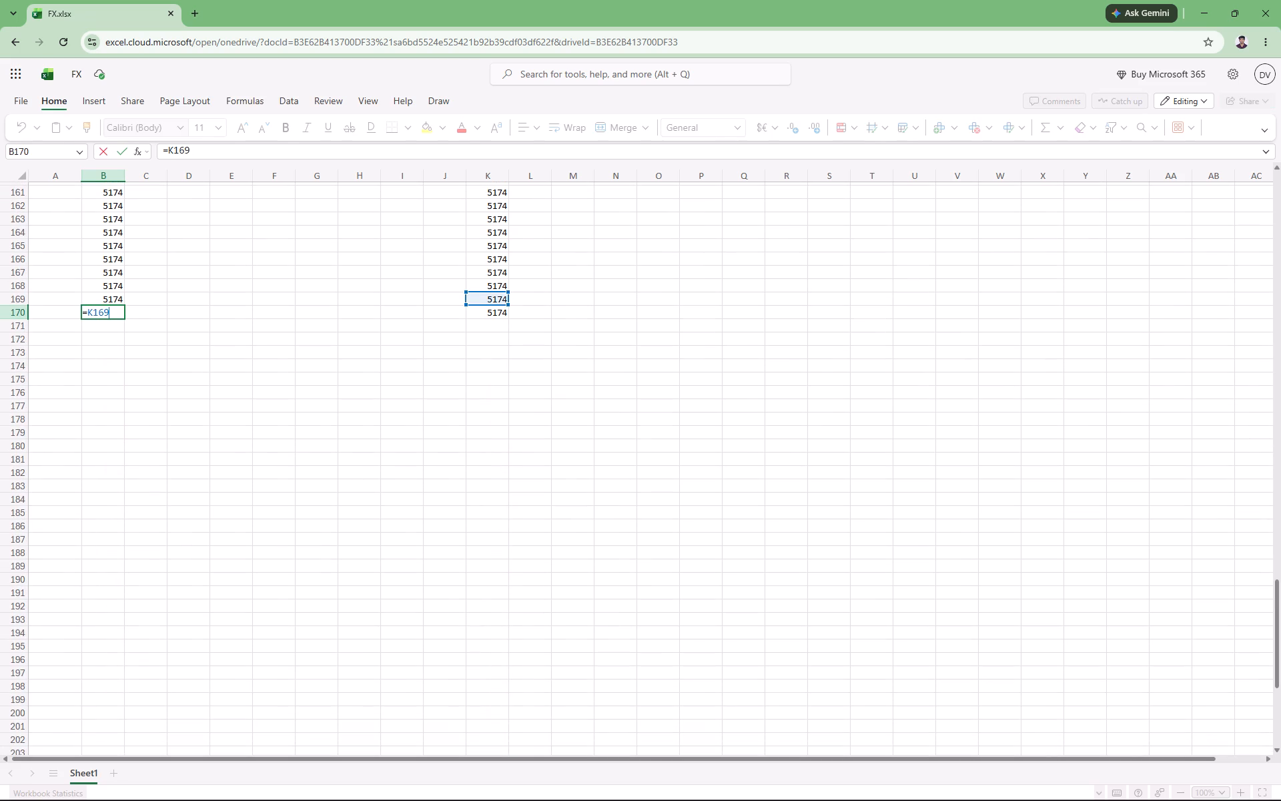
left_click(122, 311)
left_click(117, 334)
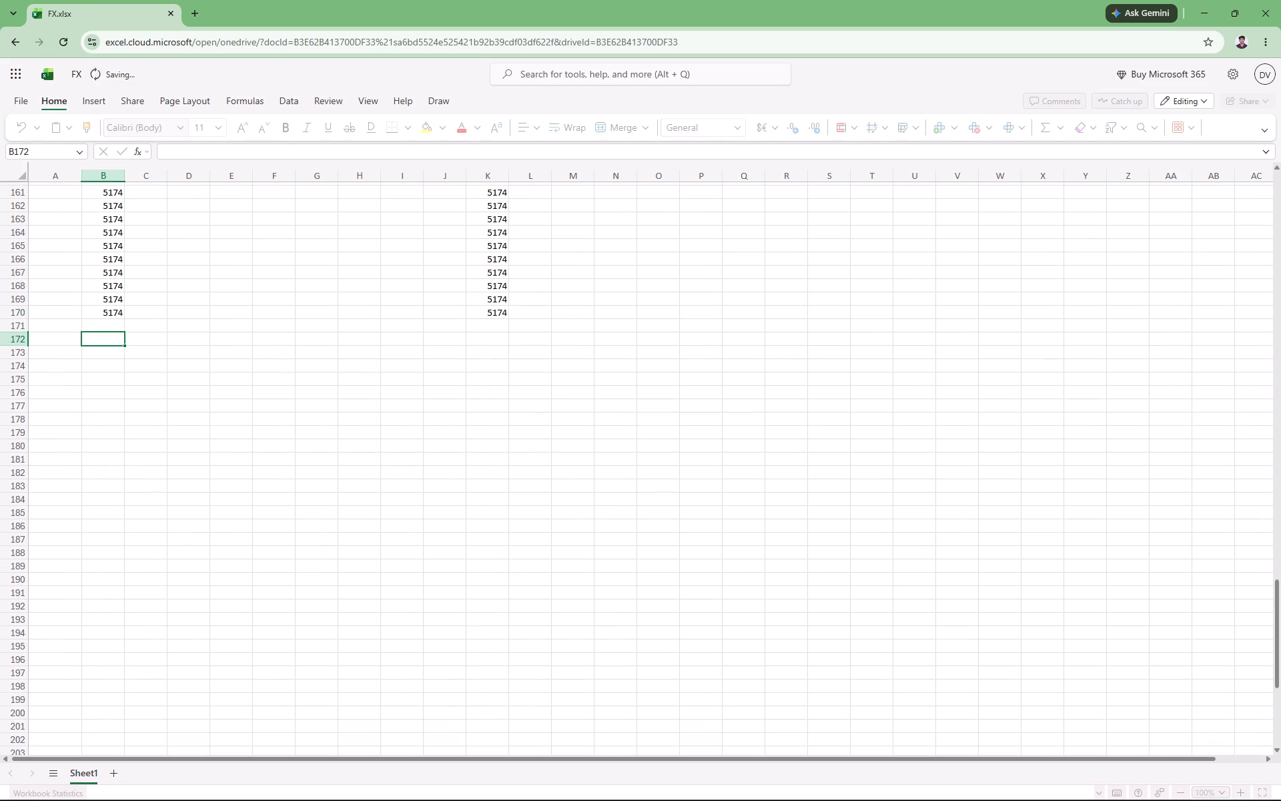
Clear the contents of the Capital column from B53 to B170.
left_click(117, 316)
left_click_drag(125, 318, 119, 194)
scroll(119, 194, "up", 17)
scroll(119, 194, "up", 4)
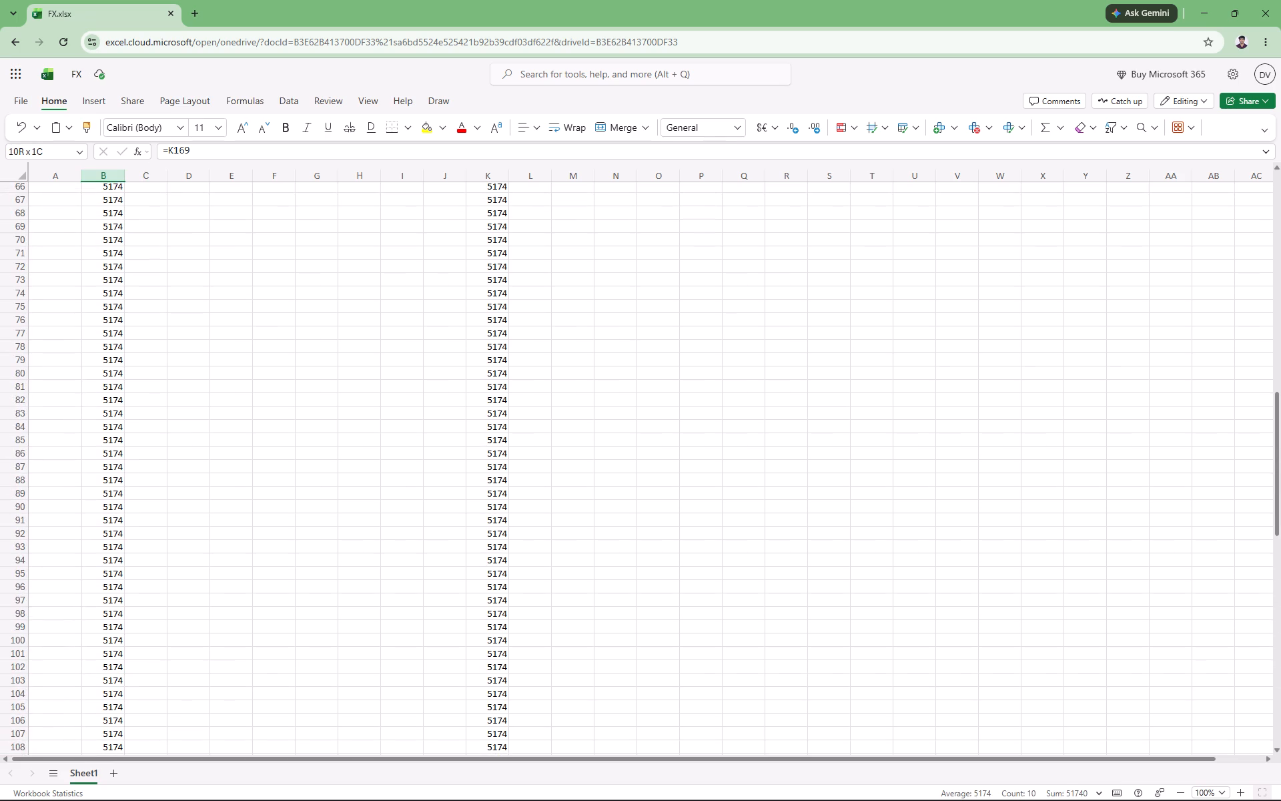
left_click_drag(119, 194, 118, 231)
scroll(119, 194, "up", 3)
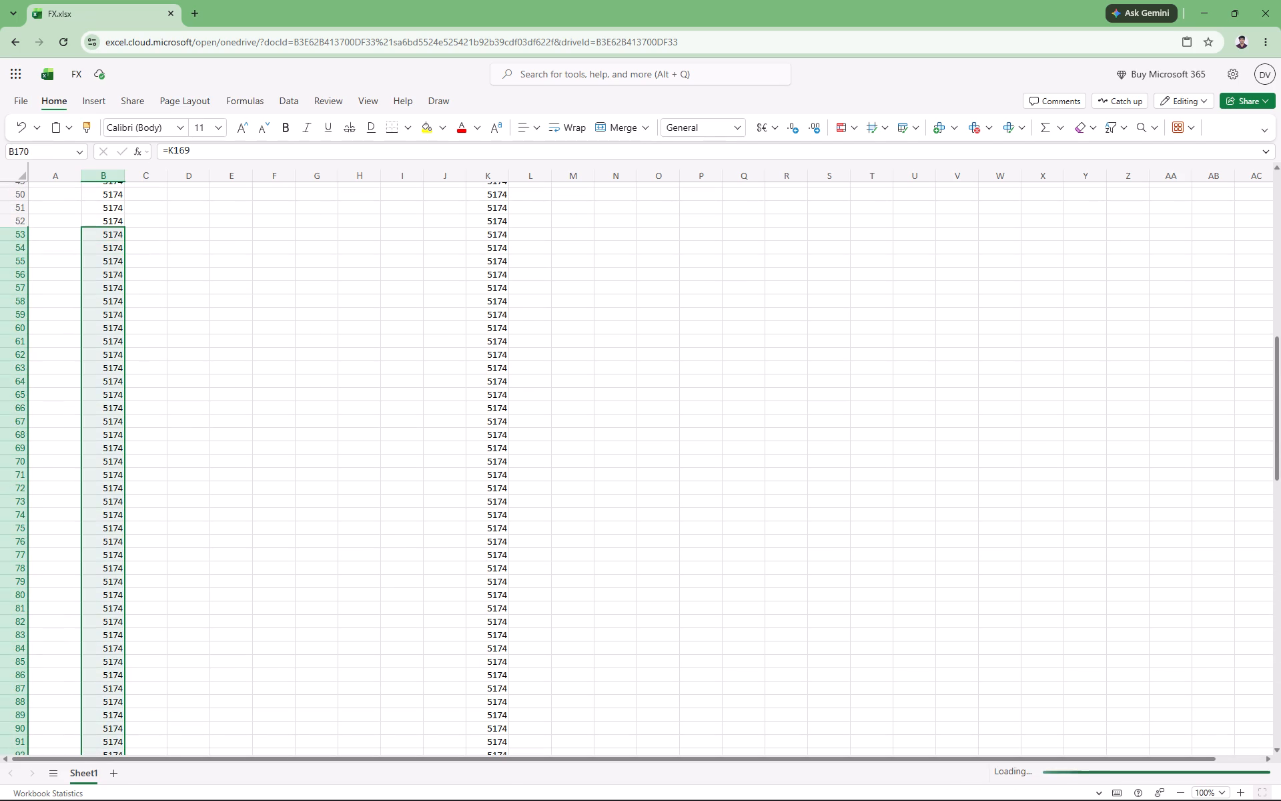
right_click(123, 228)
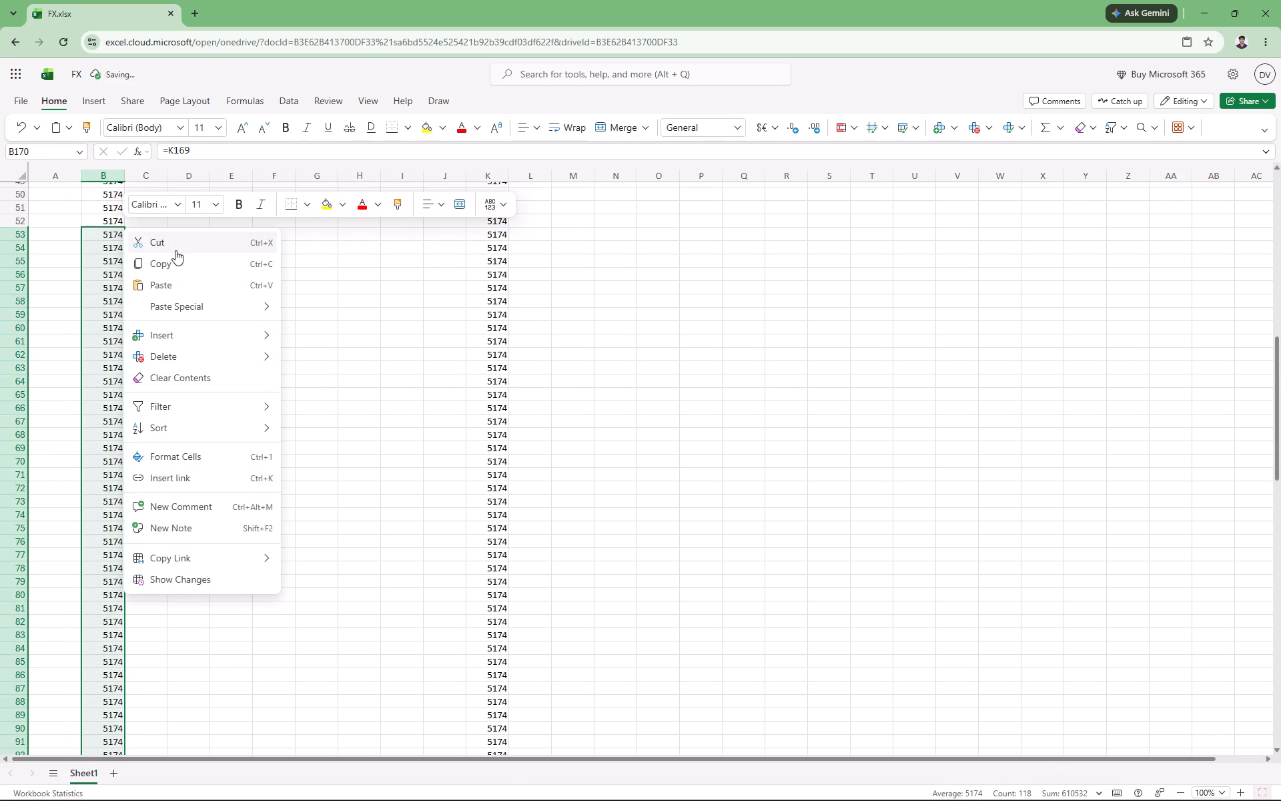
left_click(191, 374)
Clear the contents of the Capital column from B16 to B52.
scroll(191, 374, "up", 2)
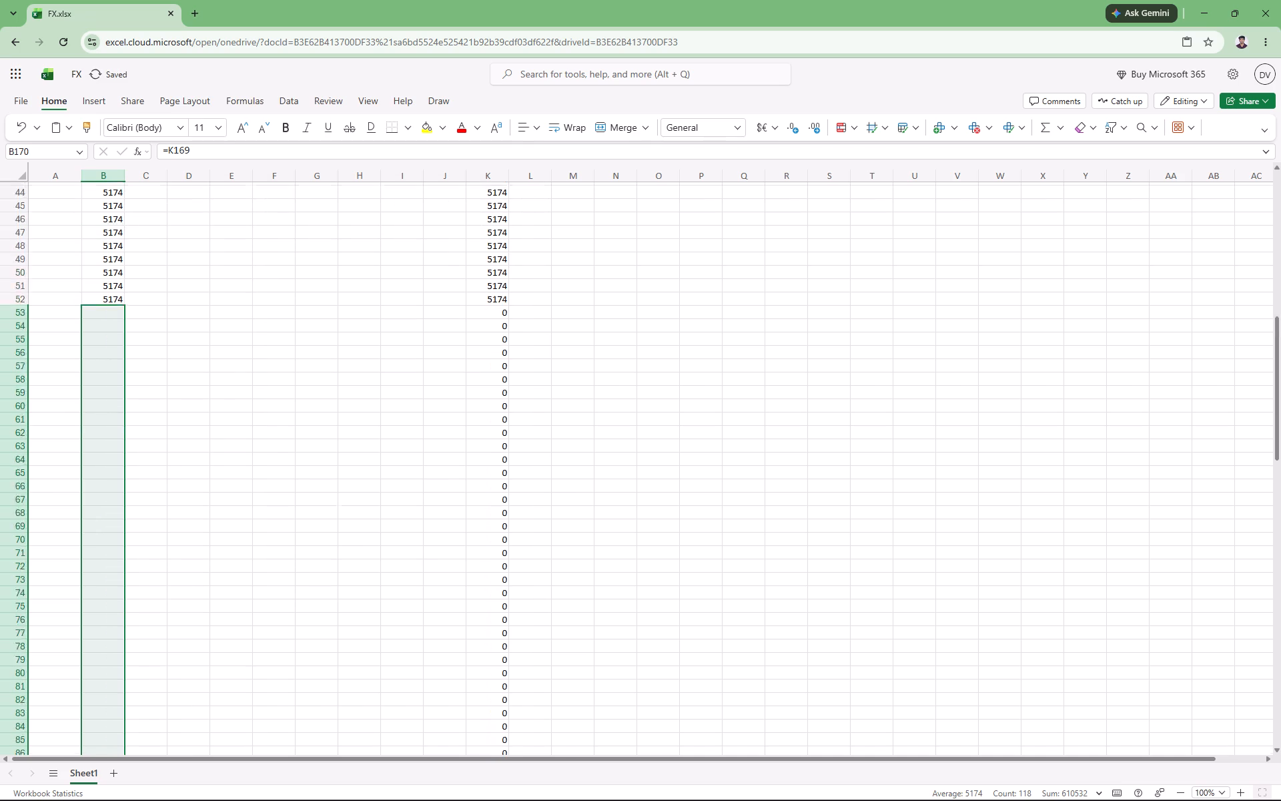
scroll(191, 374, "up", 5)
scroll(191, 374, "down", 1)
scroll(110, 654, "down", 1)
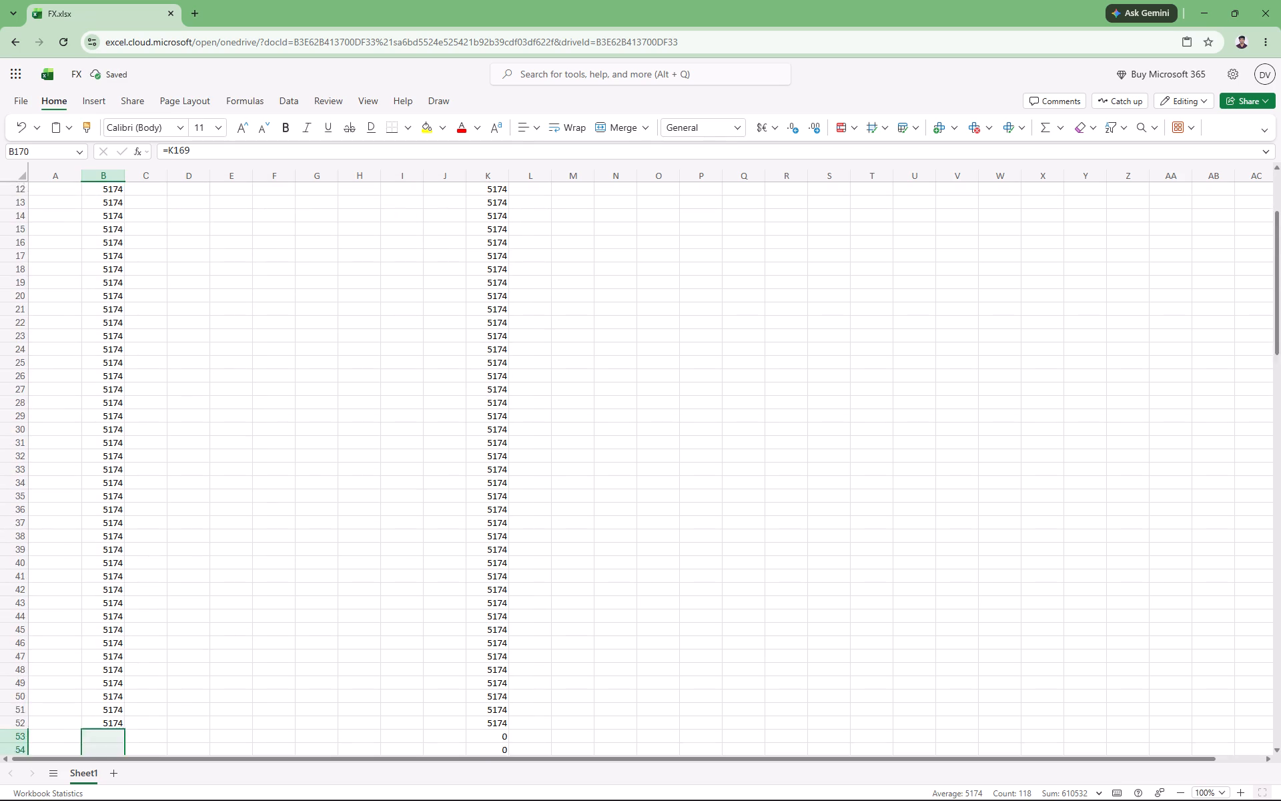
scroll(110, 654, "down", 1)
left_click(121, 651)
left_click(117, 642)
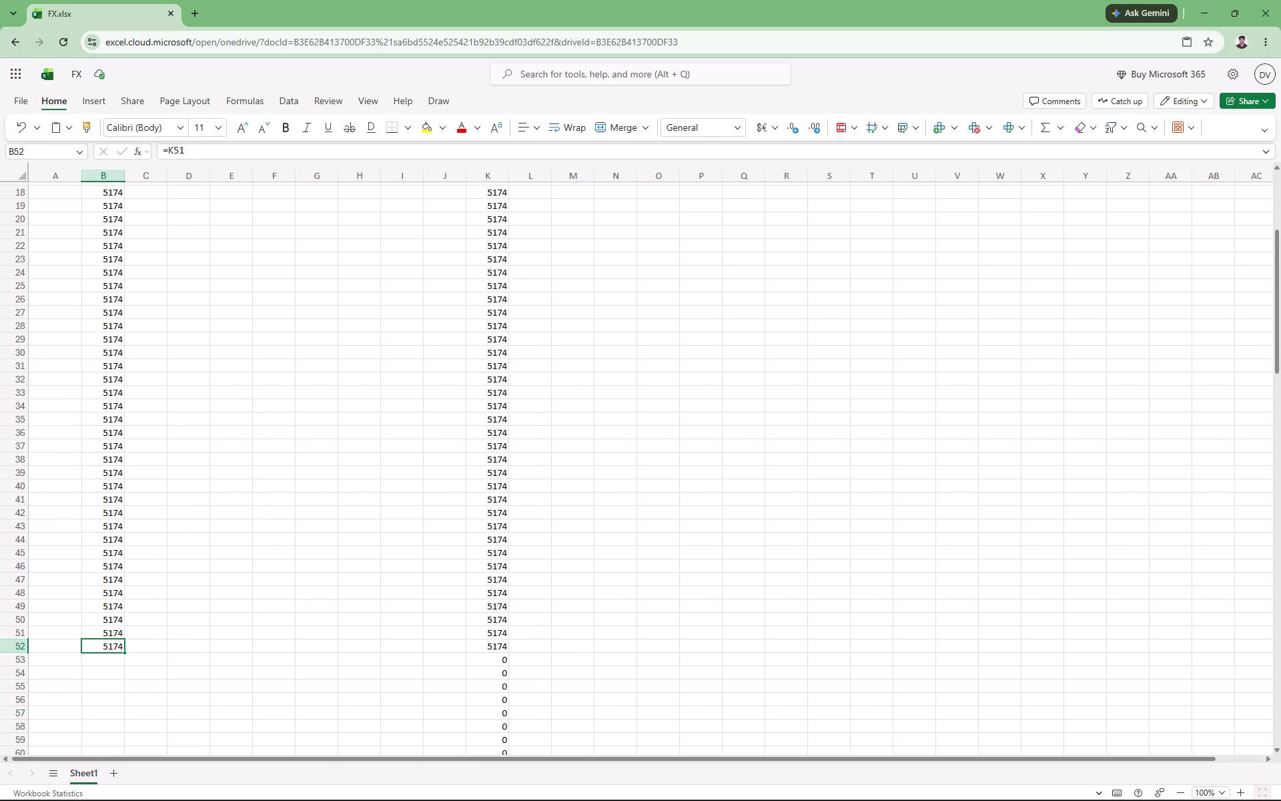
left_click_drag(125, 653, 127, 254)
scroll(127, 254, "up", 2)
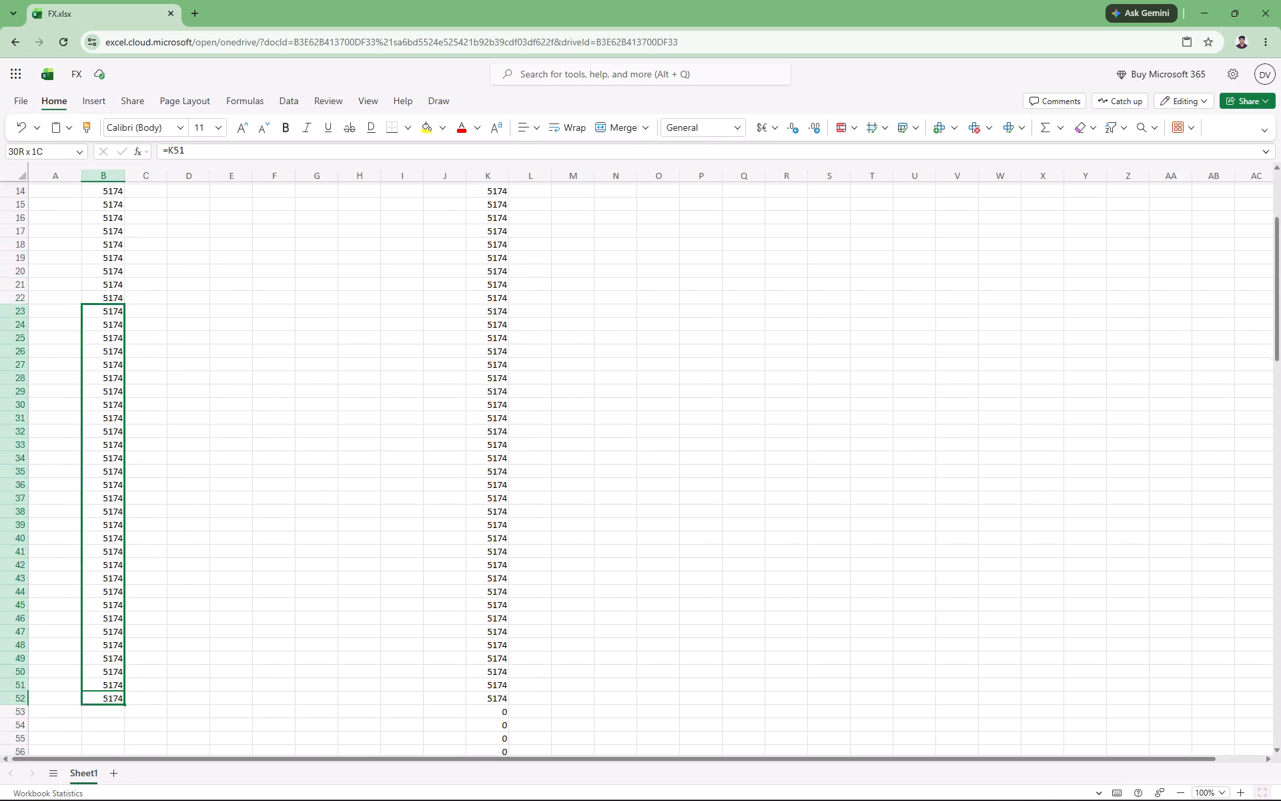
scroll(127, 254, "up", 5)
left_click_drag(127, 254, 129, 335)
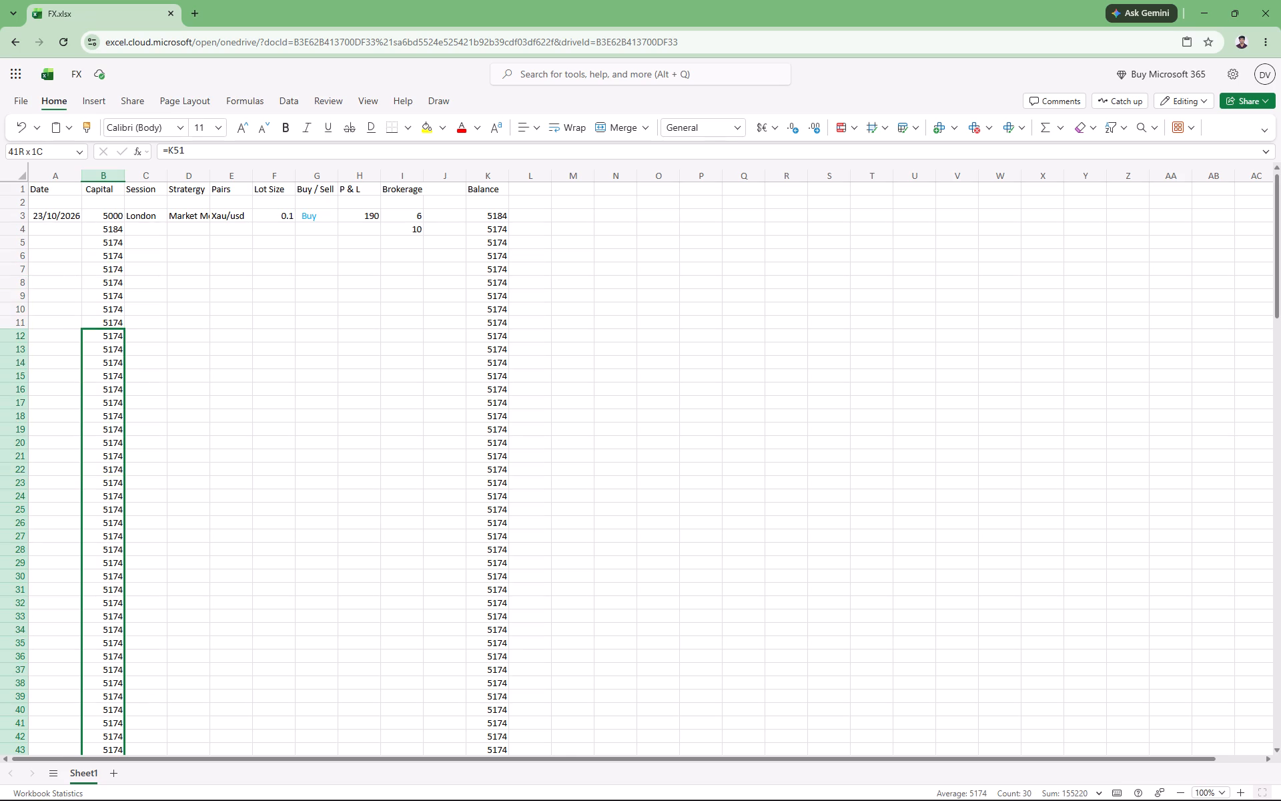
left_click_drag(129, 335, 128, 379)
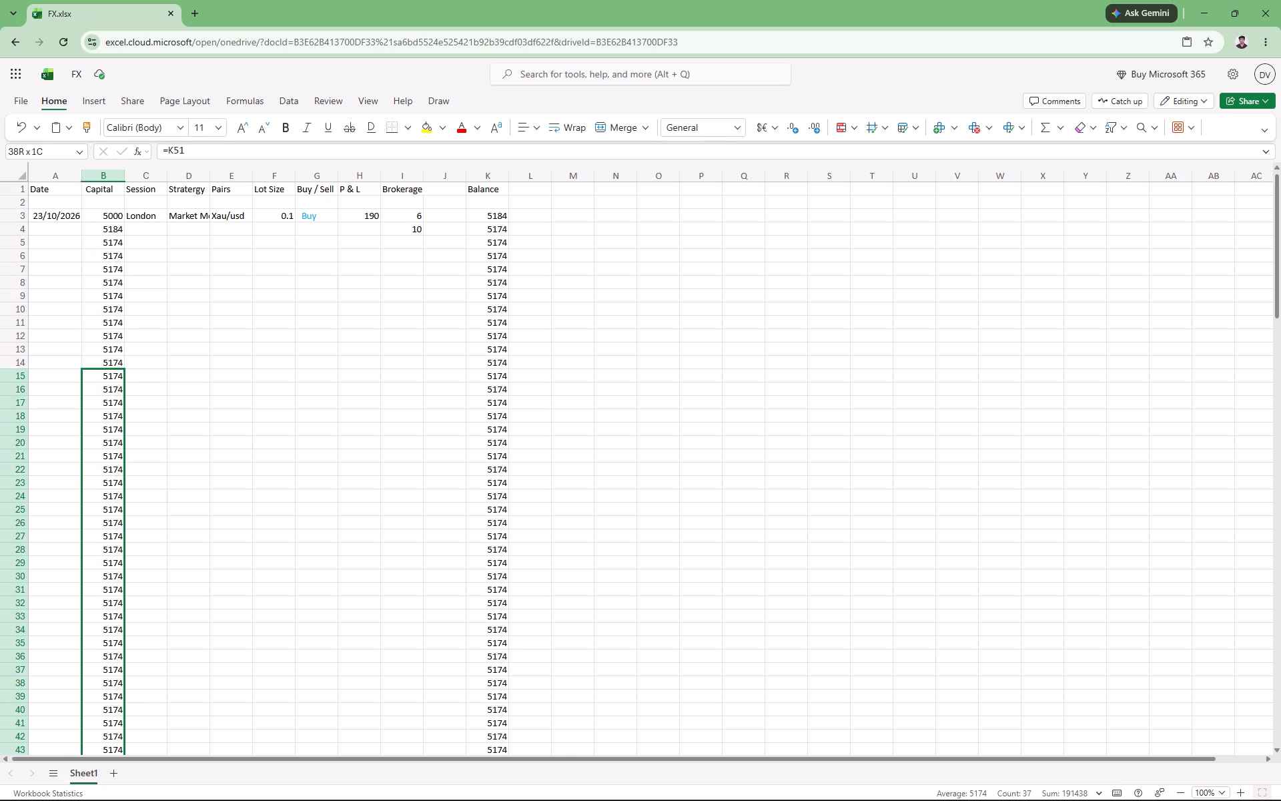
left_click_drag(128, 379, 129, 386)
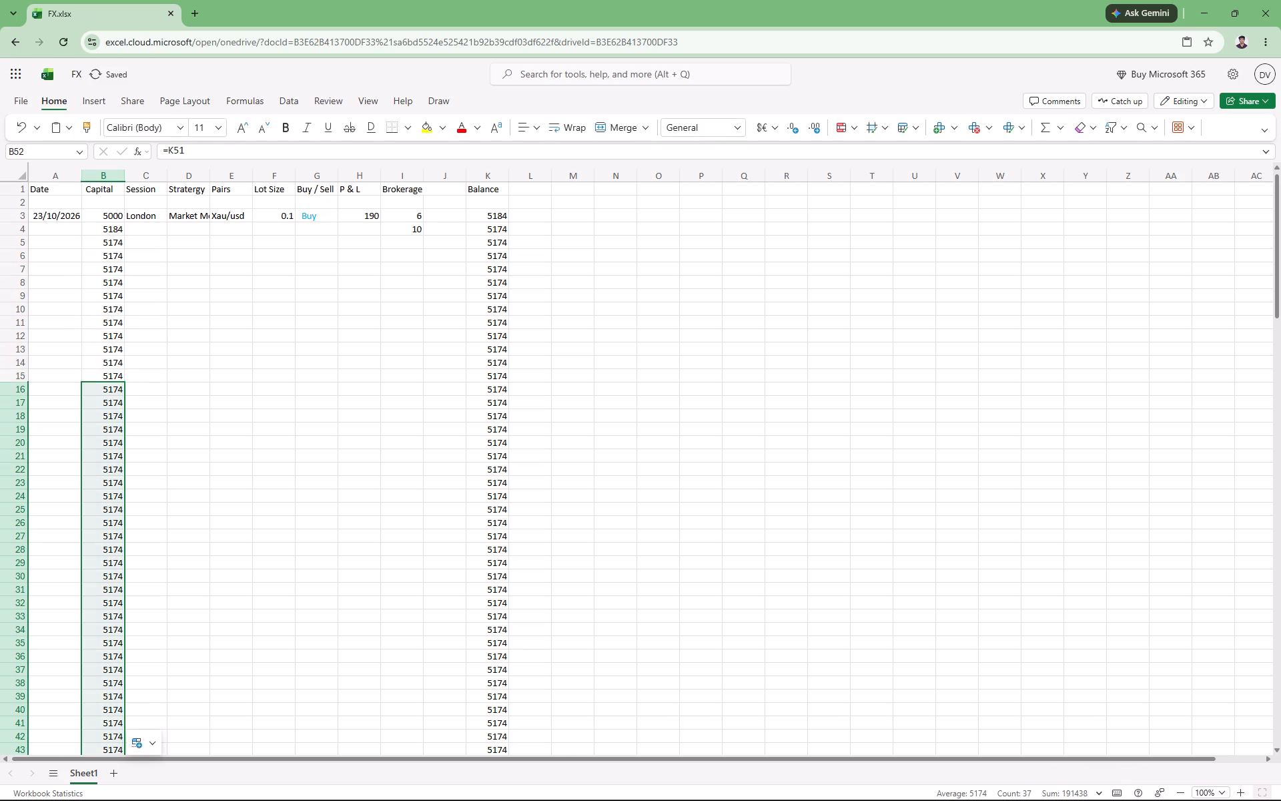
right_click(119, 386)
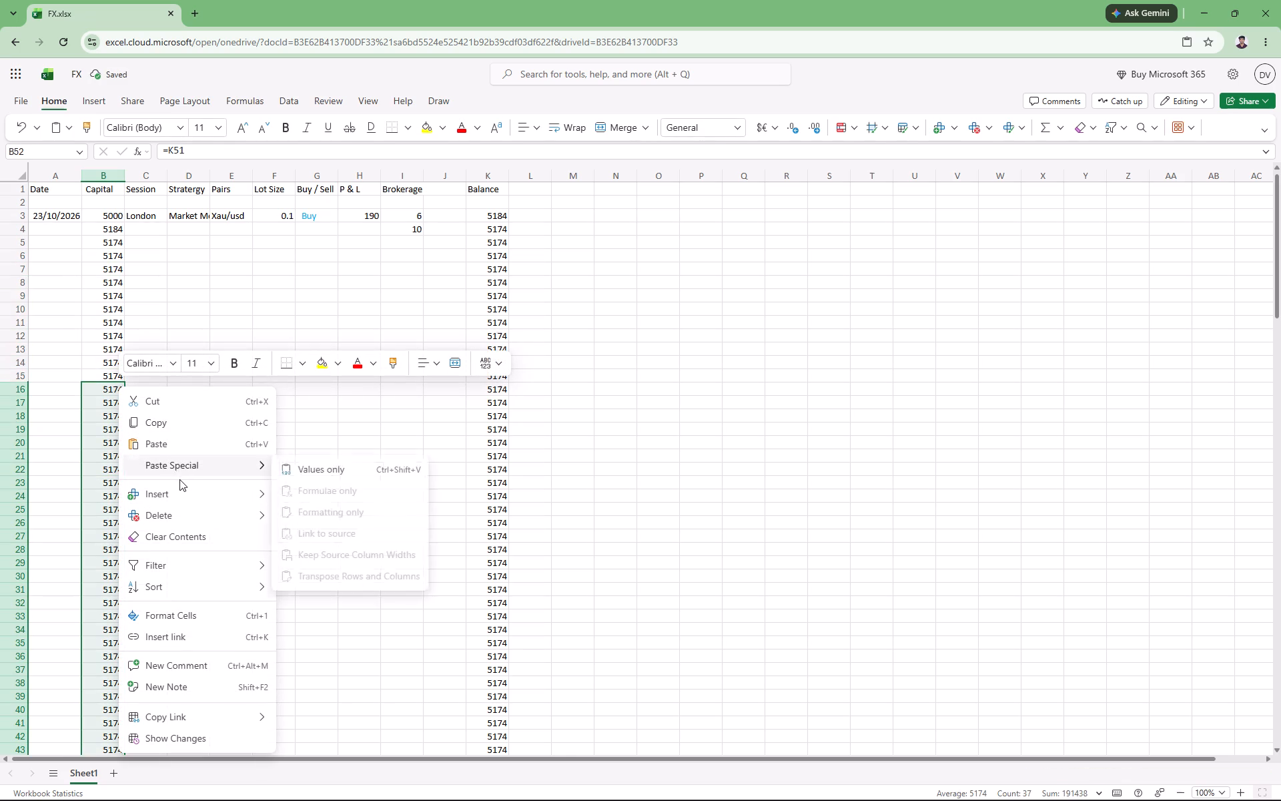
left_click(183, 528)
Clear the contents of the Balance column from K16 to K170 and check the emptied rows.
scroll(282, 553, "down", 3)
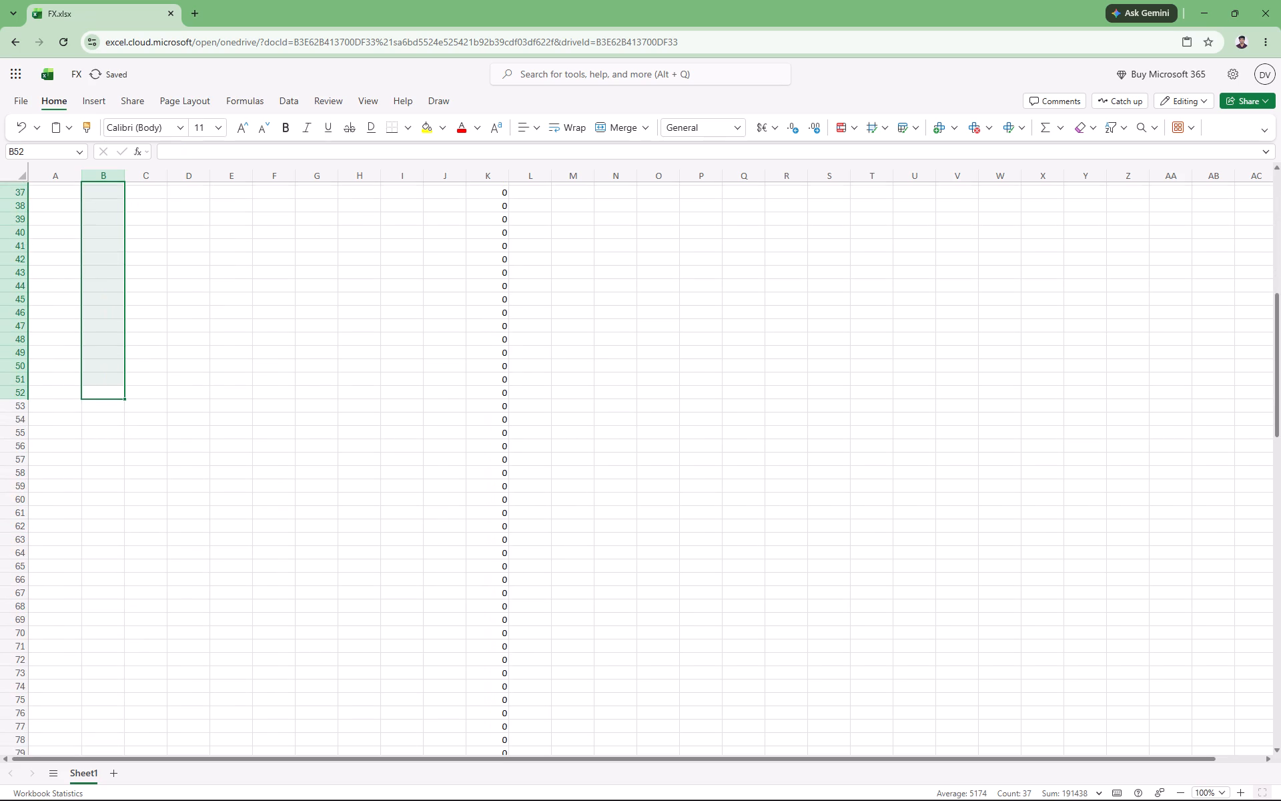
scroll(512, 656, "down", 8)
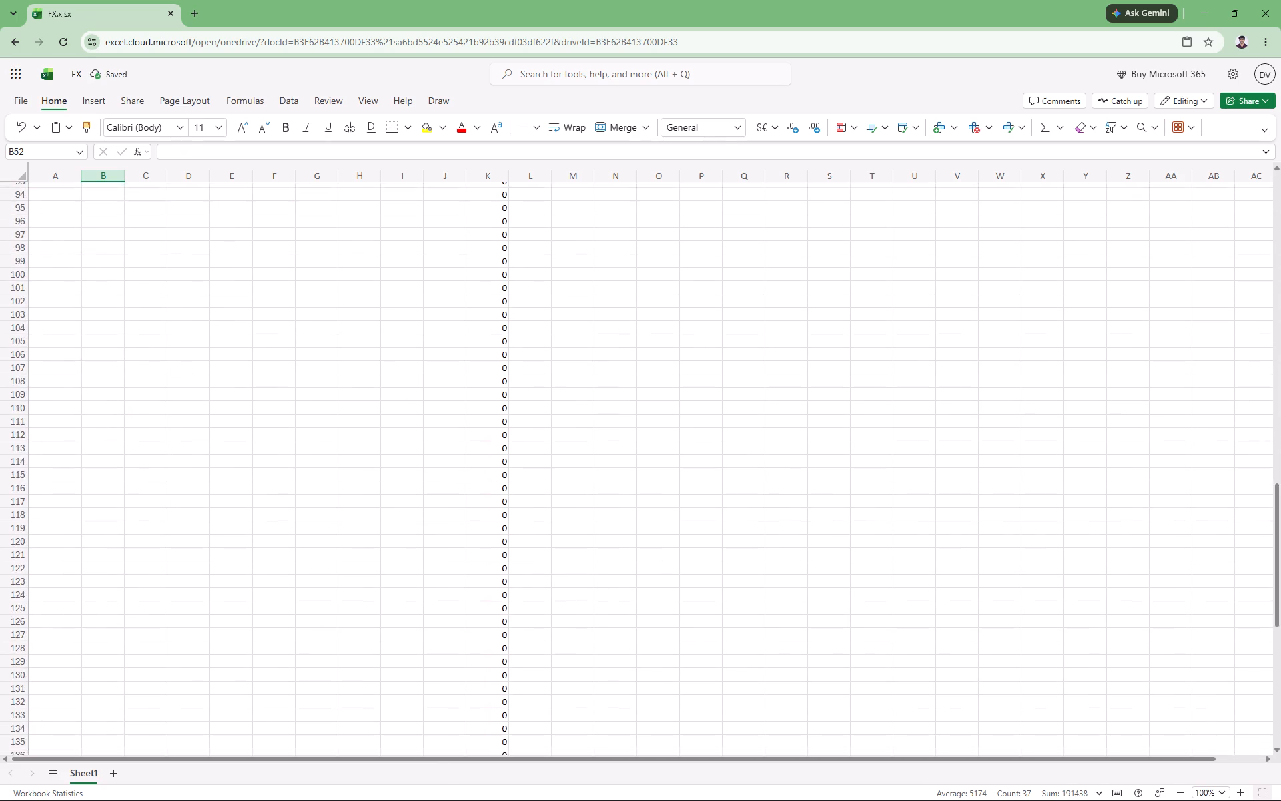
scroll(512, 656, "down", 5)
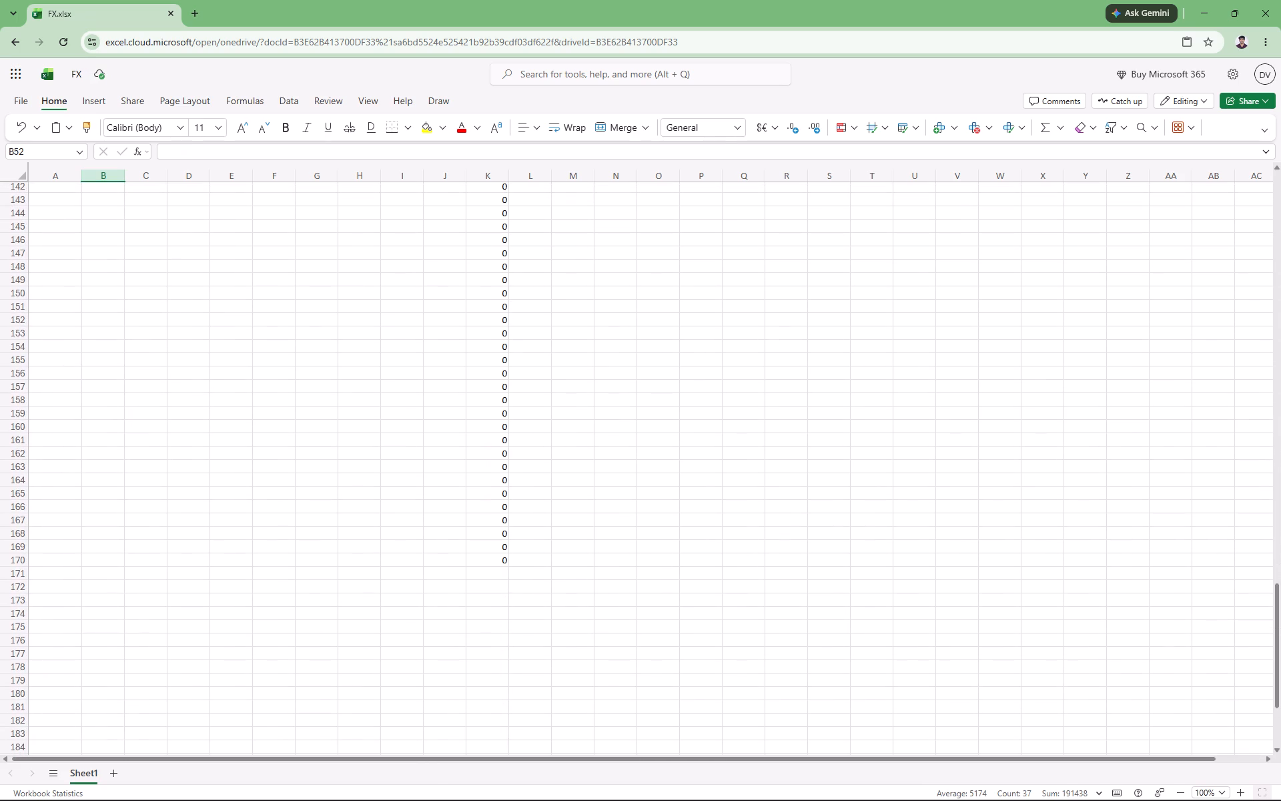
double_click(505, 564)
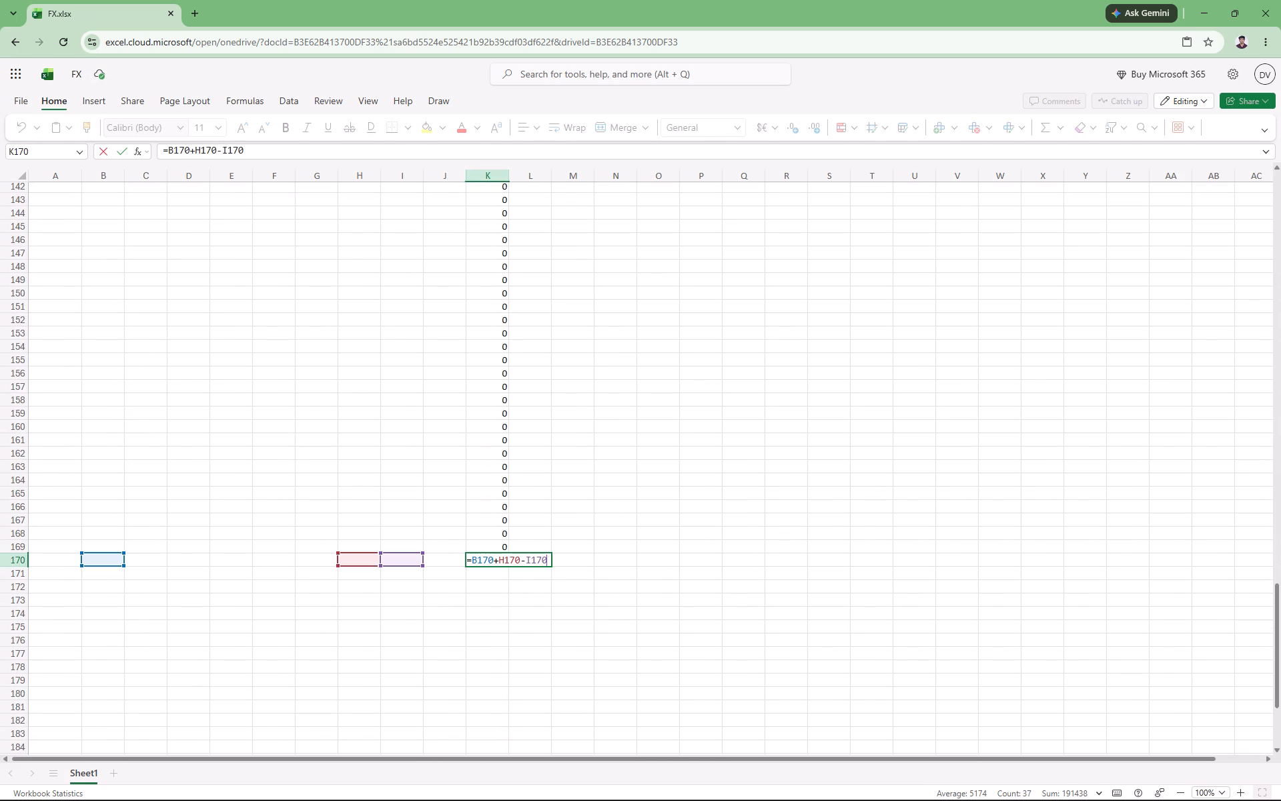
left_click(501, 575)
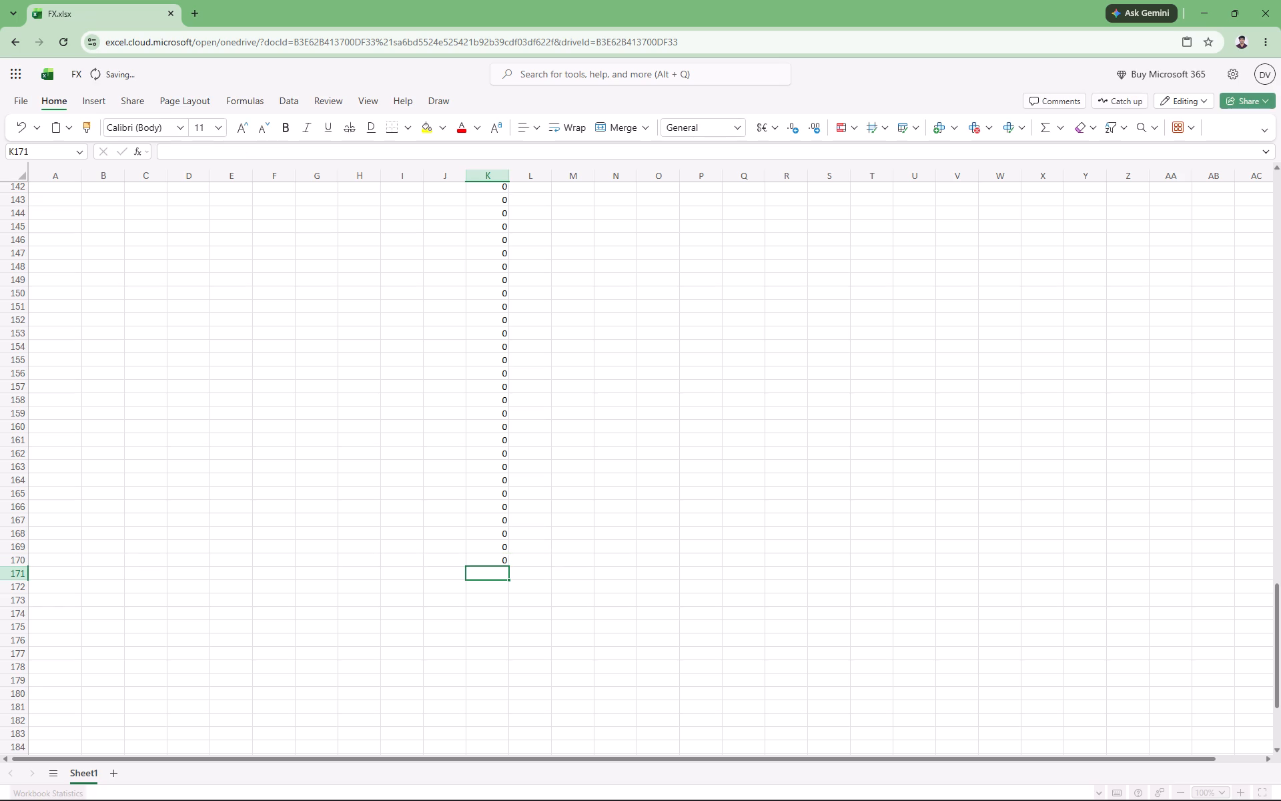
left_click(499, 560)
left_click_drag(508, 566, 488, 280)
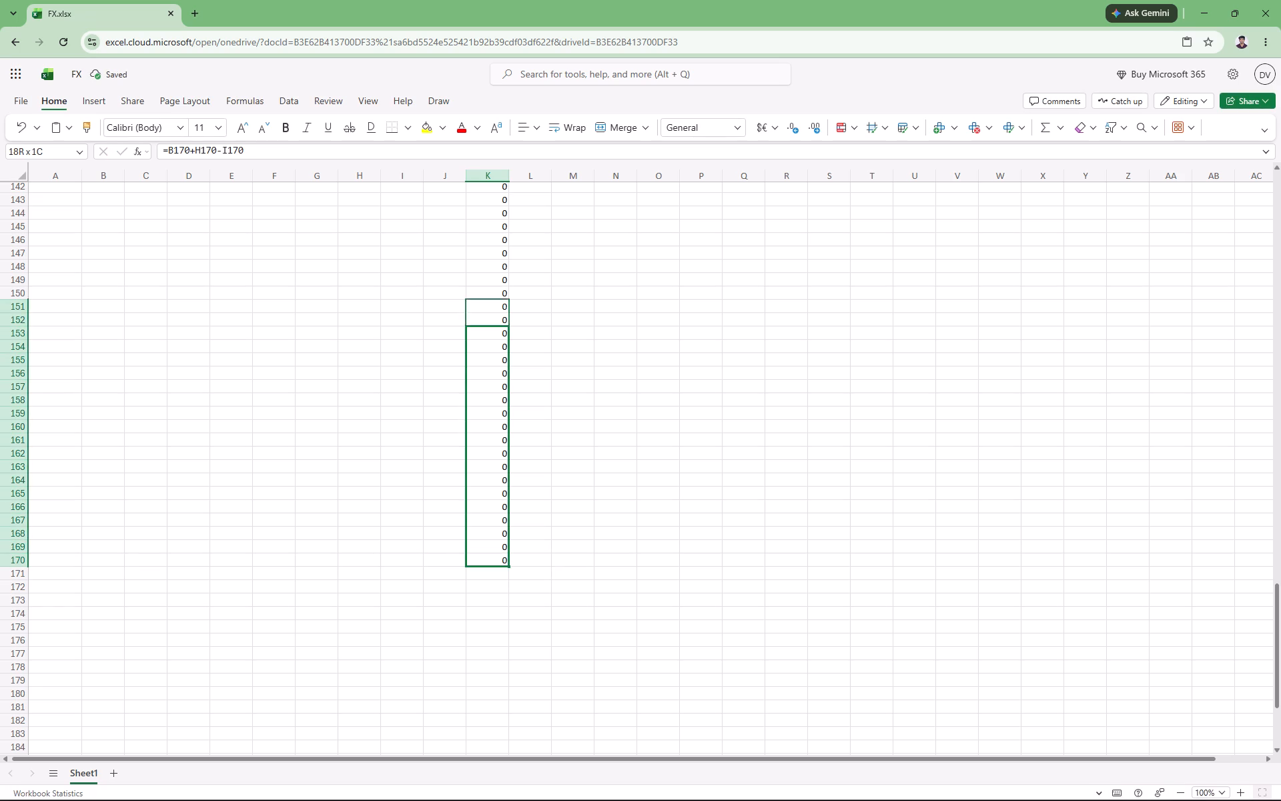
left_click_drag(488, 280, 485, 231)
scroll(485, 231, "up", 11)
scroll(485, 231, "up", 13)
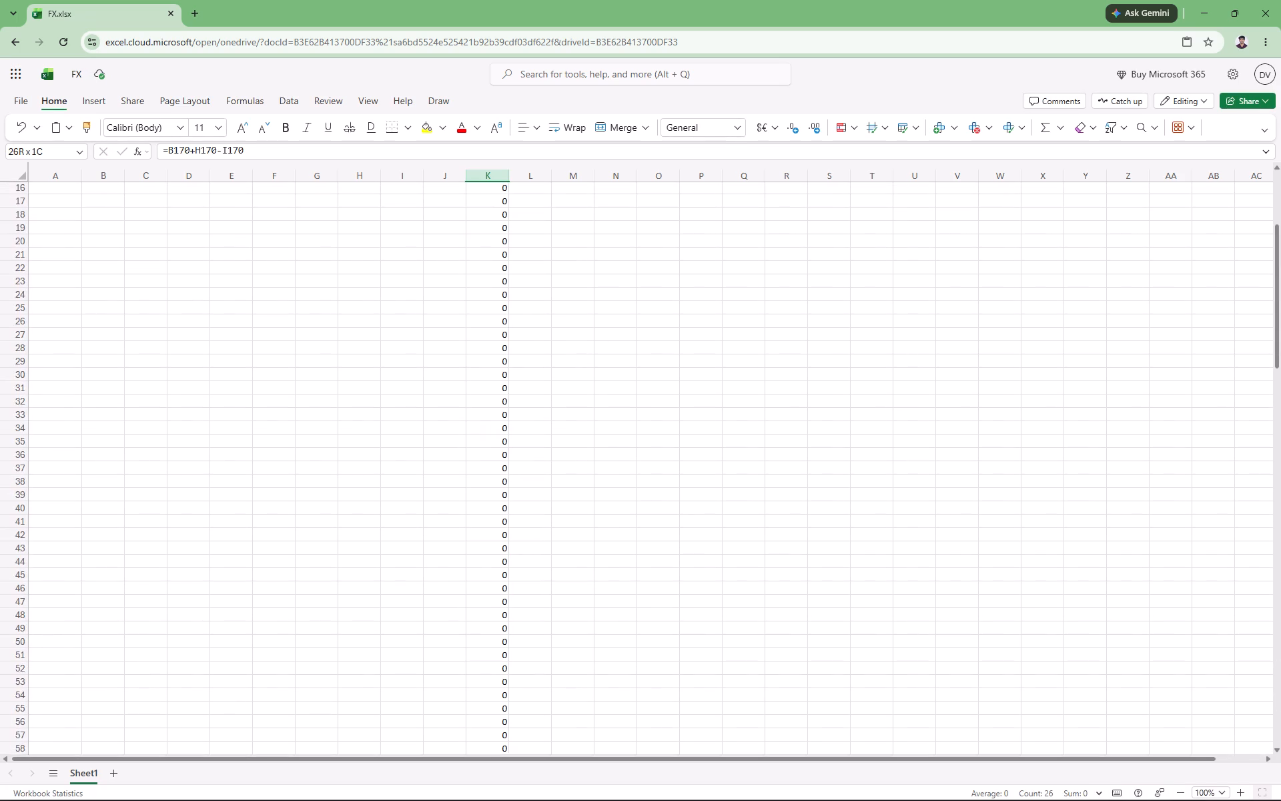
scroll(485, 231, "up", 6)
left_click_drag(485, 231, 508, 370)
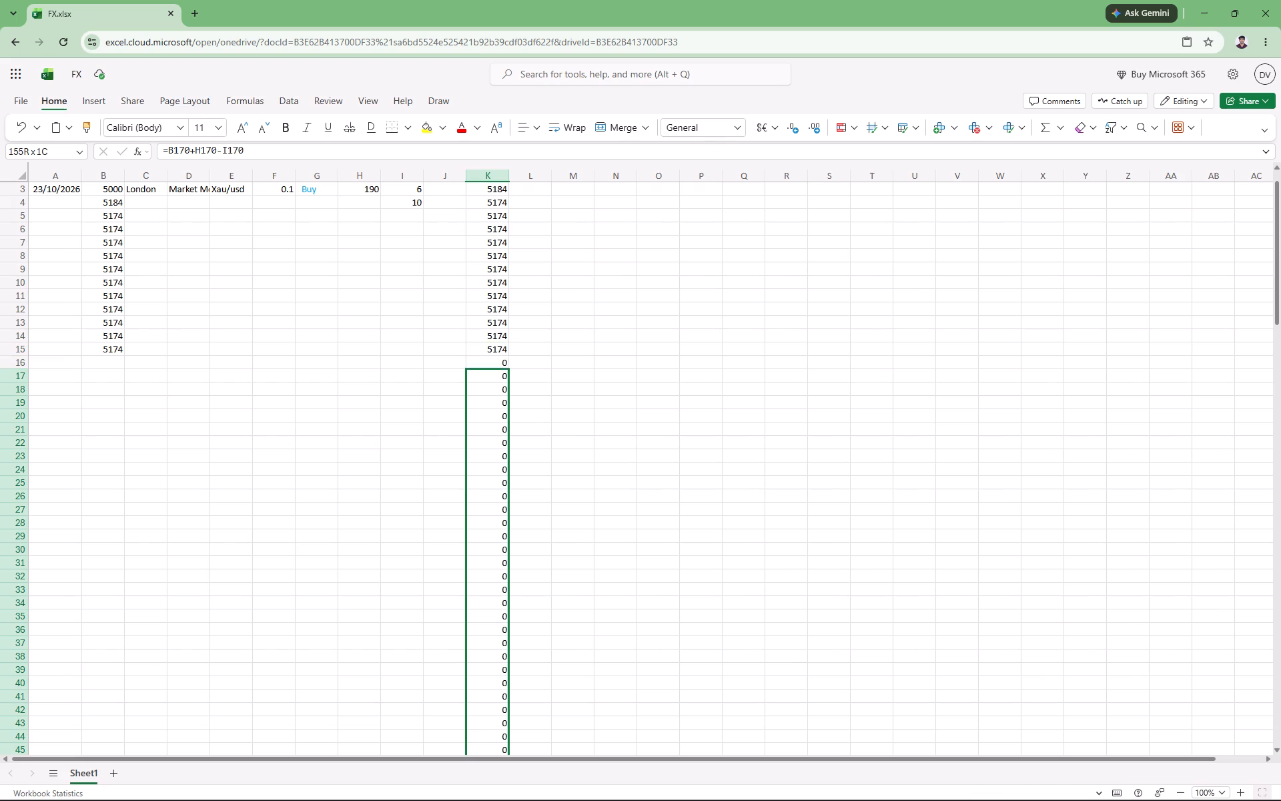
left_click_drag(508, 370, 508, 362)
right_click(508, 362)
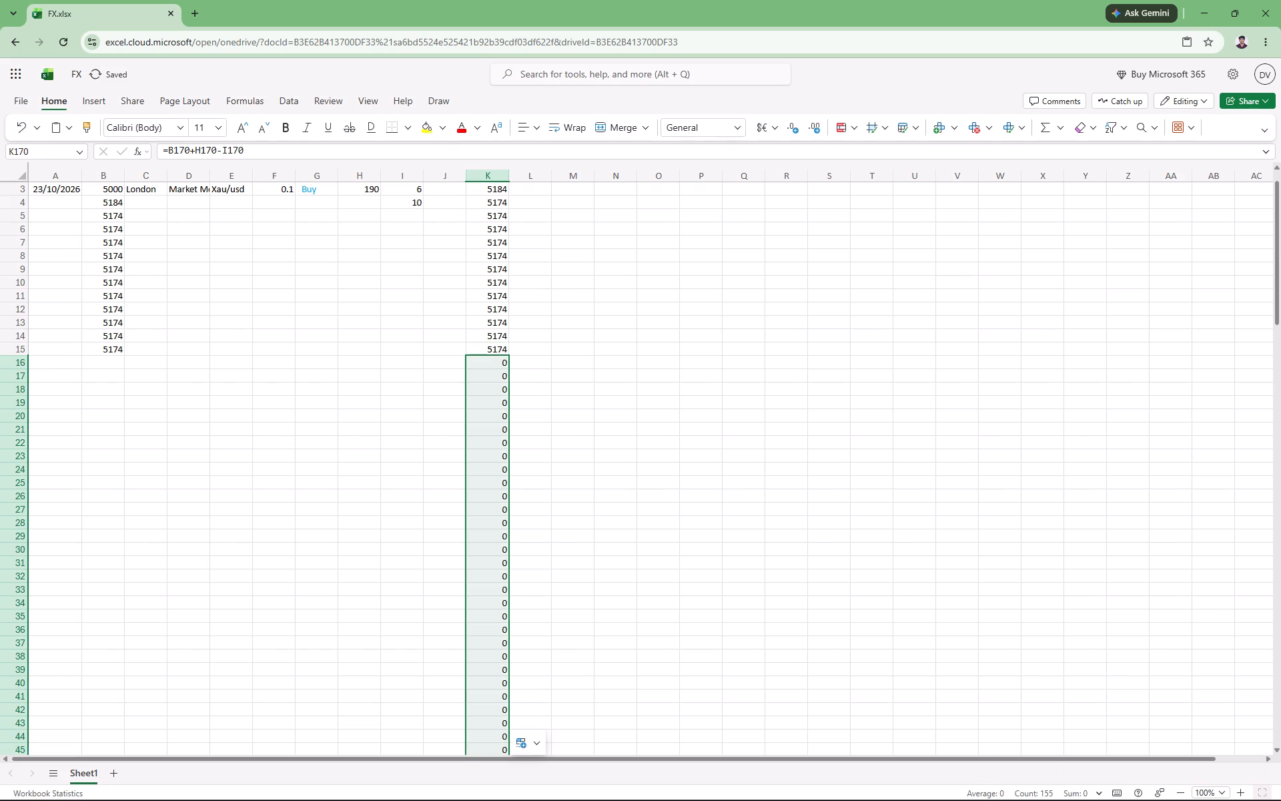
left_click(554, 508)
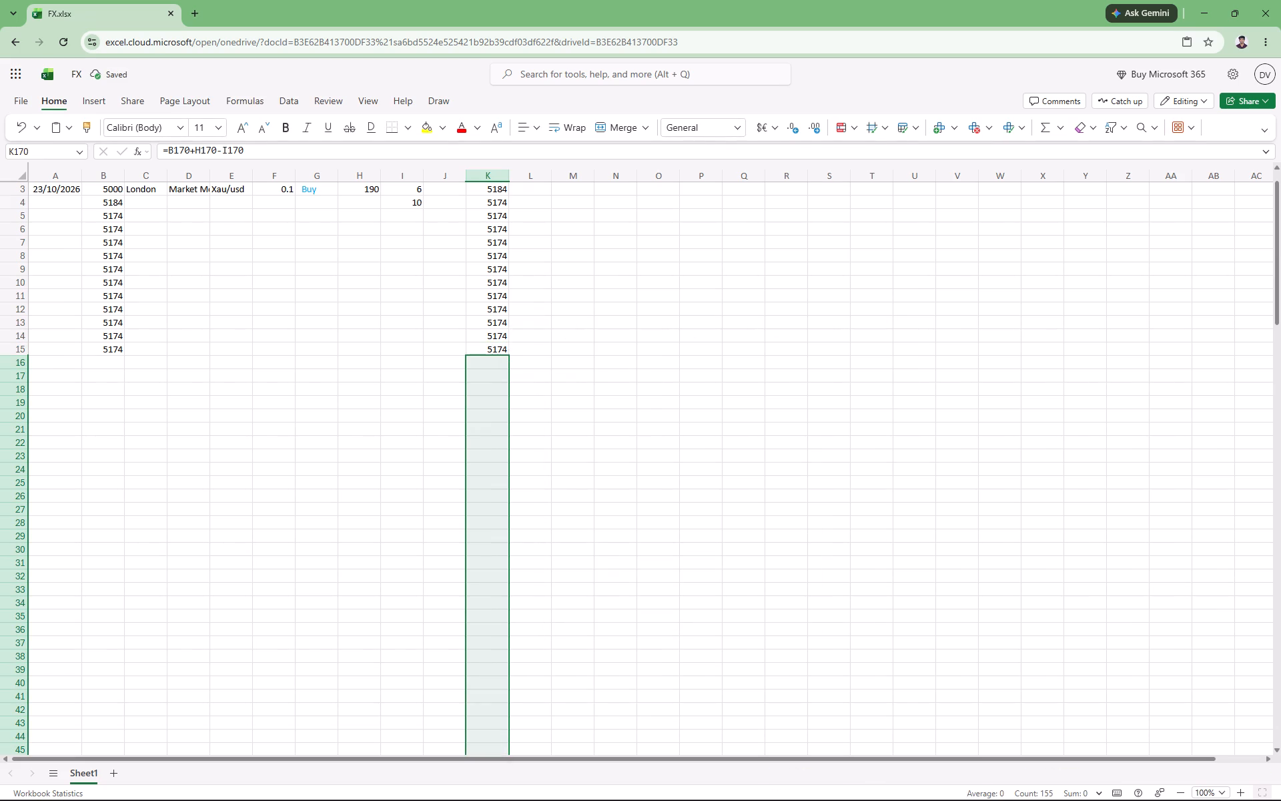
scroll(539, 485, "down", 13)
scroll(539, 485, "up", 5)
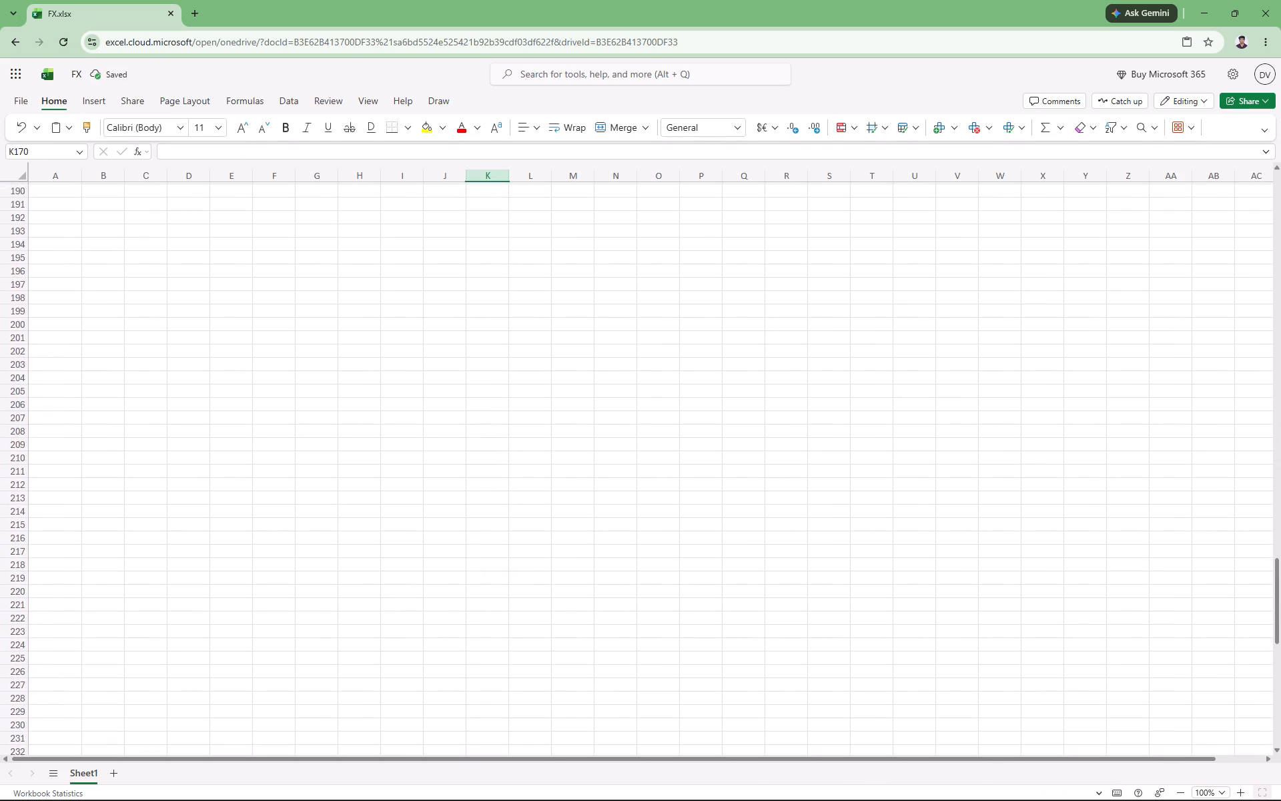
scroll(539, 485, "up", 5)
scroll(539, 485, "down", 1)
left_click(539, 485)
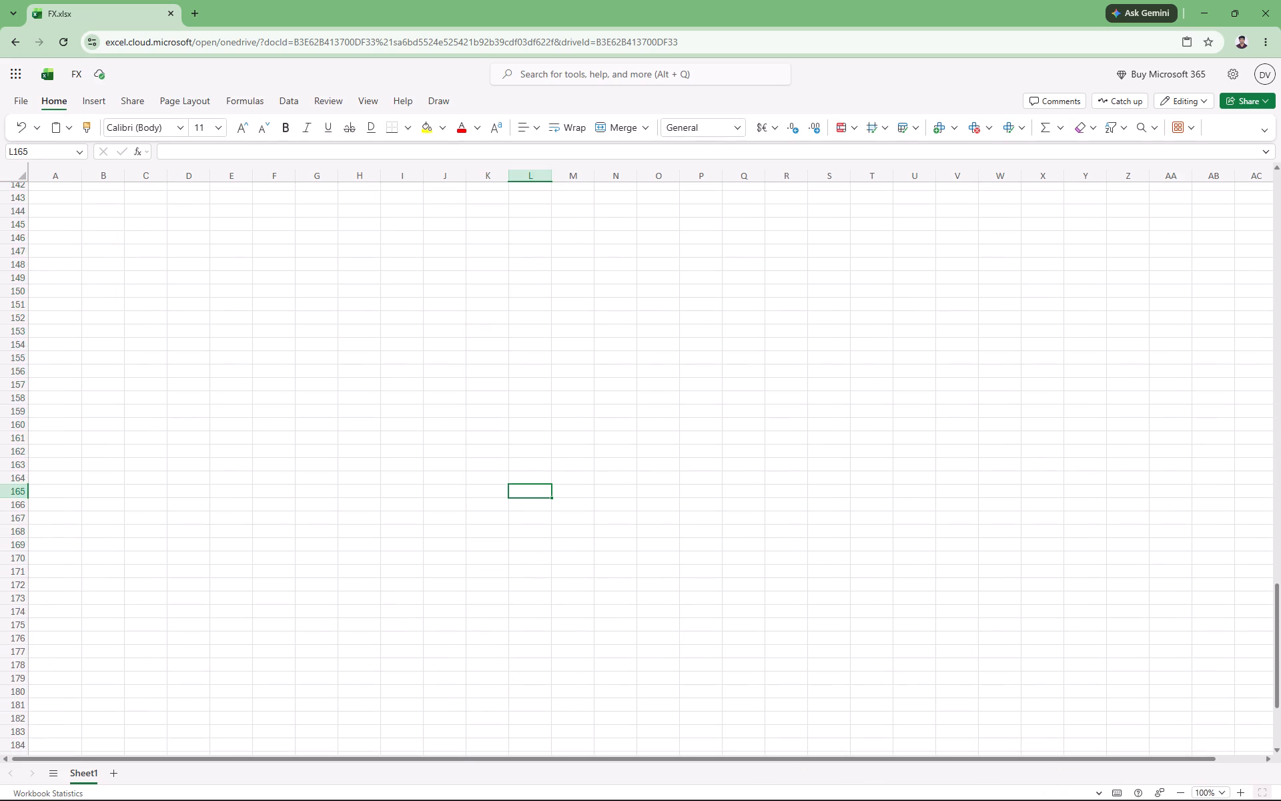
scroll(539, 485, "up", 19)
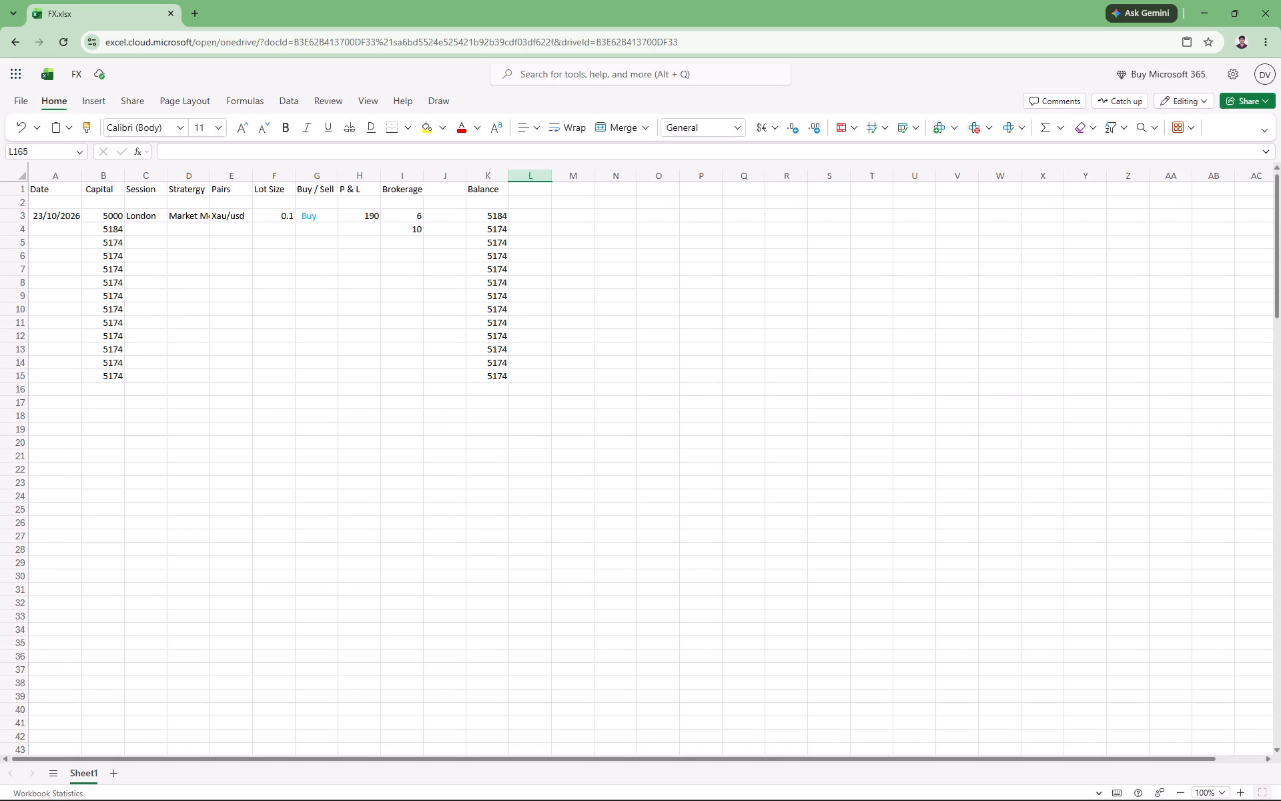
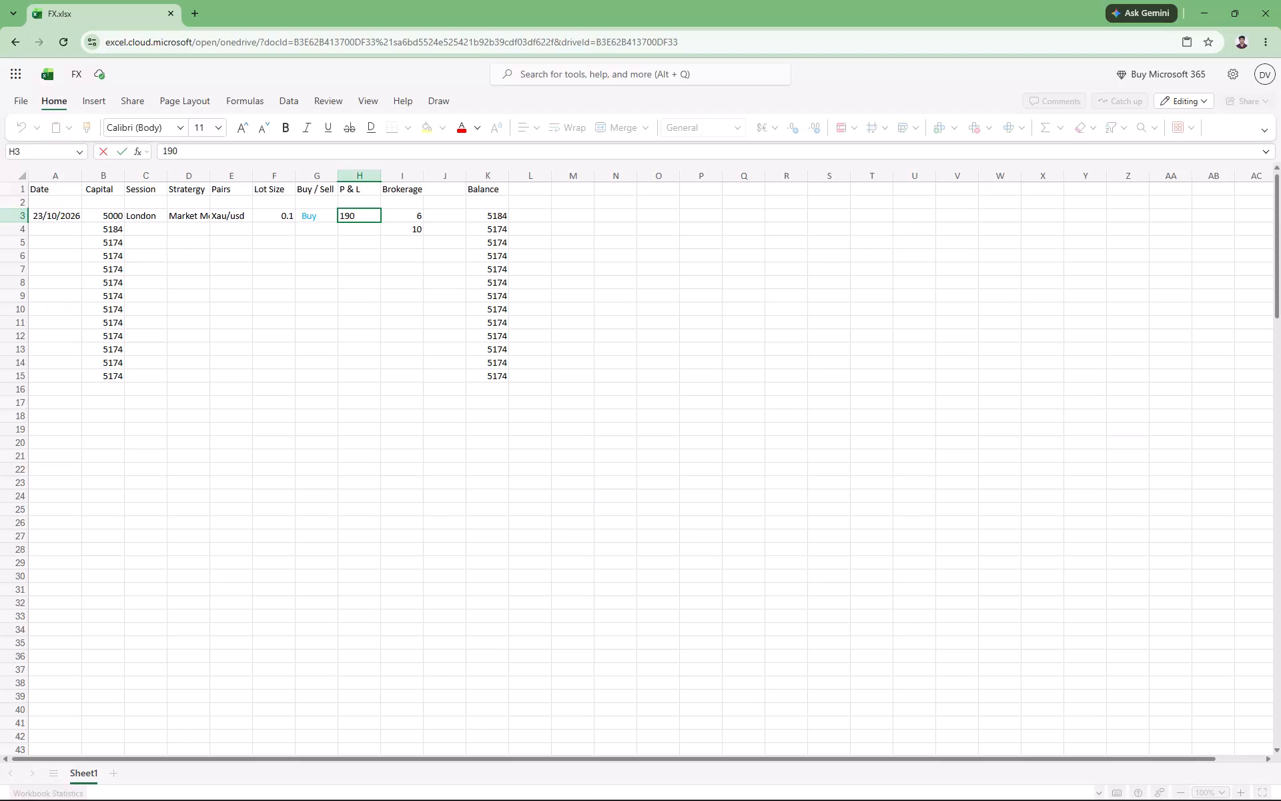
Replace the P & L value of the first trade in H3 with 30.20.
key("BackSpace")
key("BackSpace")
key("BackSpace")
type("30")
type(".20")
Replace the Brokerage value of the first trade in I3 with 0.5.
double_click(417, 214)
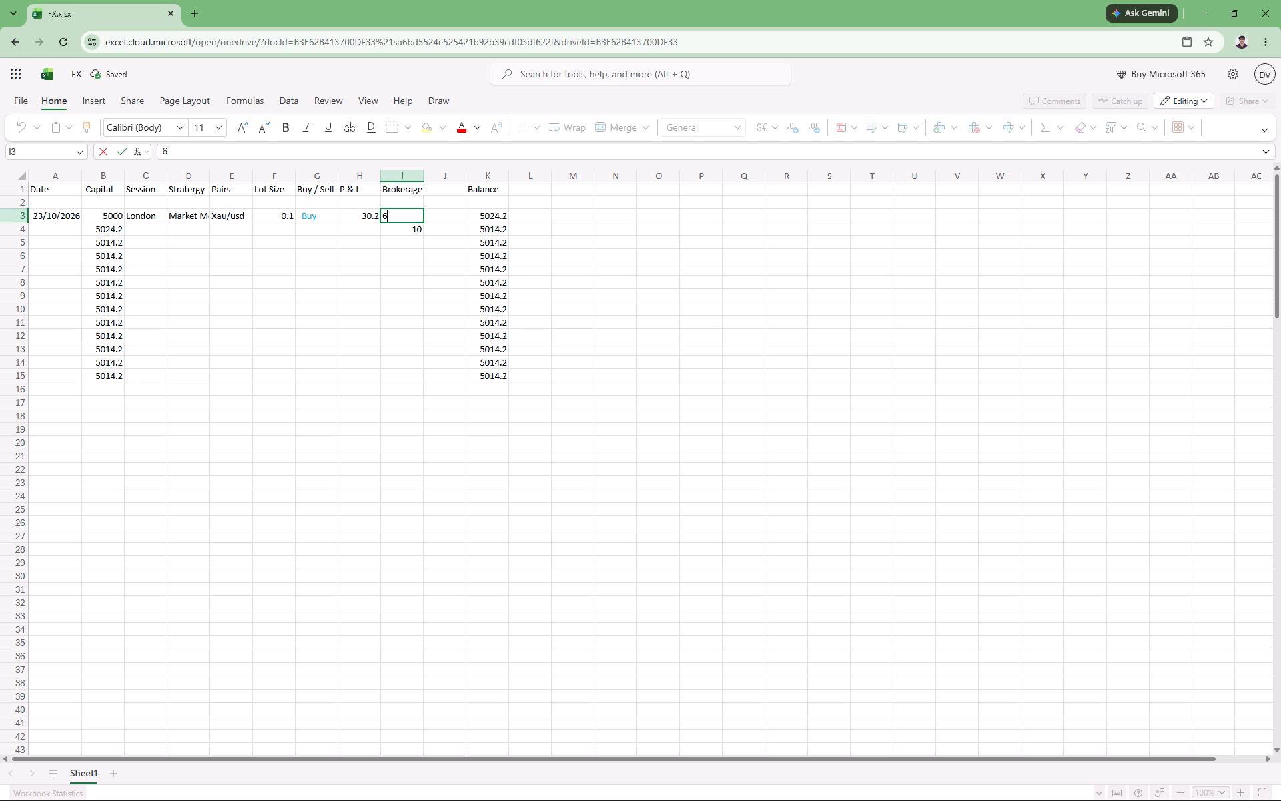
key("BackSpace")
key("minus")
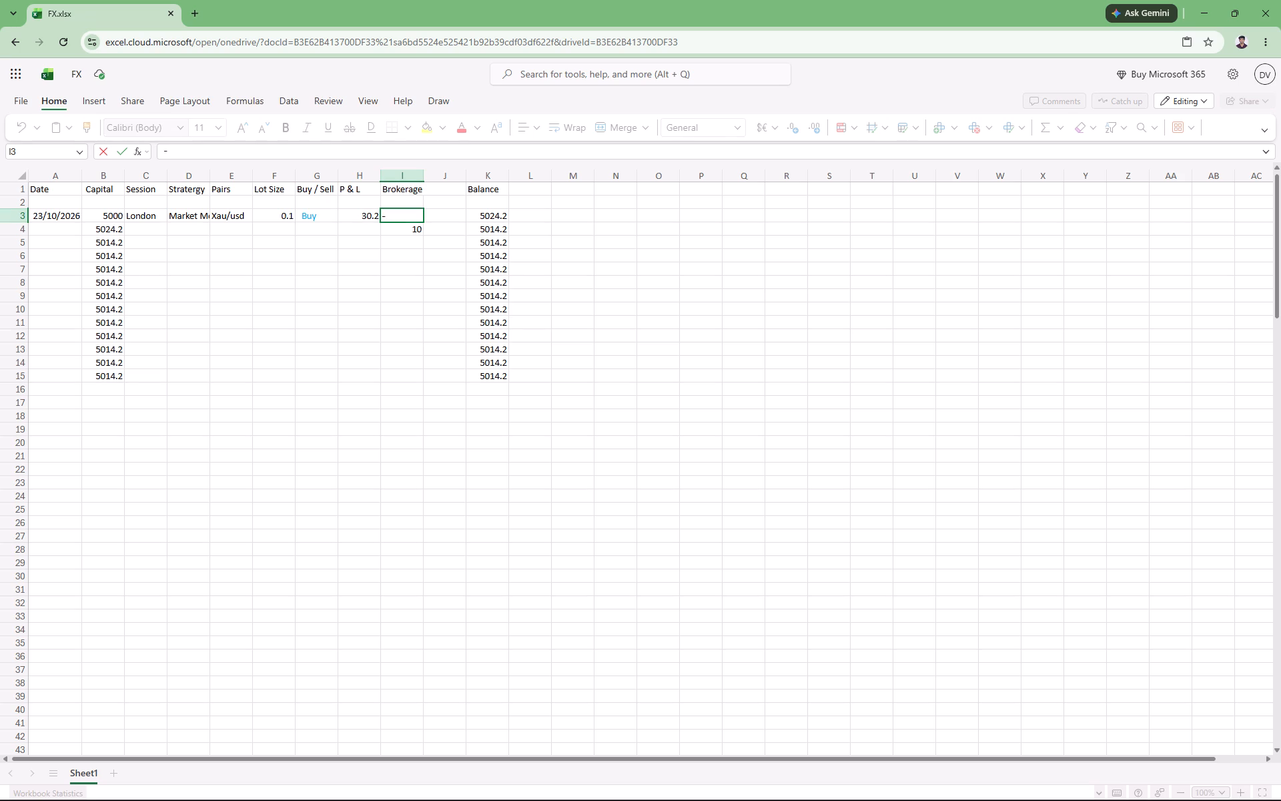
key("BackSpace")
key("0")
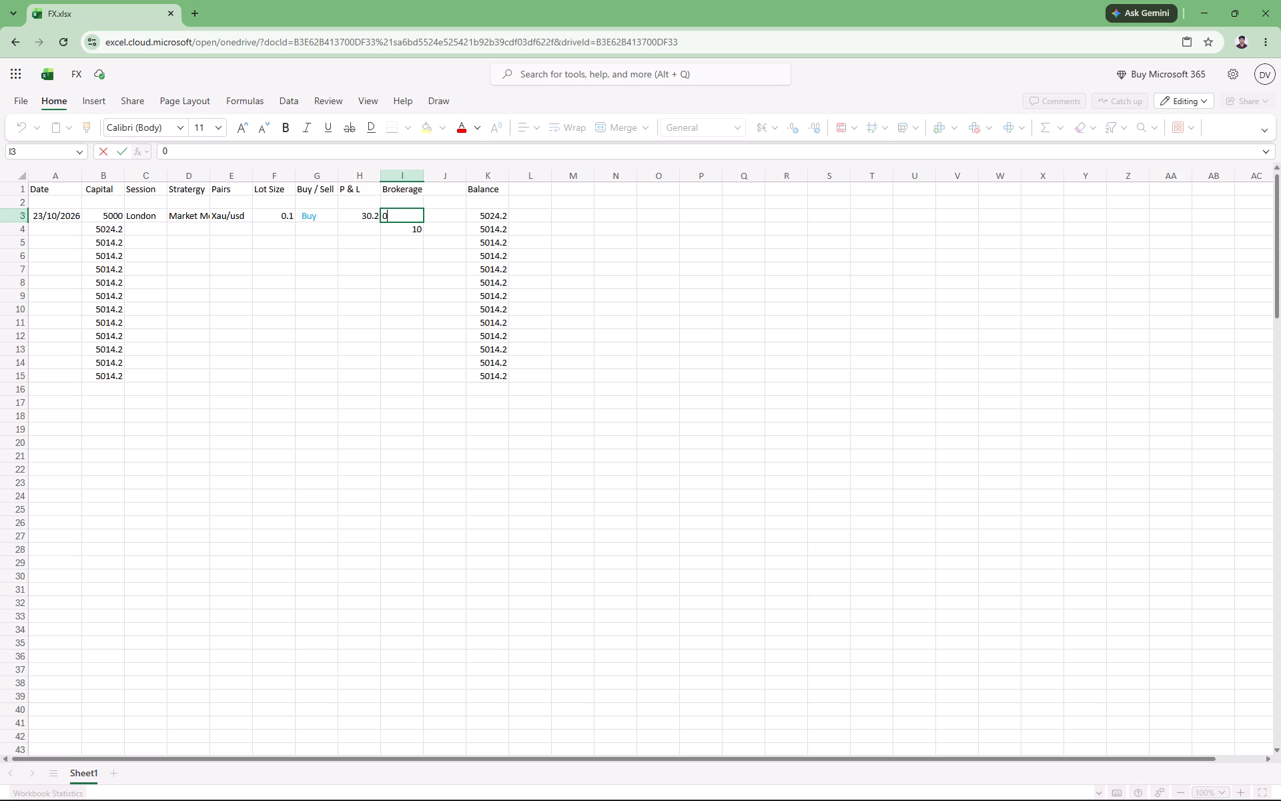
type(".5")
left_click(406, 234)
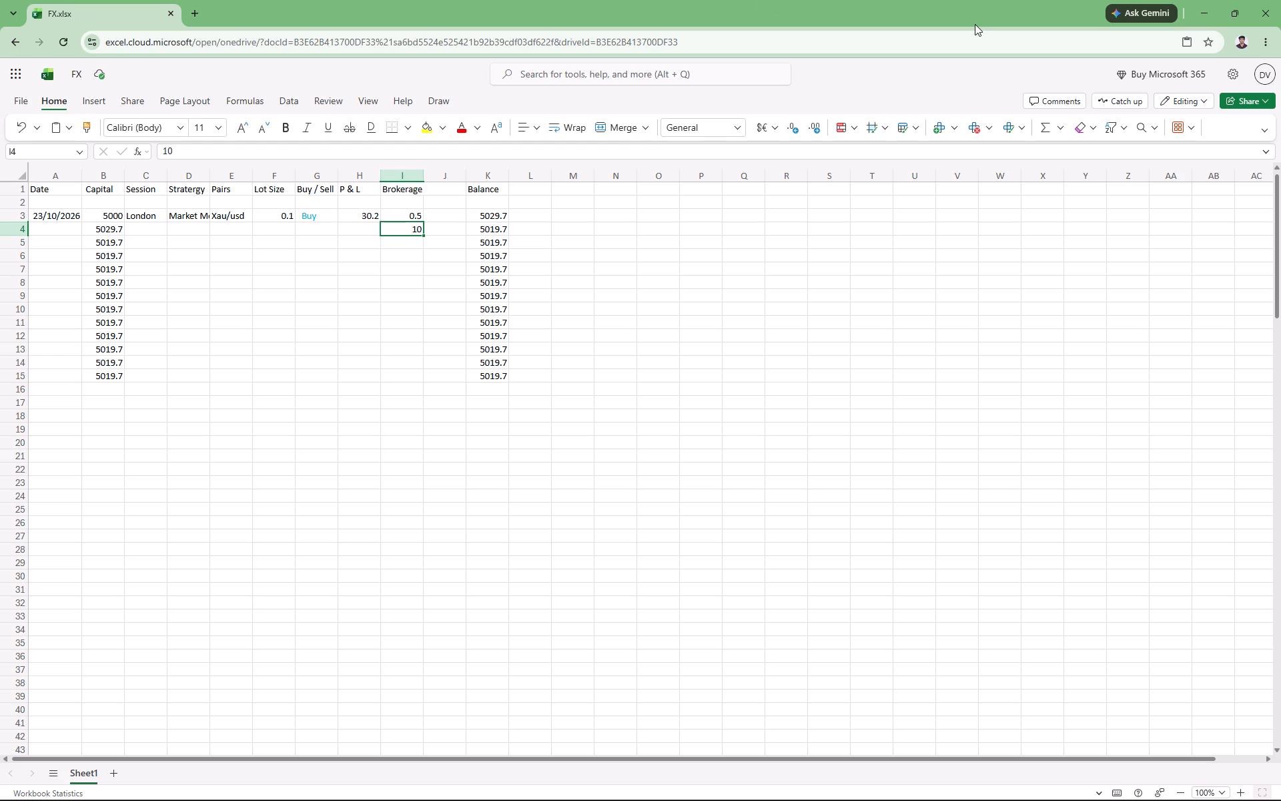
Open a new blank browser tab and close the FX.xlsx workbook, keeping the browser open.
left_click(190, 9)
left_click(176, 12)
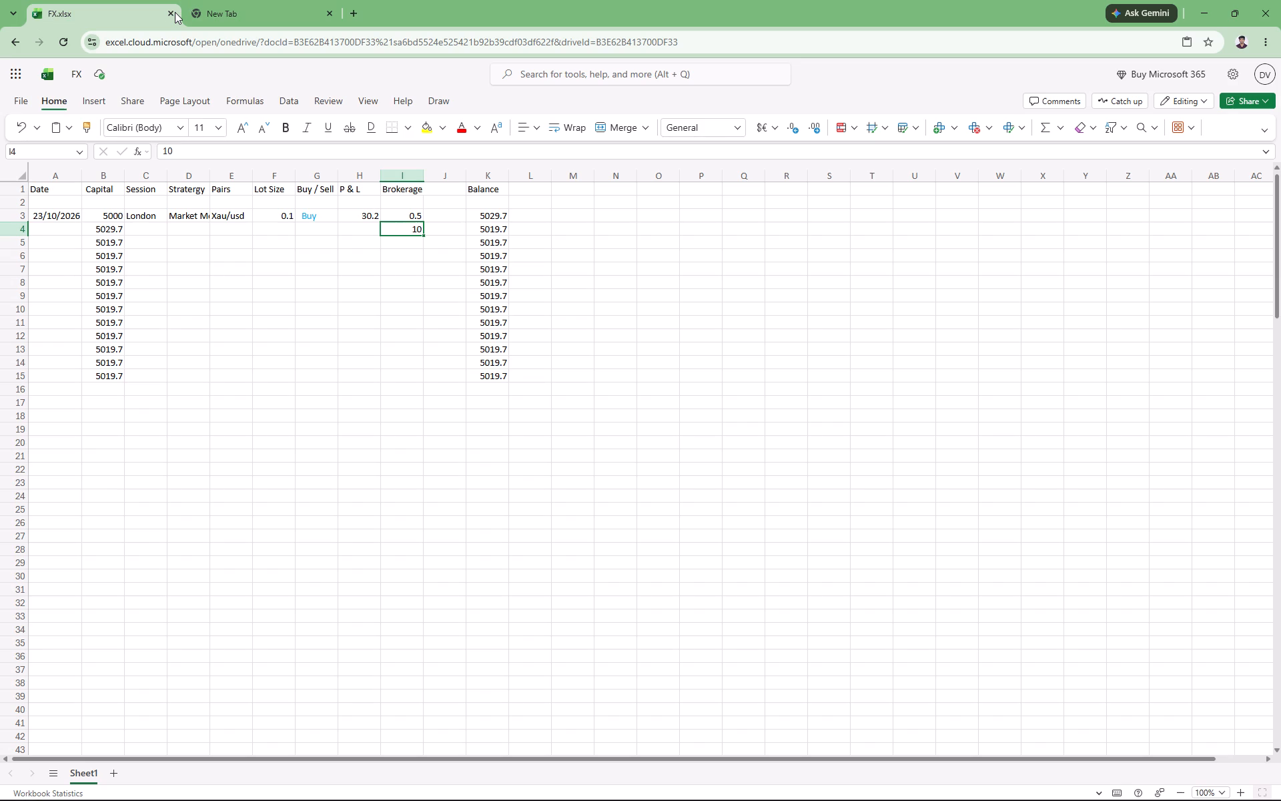
left_click(173, 12)
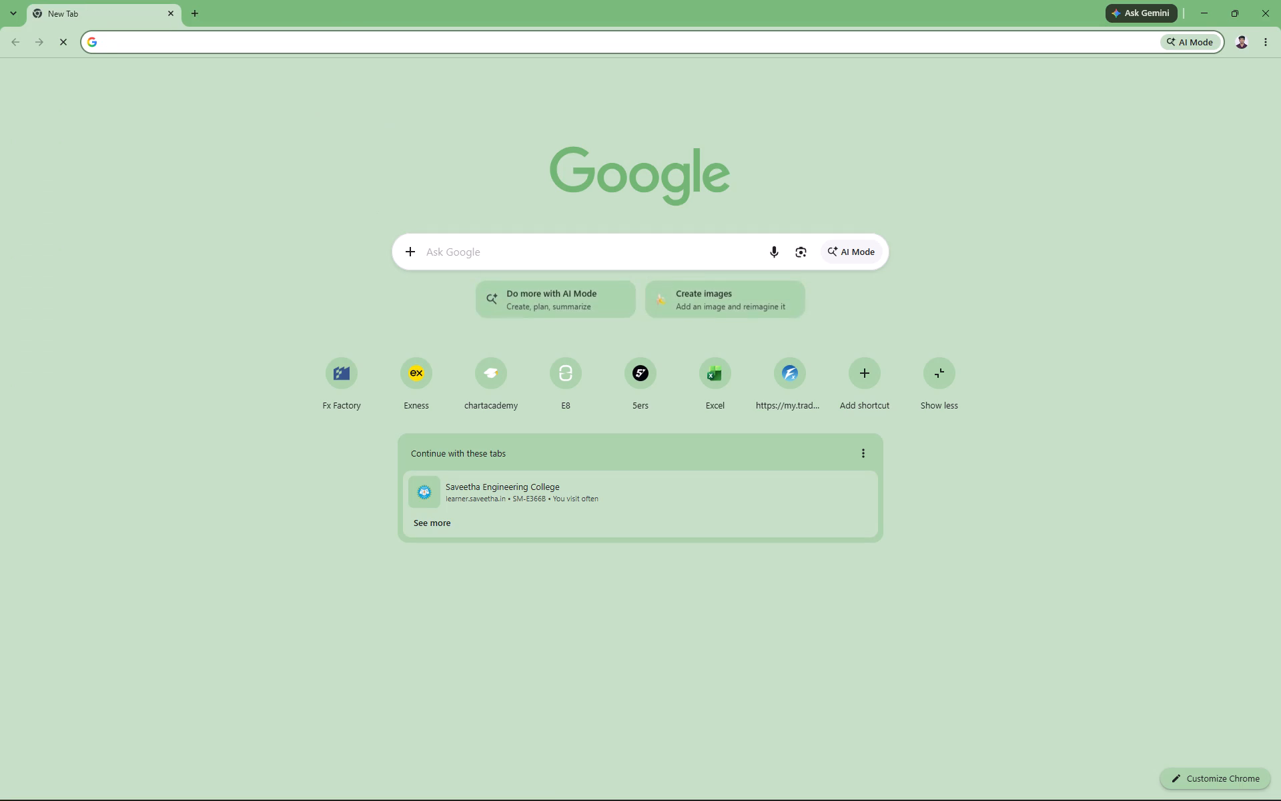